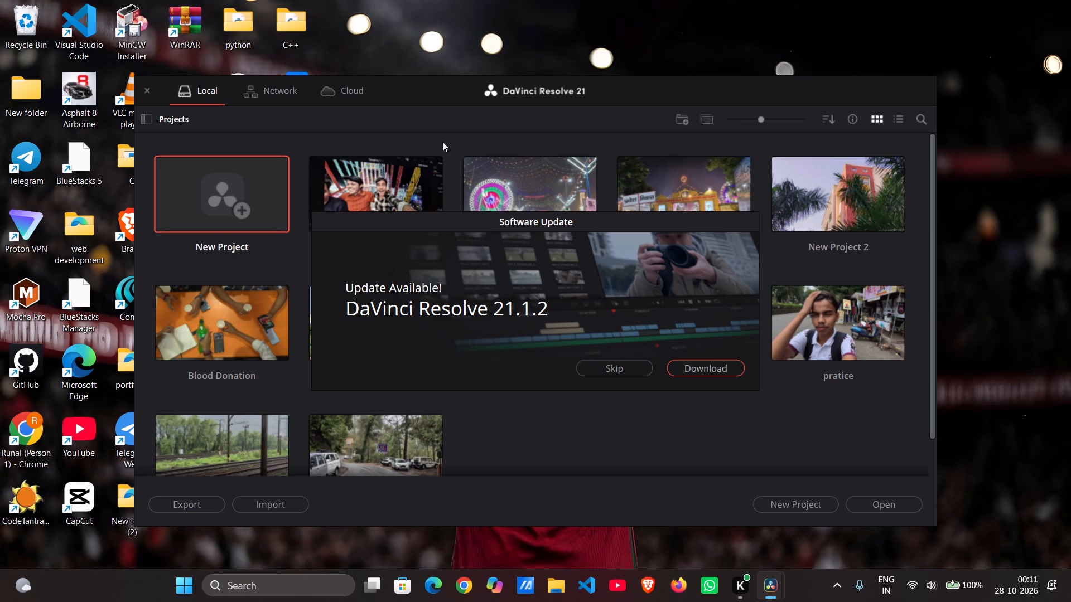
Skip the software update and create a new local project with the default name and media location.
left_click(597, 369)
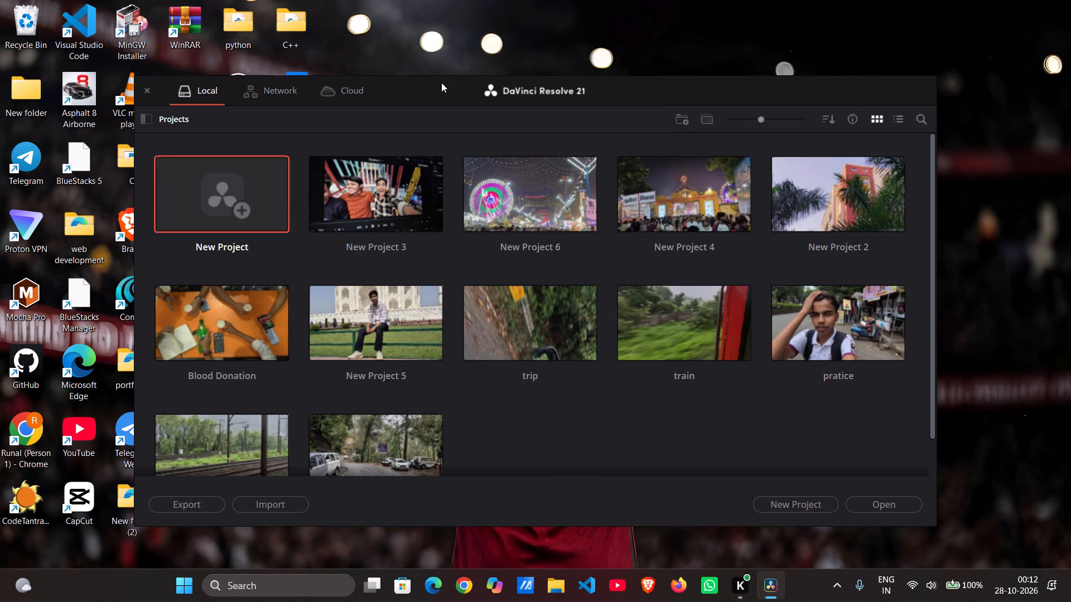
left_click(788, 502)
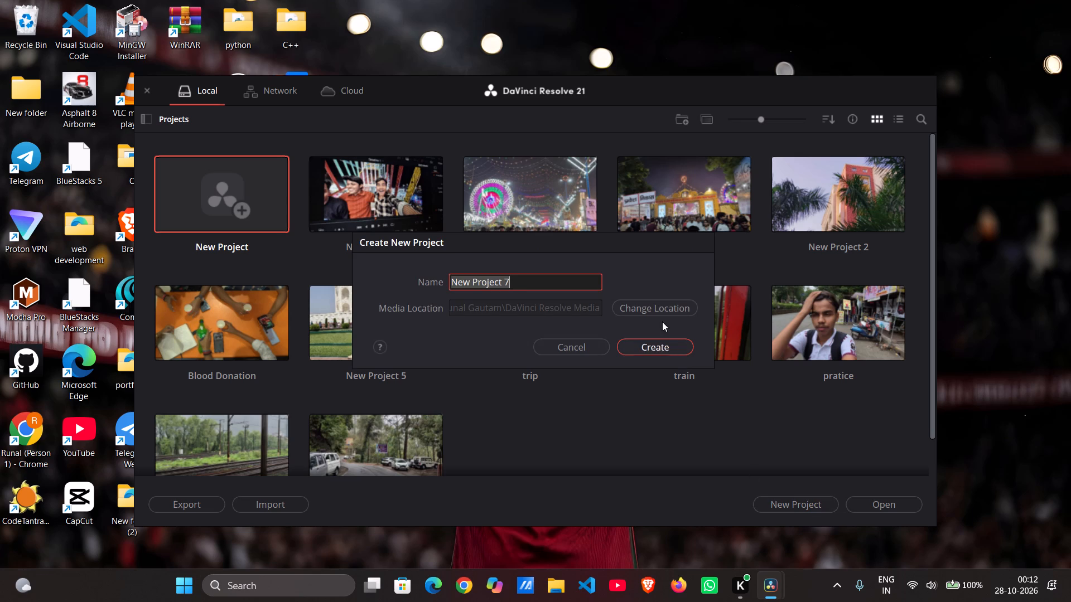
left_click(646, 341)
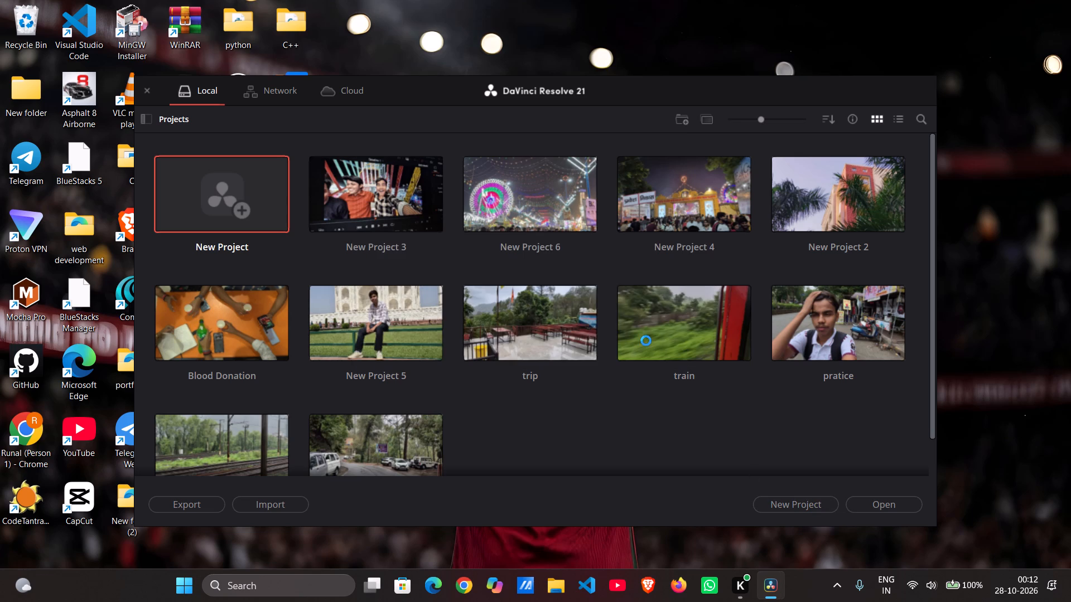
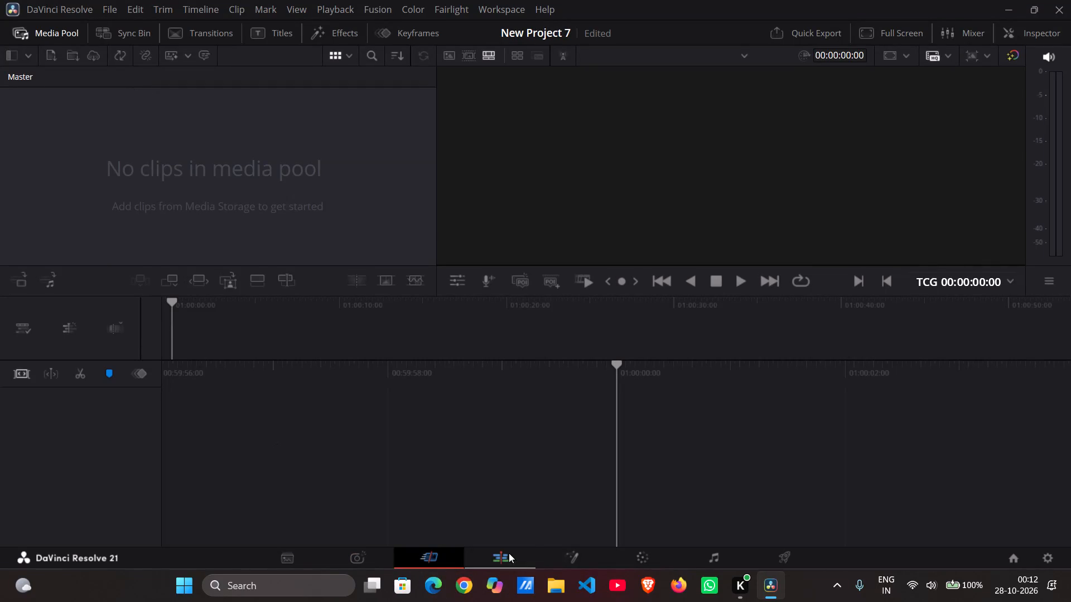
Switch to the Edit page, show the media pool, and start importing media into the Master bin.
left_click(492, 555)
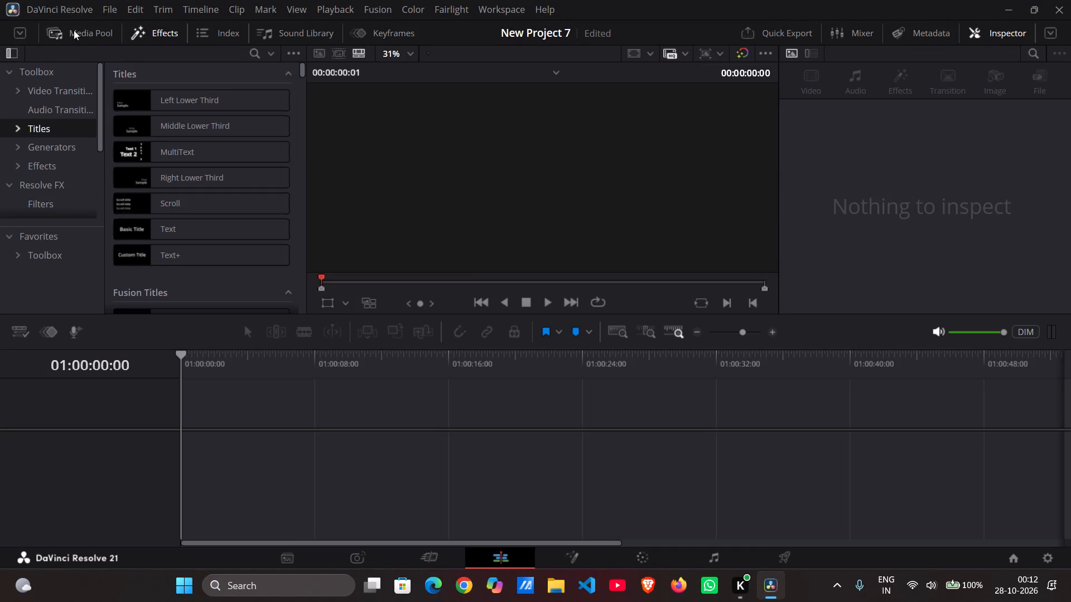
left_click(74, 30)
right_click(120, 182)
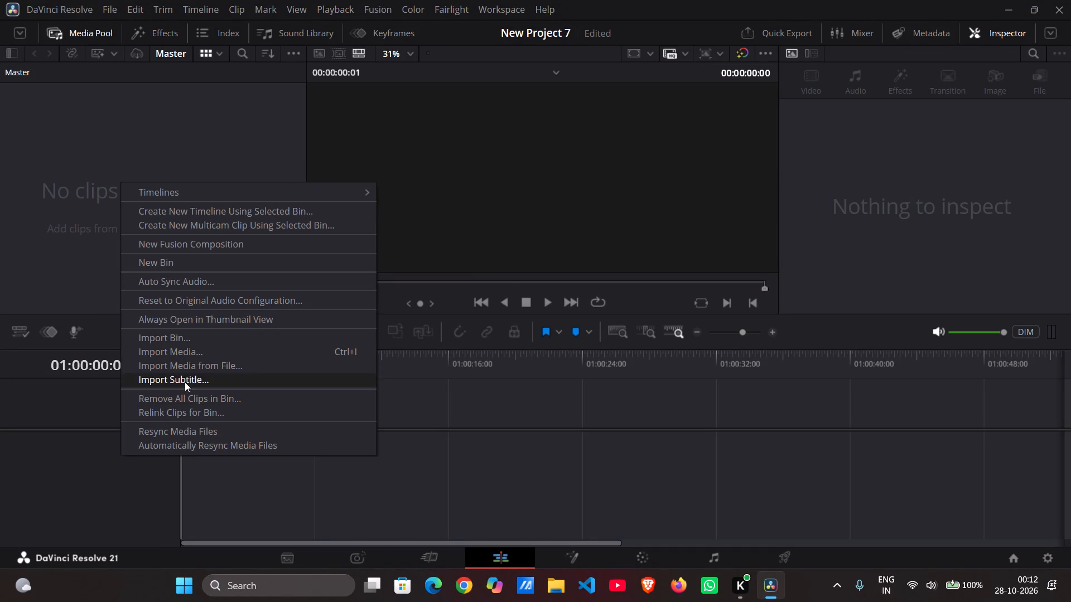
left_click(189, 353)
Look through the Downloads folder in the import window for footage to use in the edit.
left_click(42, 152)
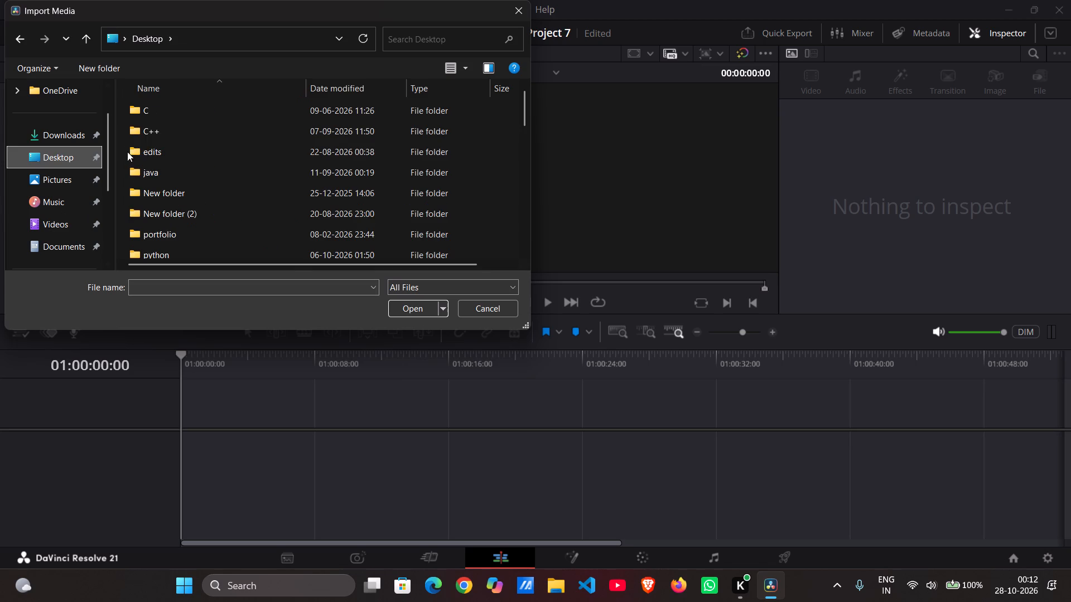
left_click(85, 138)
scroll(293, 152, "down", 8)
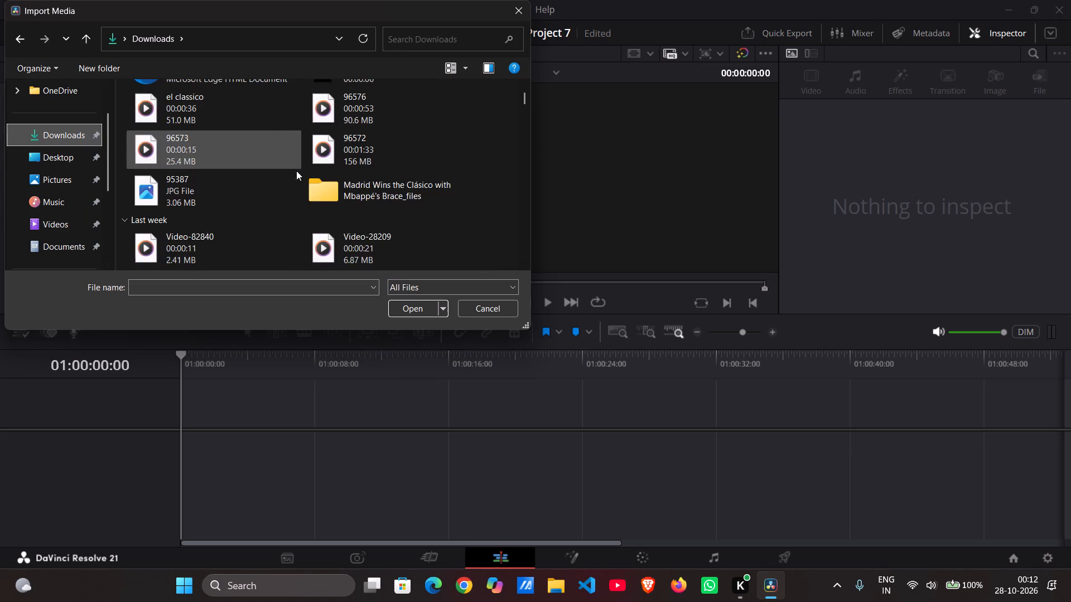
scroll(296, 171, "down", 20)
scroll(296, 171, "down", 9)
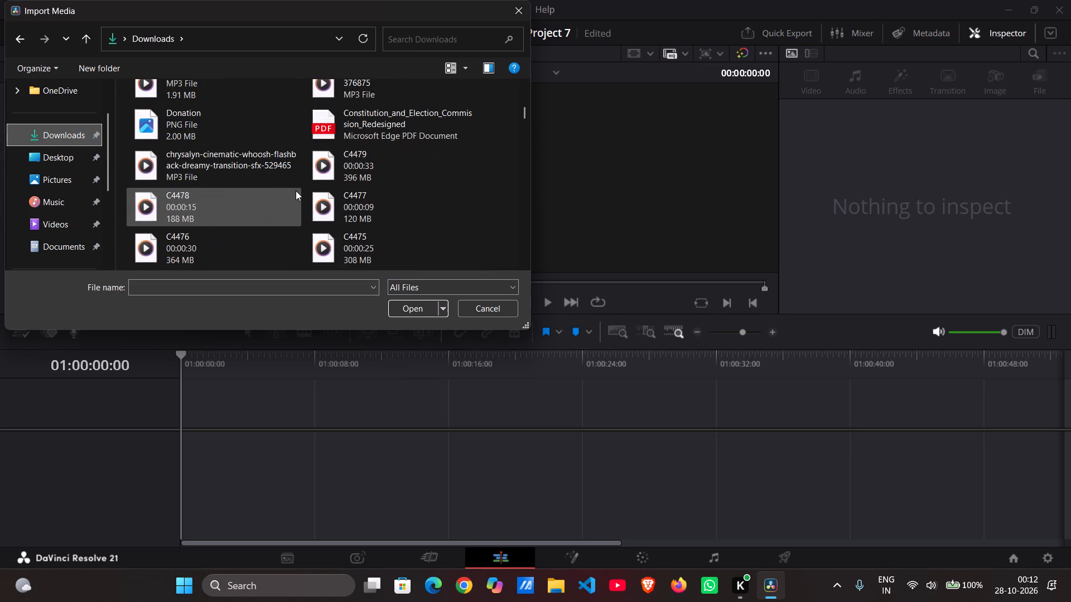
scroll(296, 191, "down", 20)
scroll(296, 191, "down", 8)
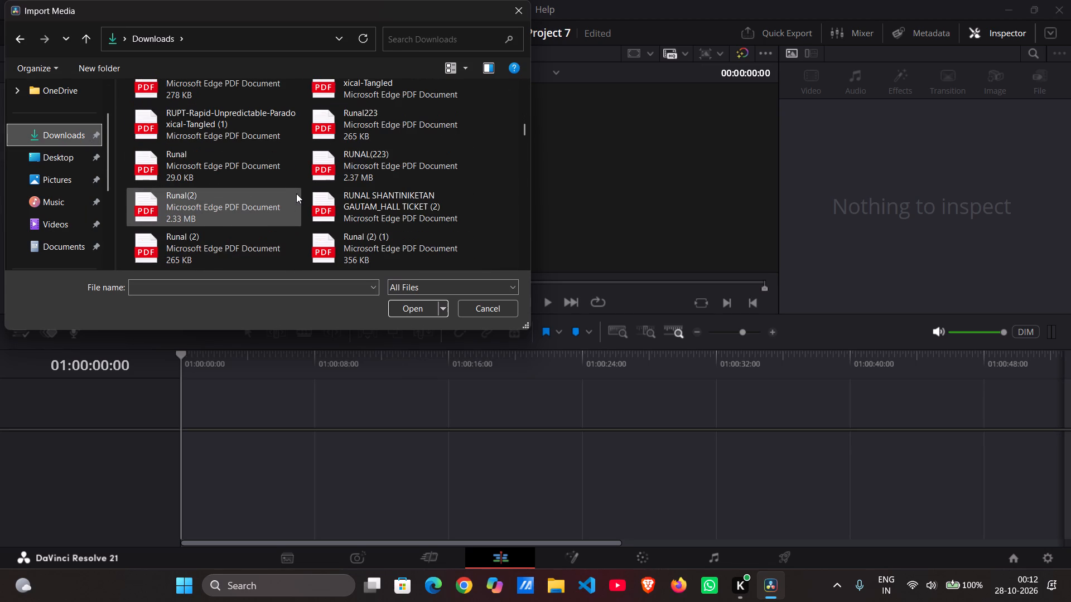
scroll(296, 193, "down", 17)
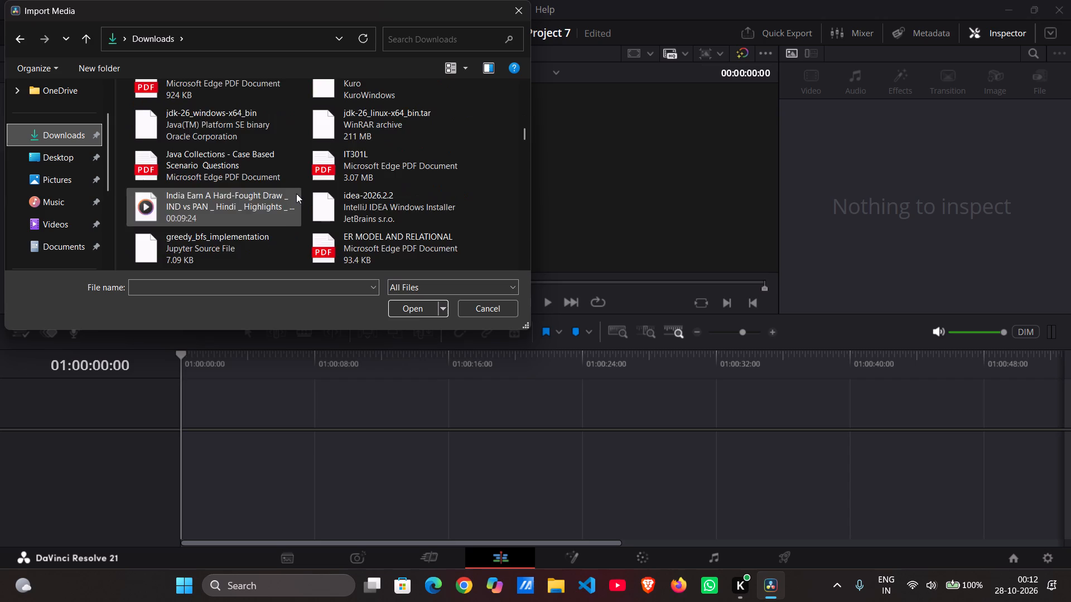
scroll(209, 170, "down", 4)
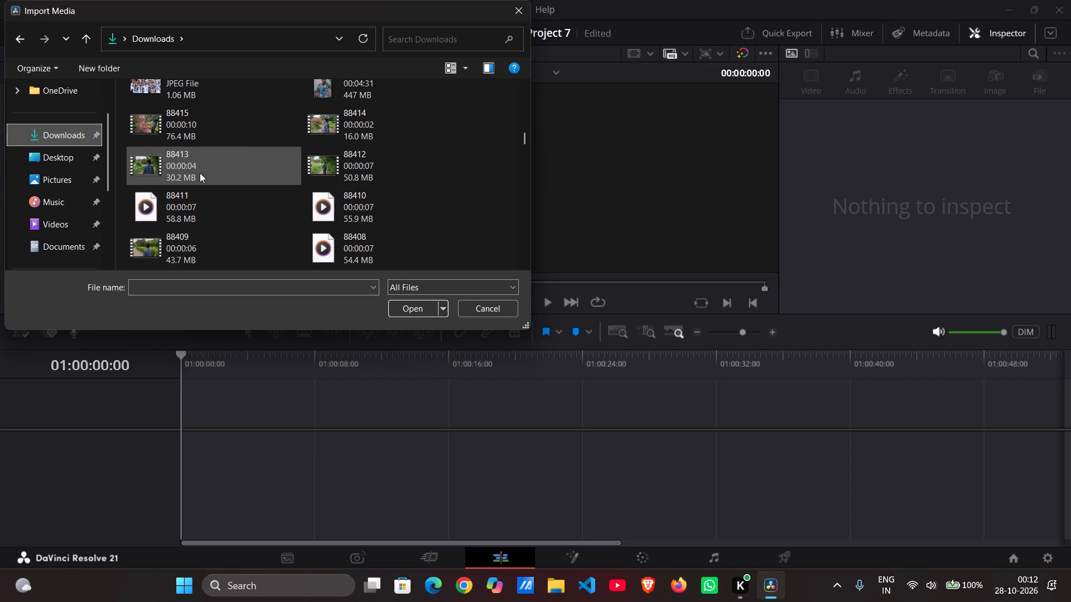
scroll(200, 173, "down", 17)
scroll(194, 183, "down", 14)
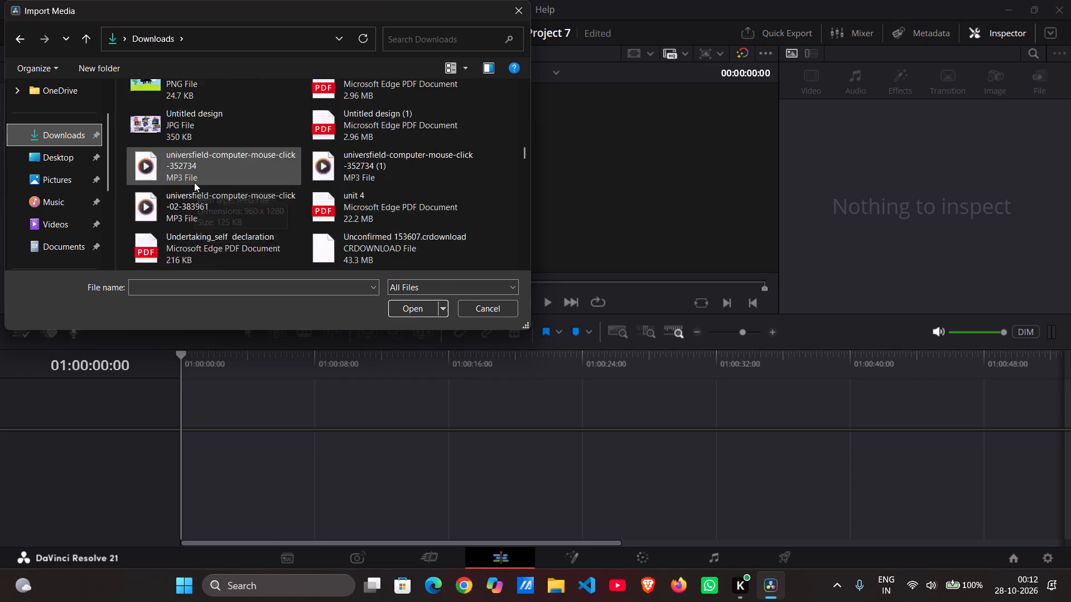
scroll(194, 182, "down", 7)
scroll(194, 182, "down", 14)
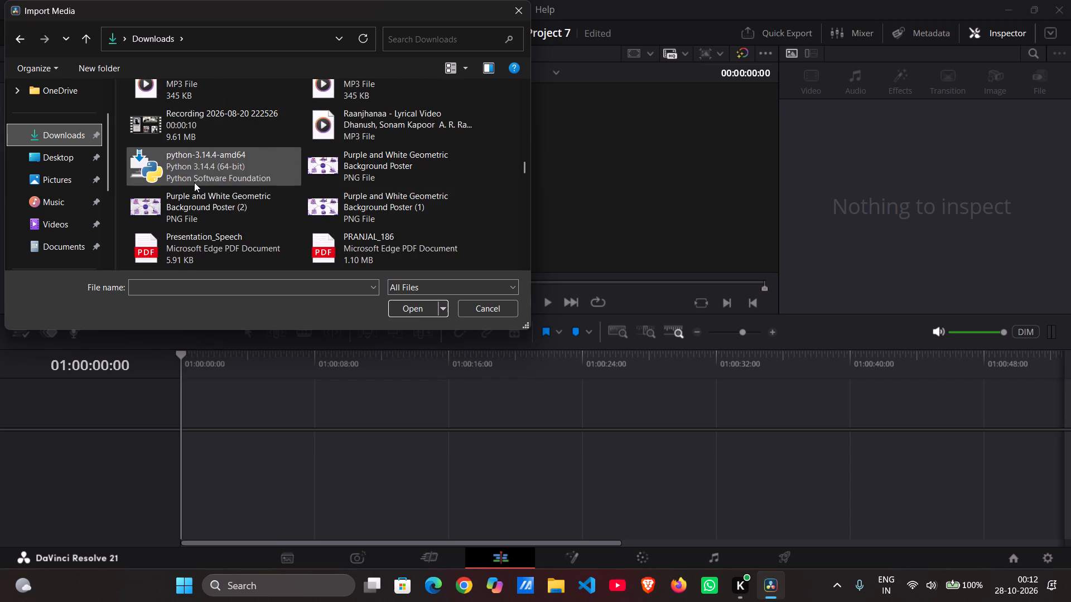
scroll(194, 182, "down", 5)
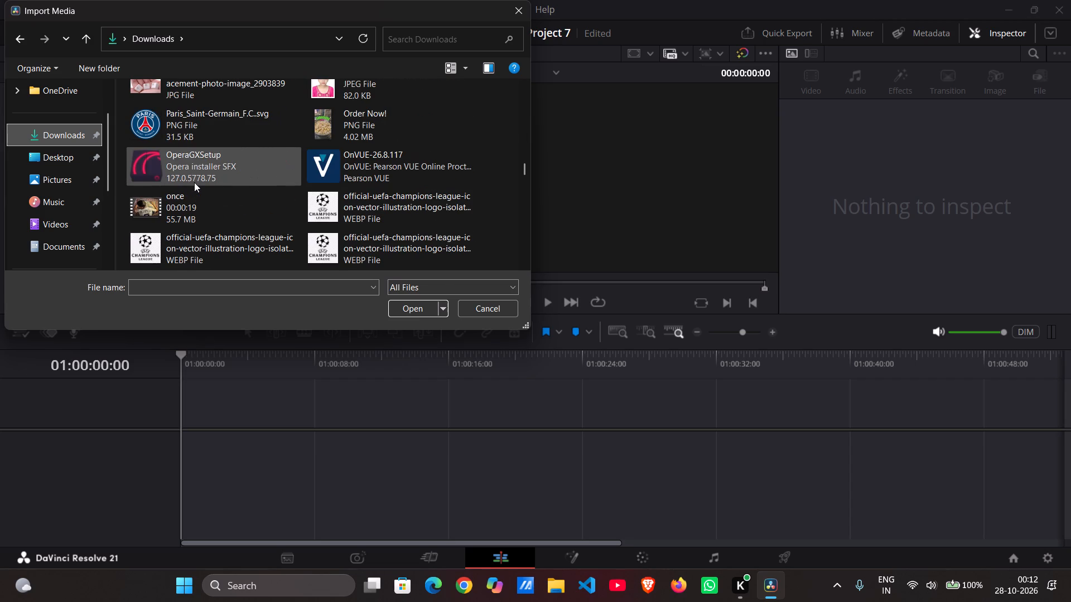
scroll(194, 182, "up", 6)
scroll(194, 182, "down", 1)
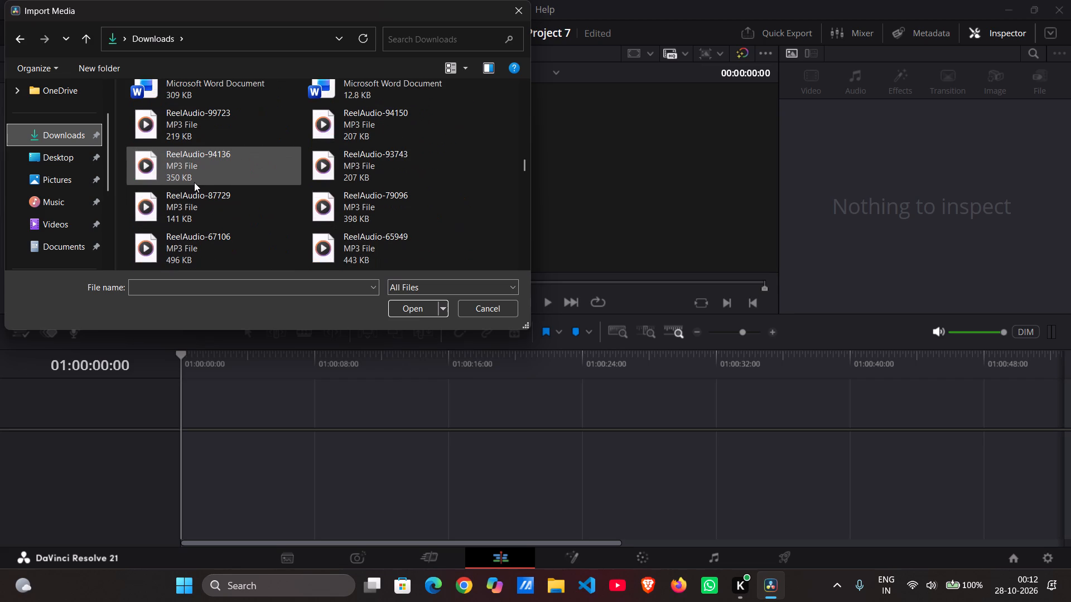
scroll(194, 182, "up", 4)
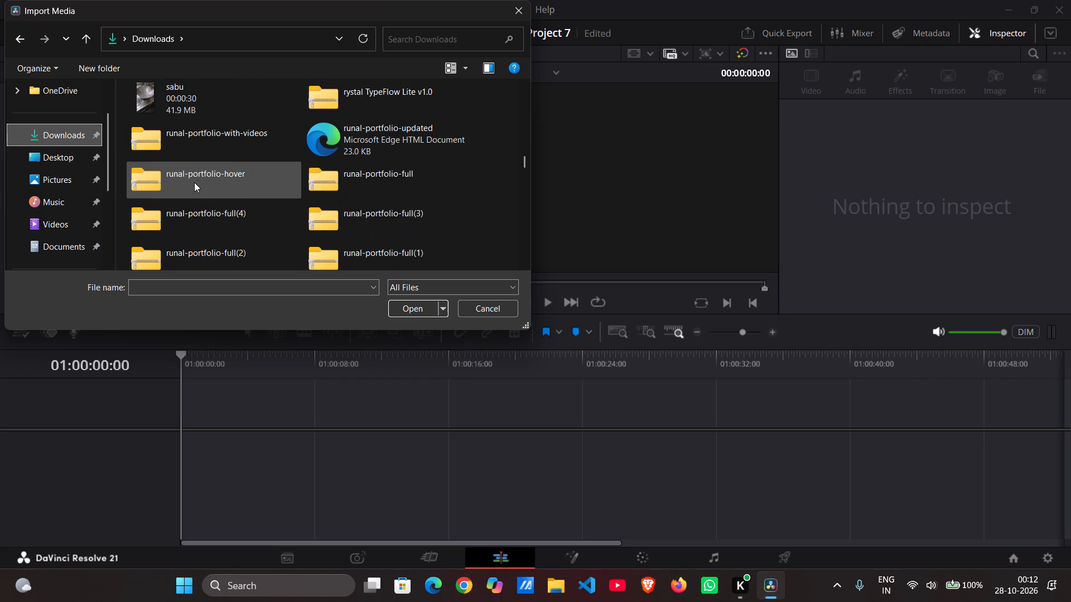
scroll(194, 182, "up", 5)
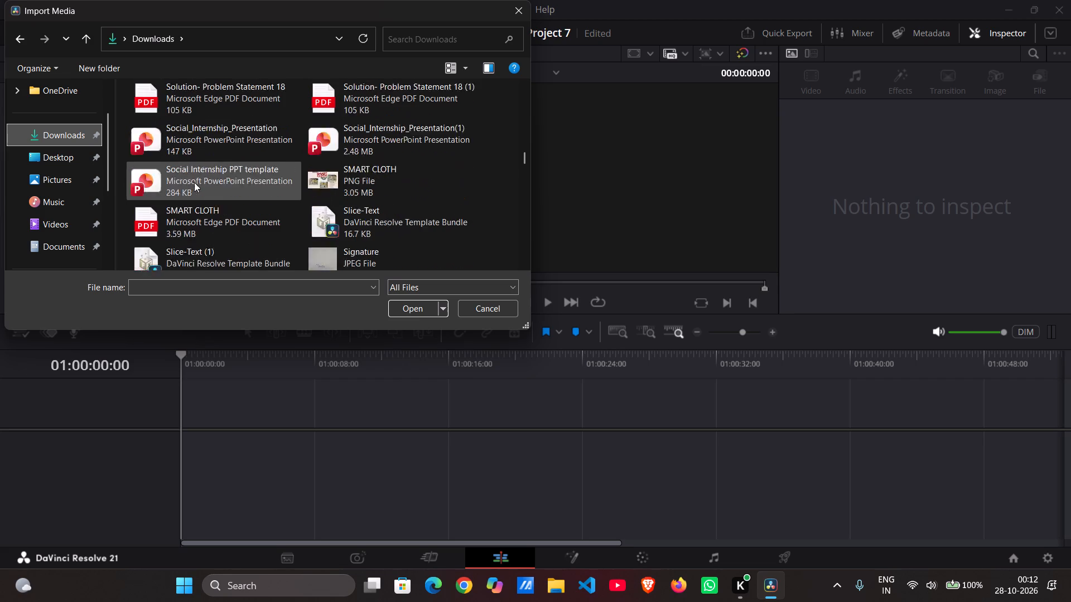
scroll(194, 182, "up", 3)
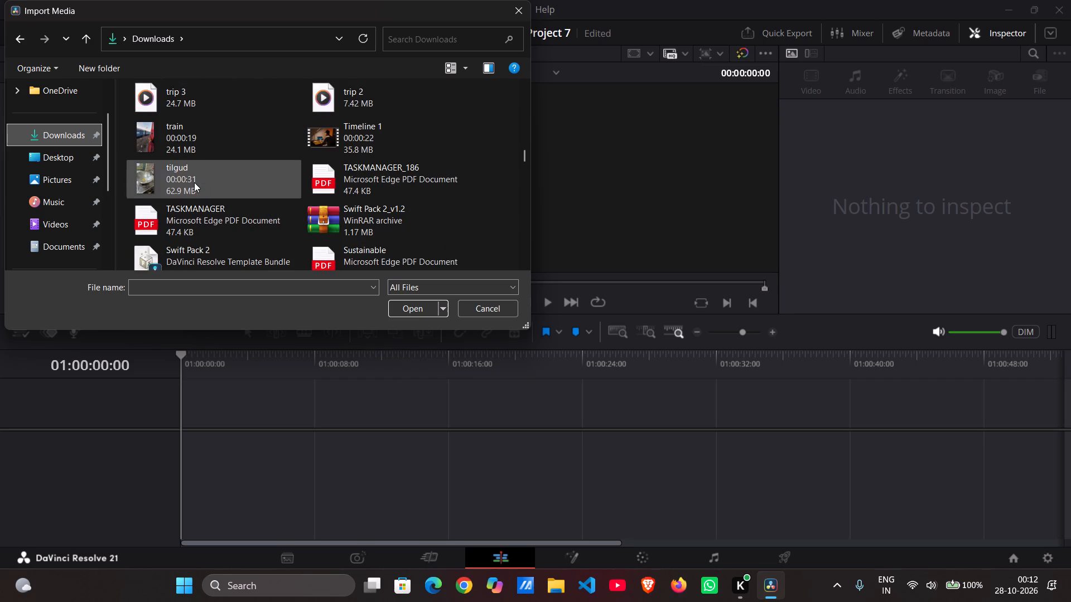
scroll(194, 182, "up", 4)
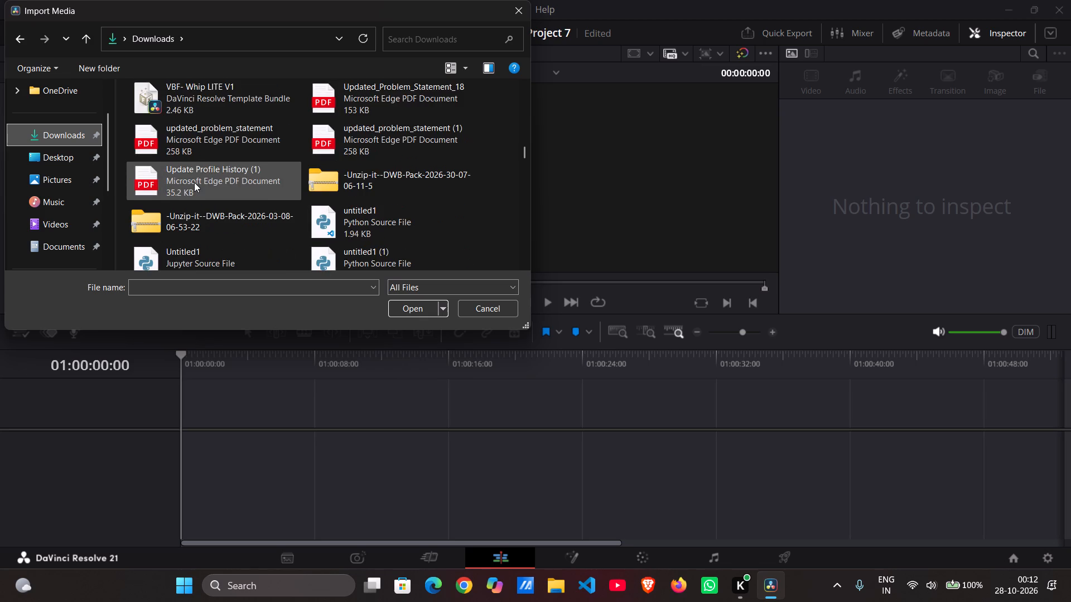
scroll(194, 182, "up", 3)
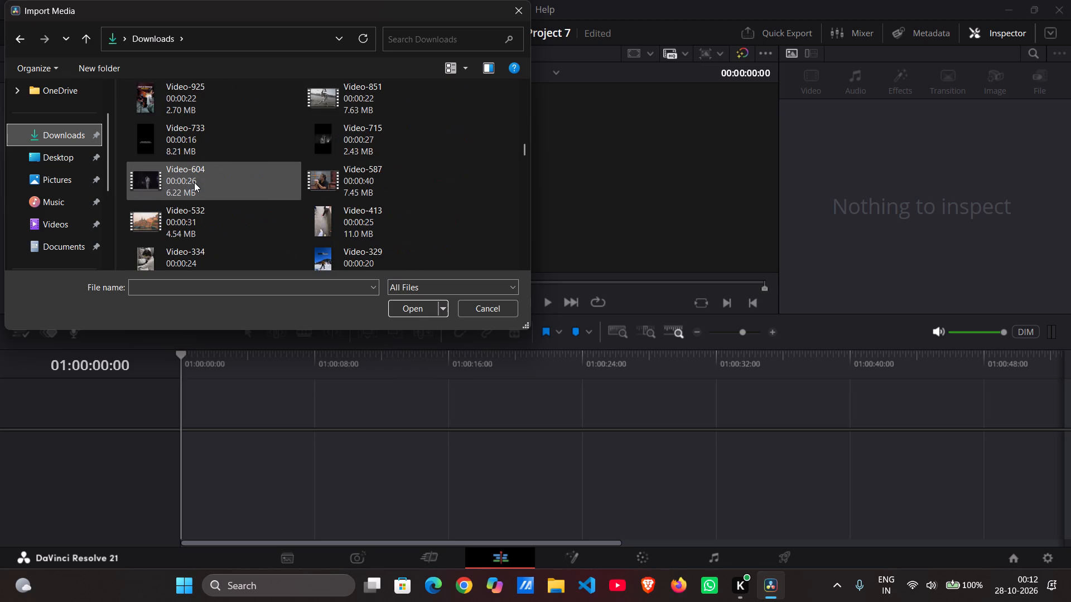
scroll(194, 182, "up", 3)
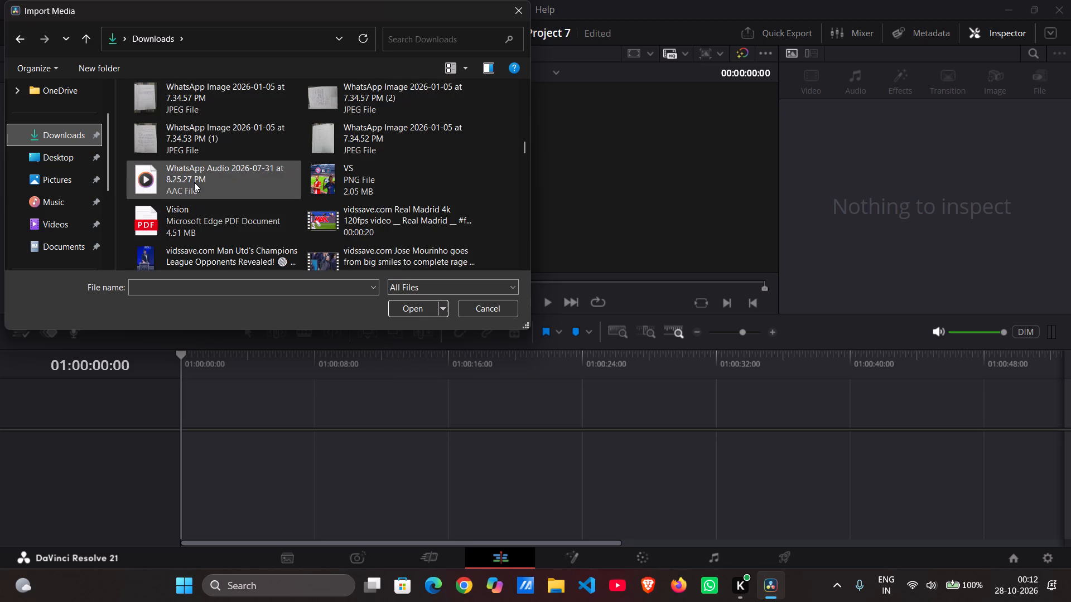
scroll(194, 182, "up", 3)
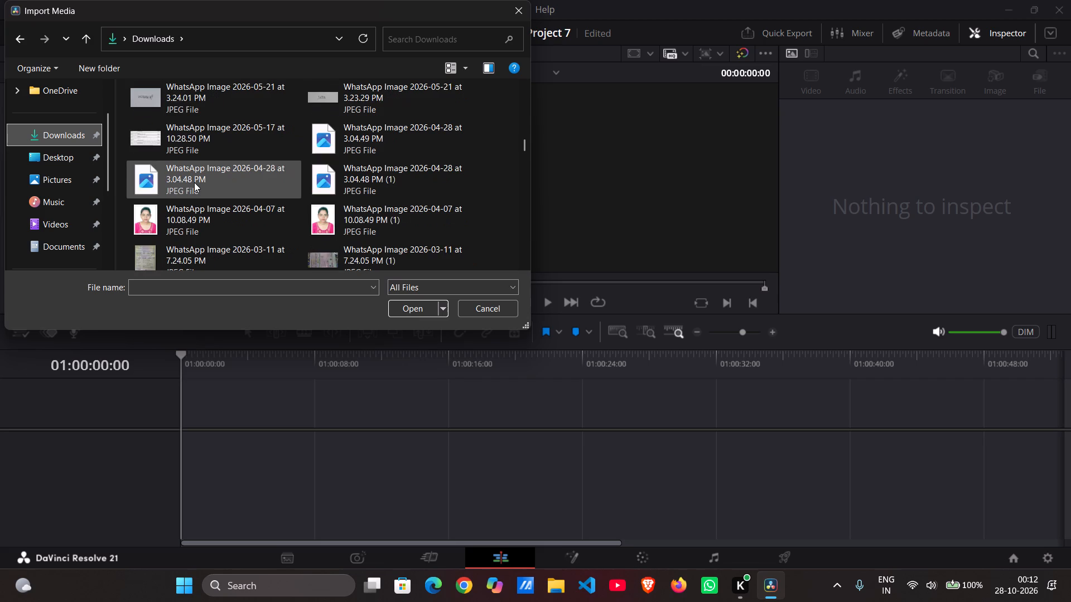
scroll(194, 182, "up", 4)
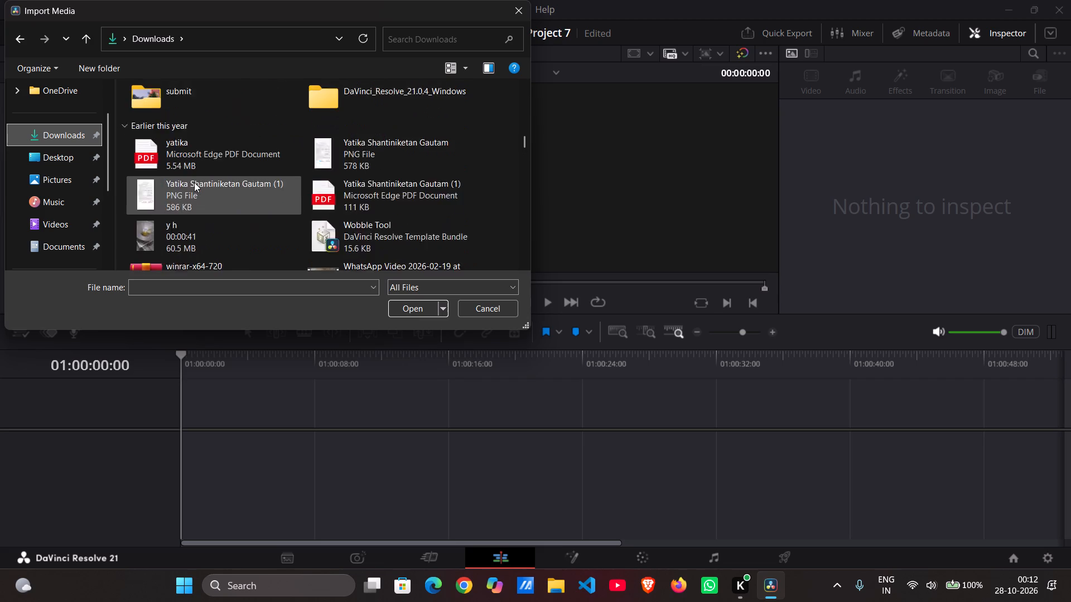
scroll(194, 182, "up", 2)
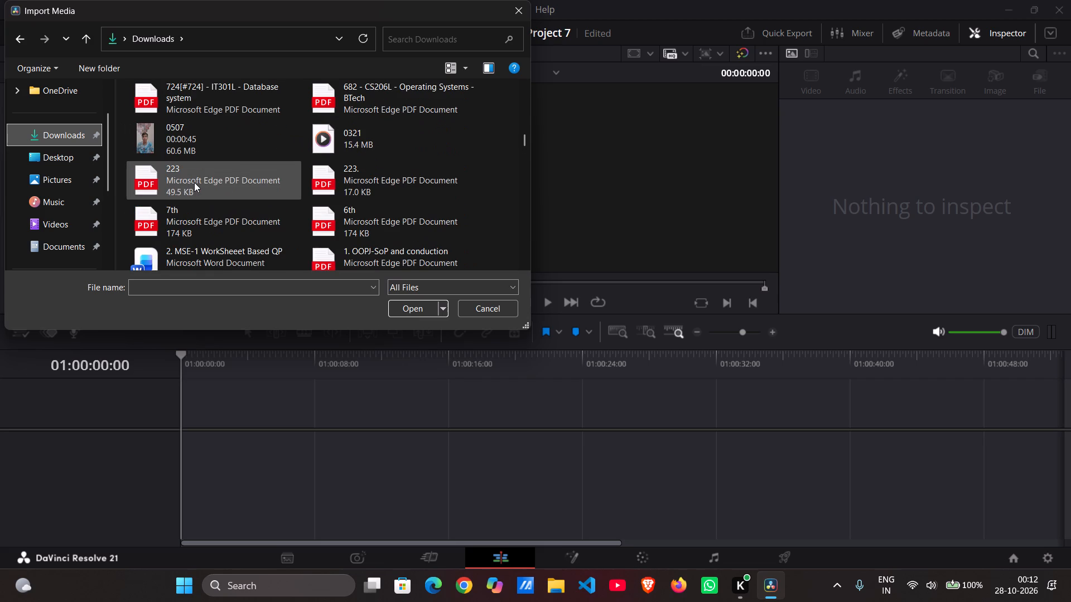
scroll(194, 182, "up", 1)
scroll(194, 182, "down", 3)
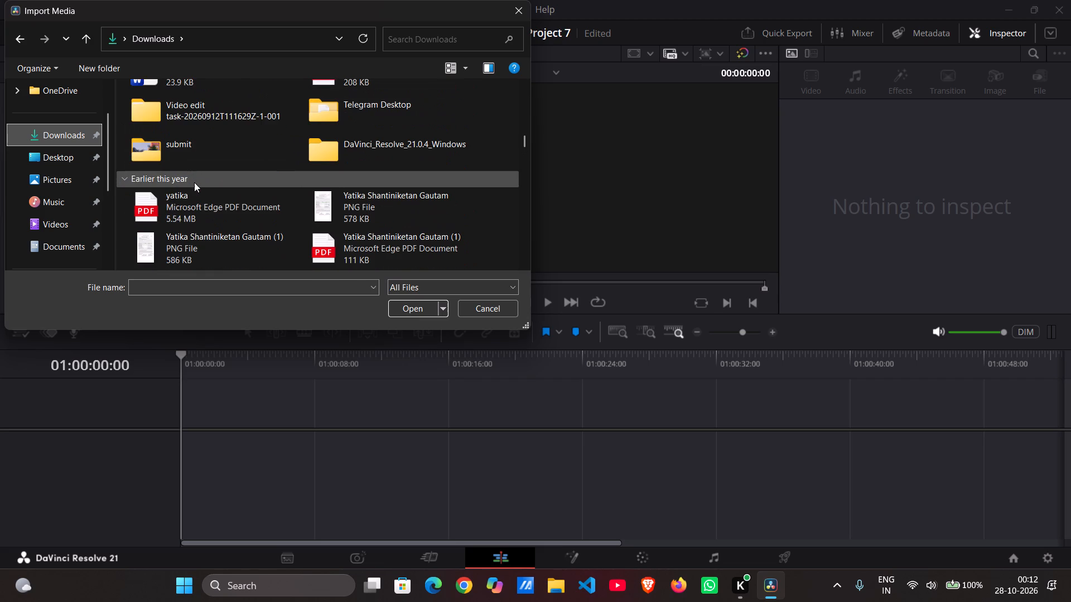
scroll(194, 182, "down", 2)
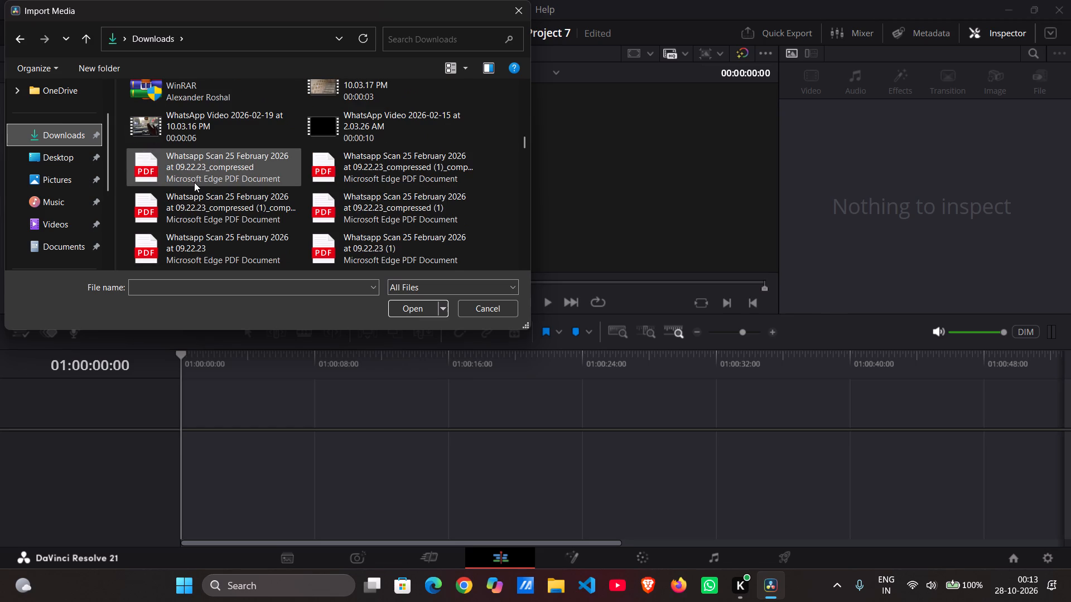
Switch to File Explorer and check the Desktop, Pictures, Music and Downloads folders, examining the Downloads thumbnails for suitable footage.
left_click(548, 590)
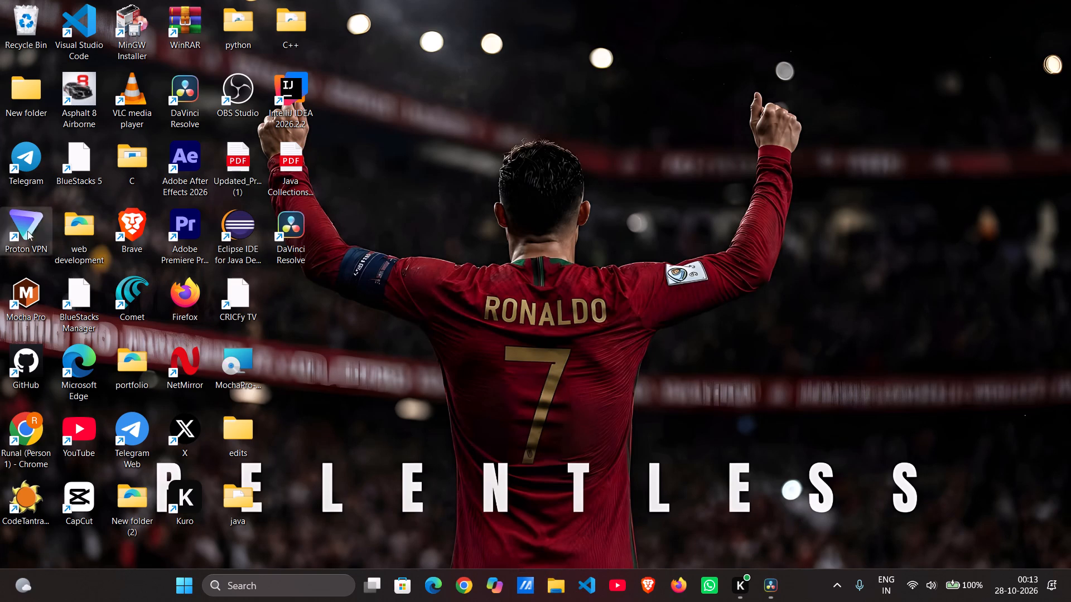
left_click(66, 220)
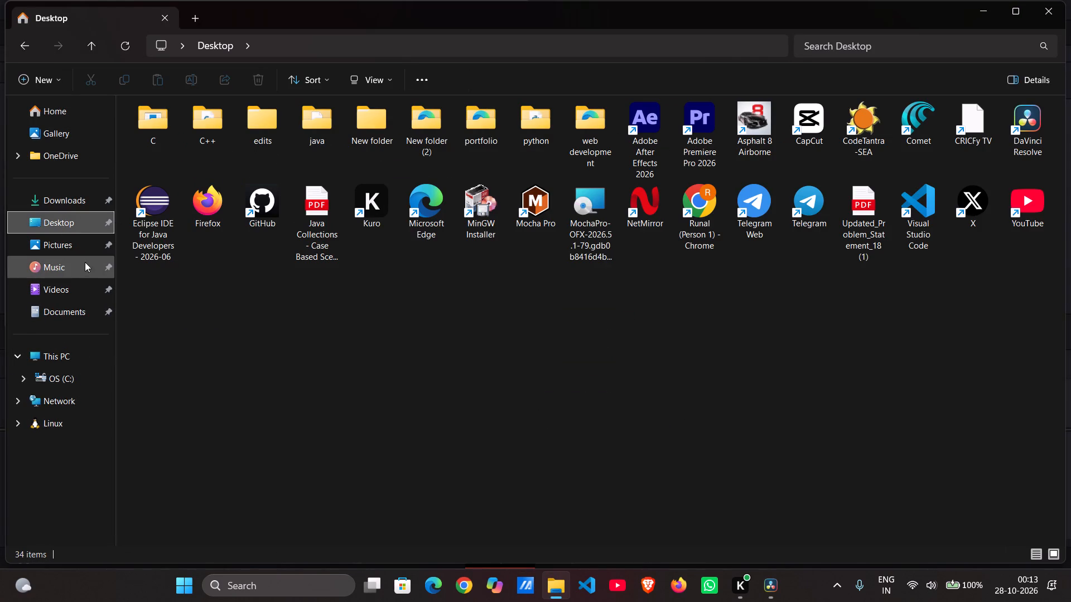
left_click(80, 245)
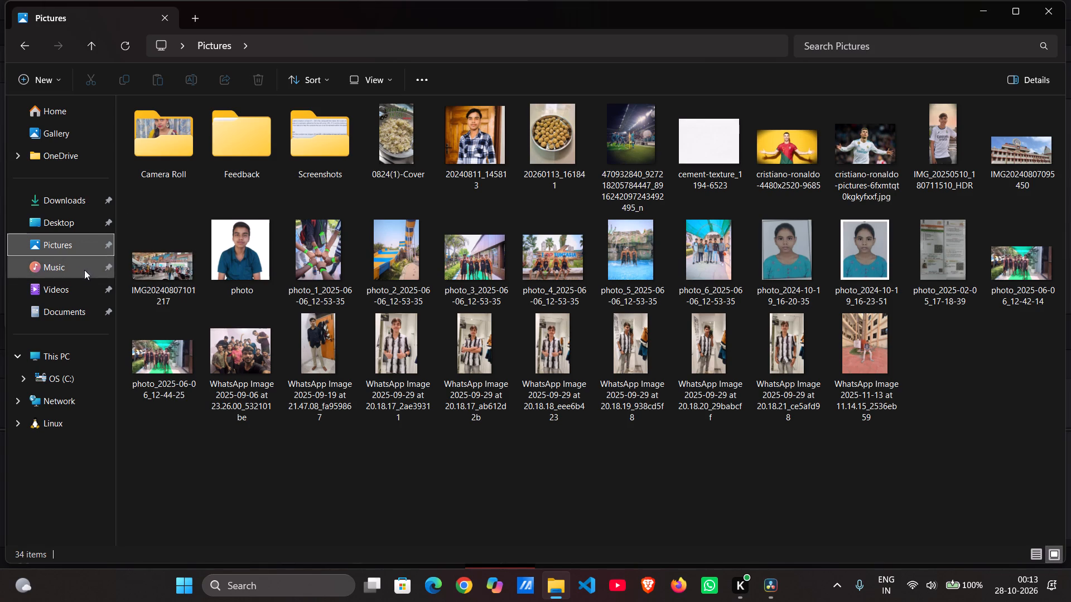
left_click(76, 270)
left_click(61, 205)
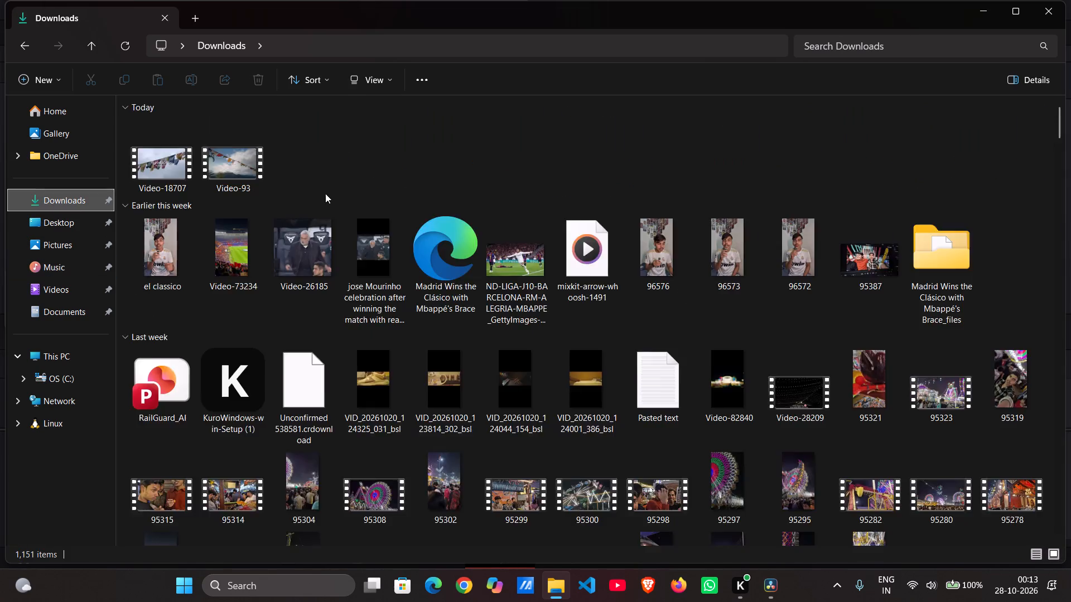
scroll(340, 195, "down", 7)
scroll(592, 214, "up", 7)
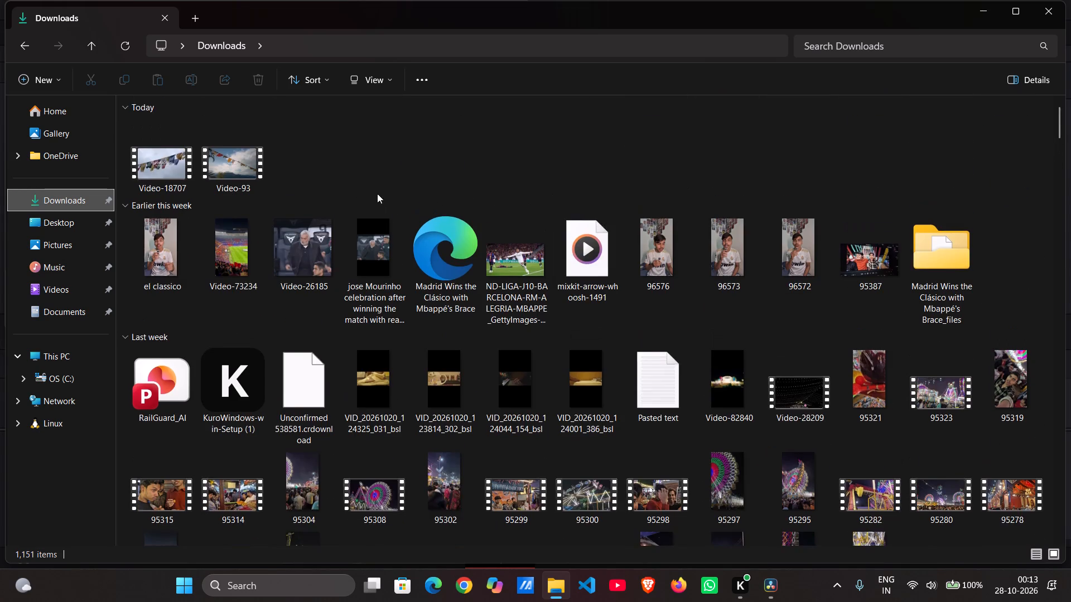
scroll(377, 193, "down", 20)
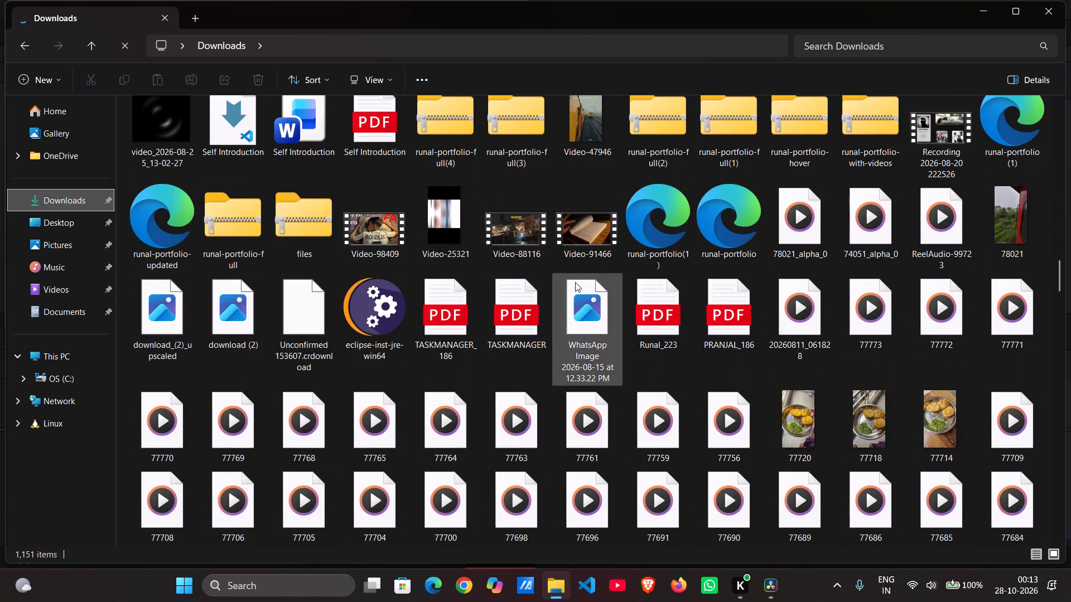
scroll(575, 282, "down", 2)
scroll(575, 282, "up", 5)
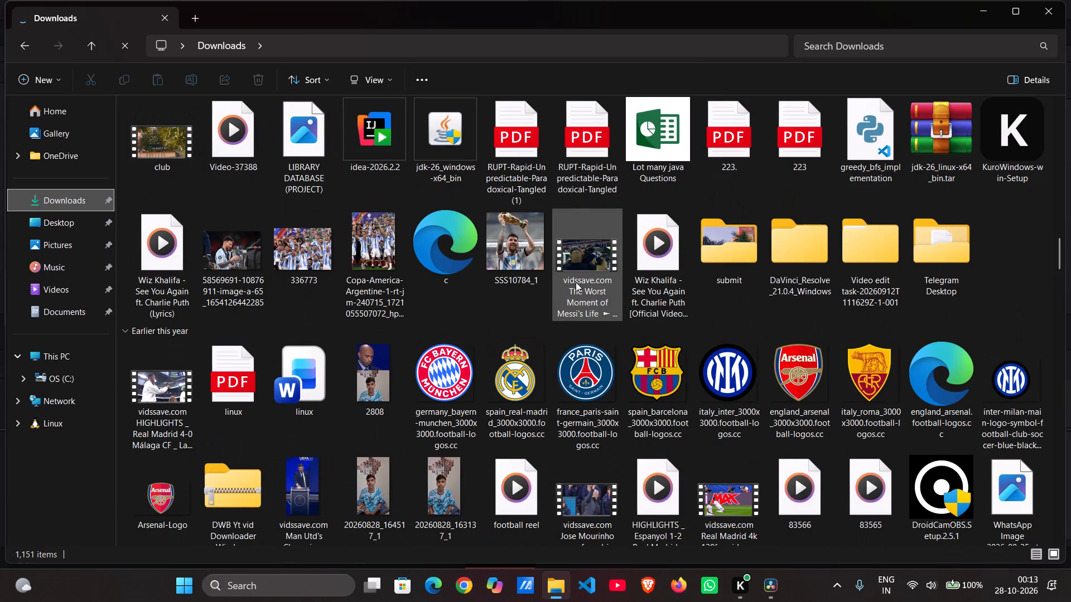
scroll(576, 282, "up", 1)
scroll(576, 282, "down", 3)
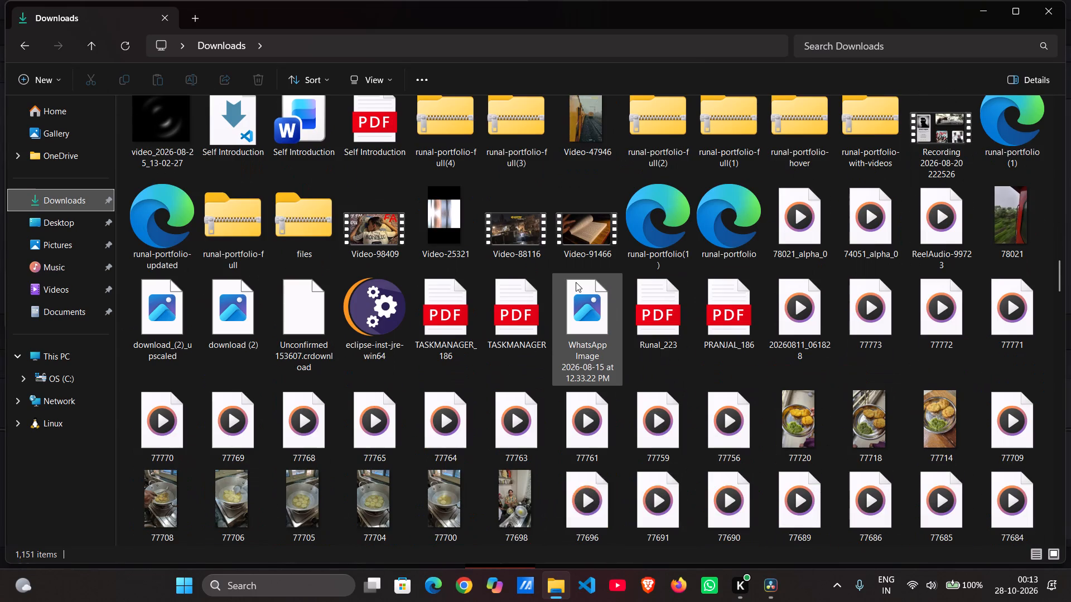
scroll(567, 293, "down", 4)
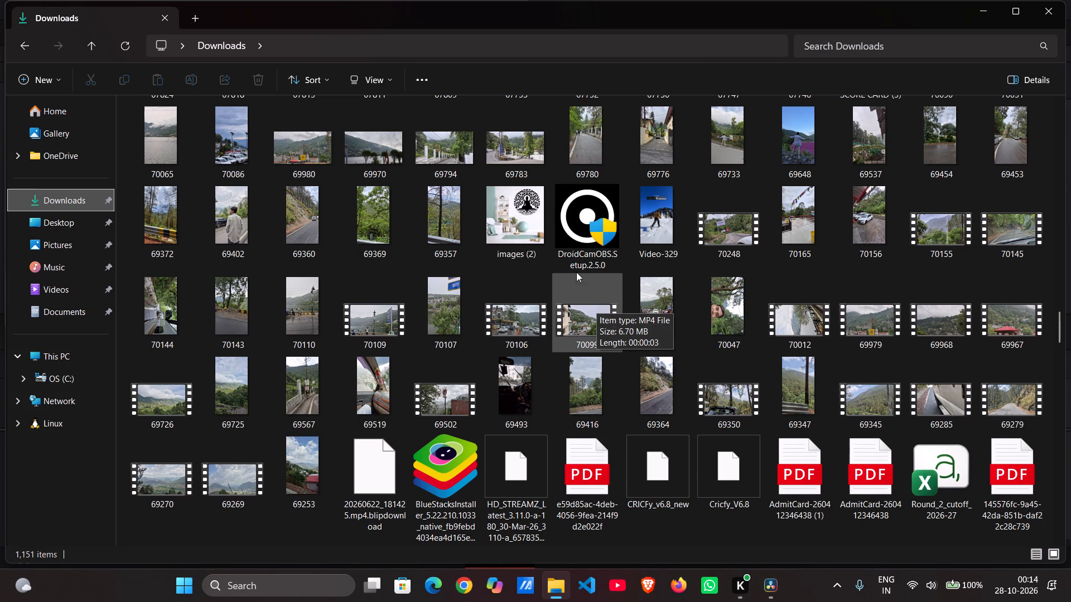
scroll(415, 206, "up", 1)
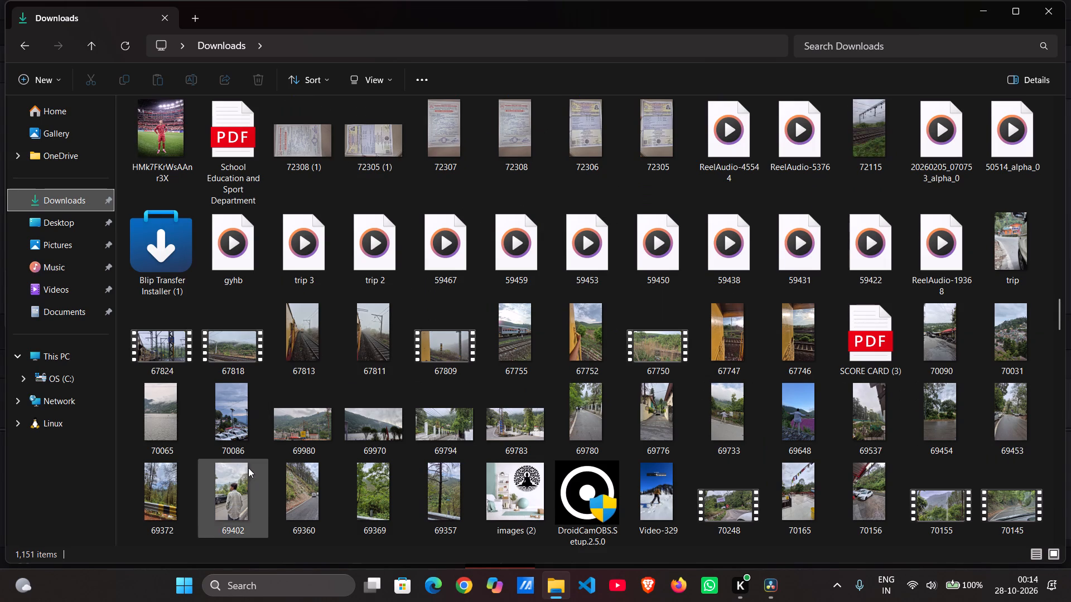
Open image 69980 from Downloads for a preview in Photos and close it again.
double_click(316, 430)
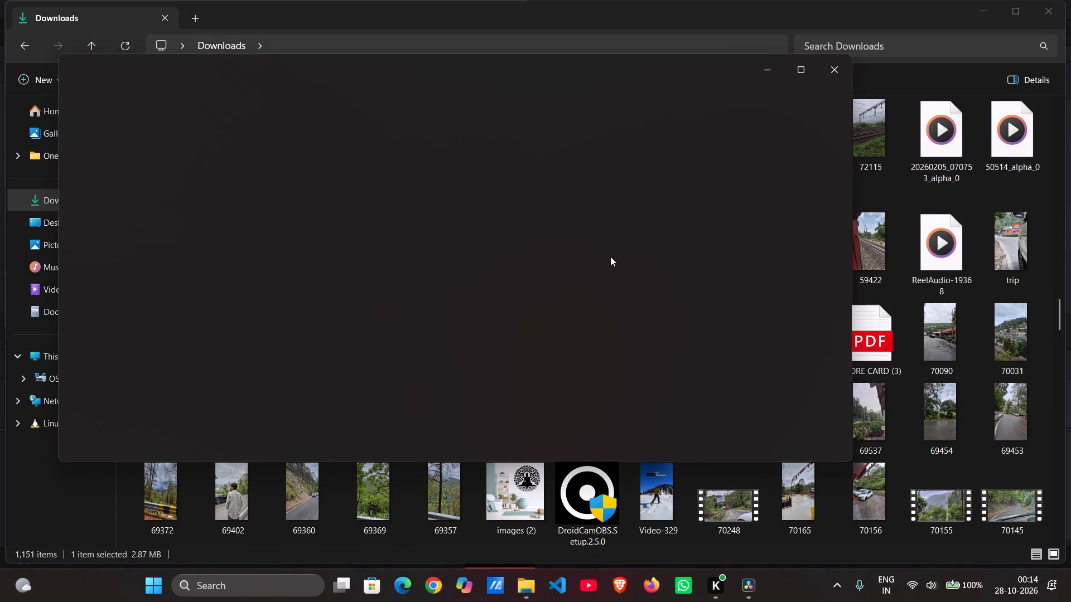
left_click(848, 58)
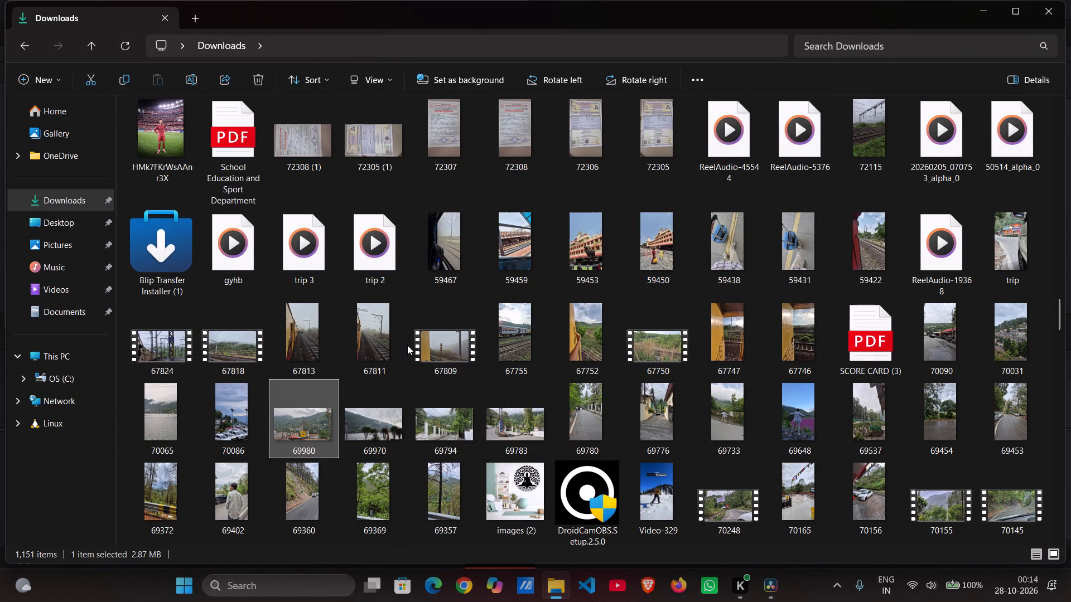
Preview video 67755 from Downloads in Media Player, skip ahead to a later part of the clip, and close it again.
double_click(519, 327)
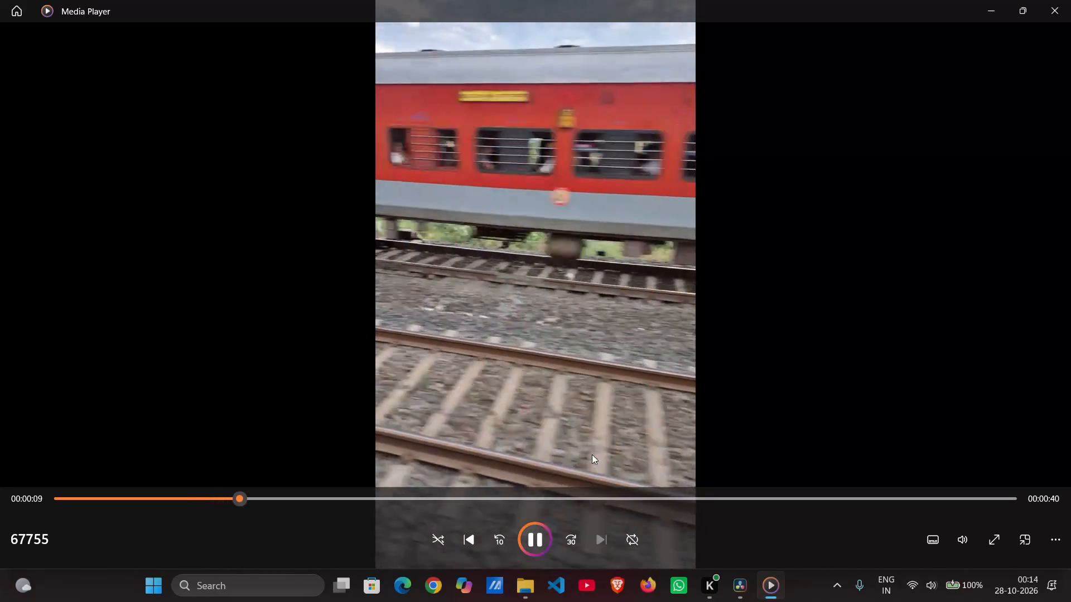
left_click(570, 501)
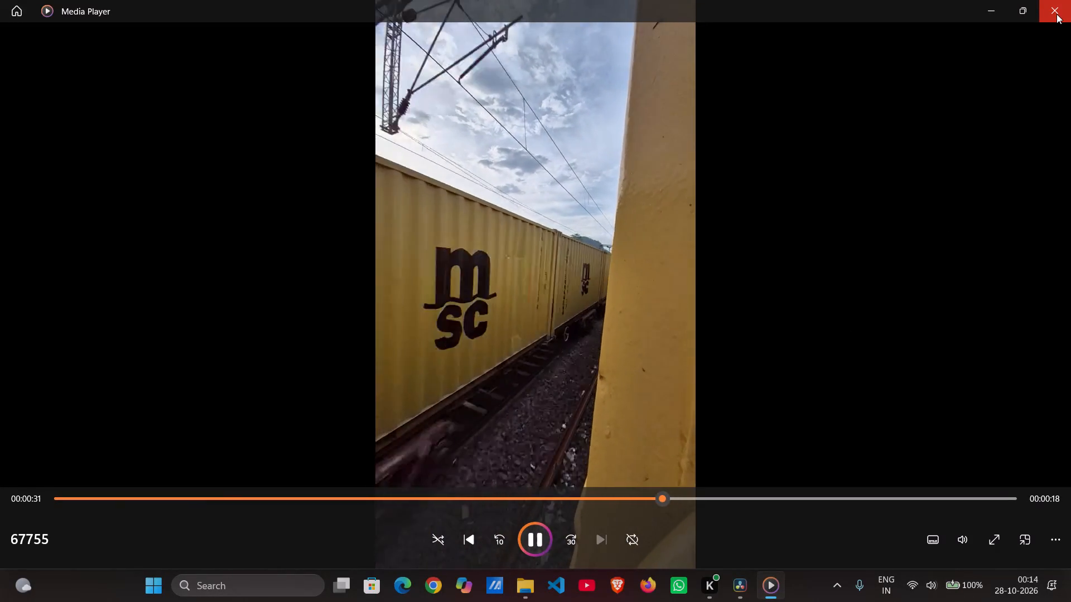
left_click(1056, 14)
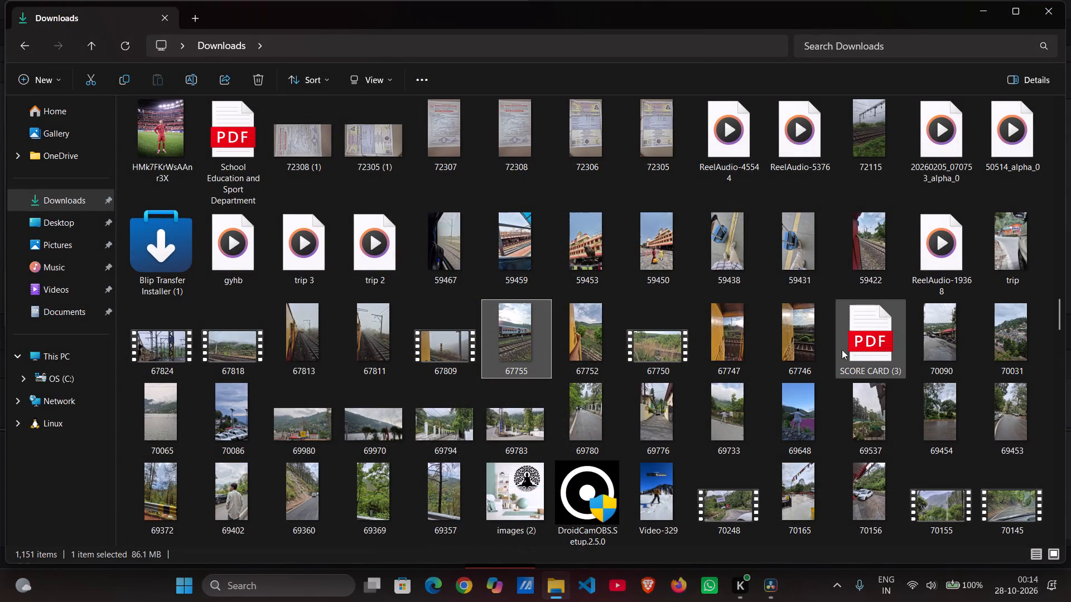
Open image 70090 from Downloads for a preview in Photos, close it, and look further through the folder's thumbnails.
double_click(940, 339)
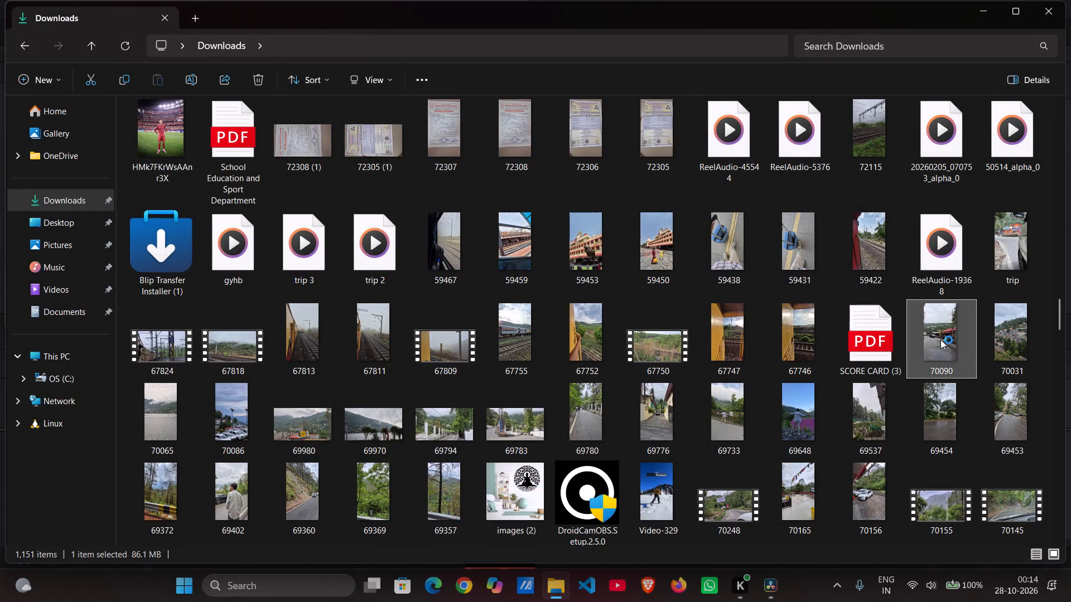
left_click_drag(944, 343, 948, 349)
left_click(827, 77)
scroll(495, 383, "down", 2)
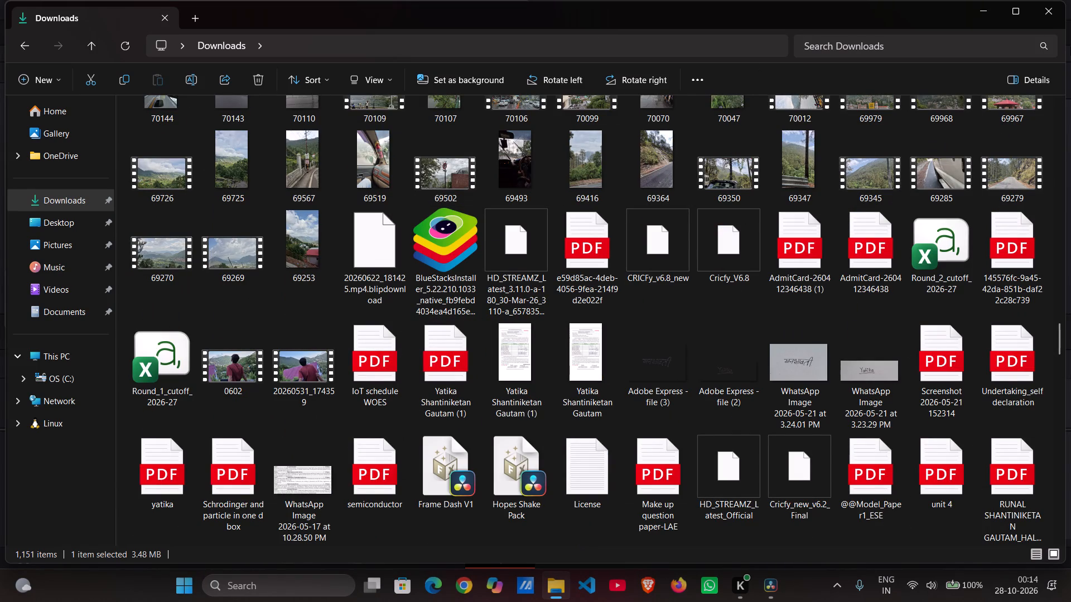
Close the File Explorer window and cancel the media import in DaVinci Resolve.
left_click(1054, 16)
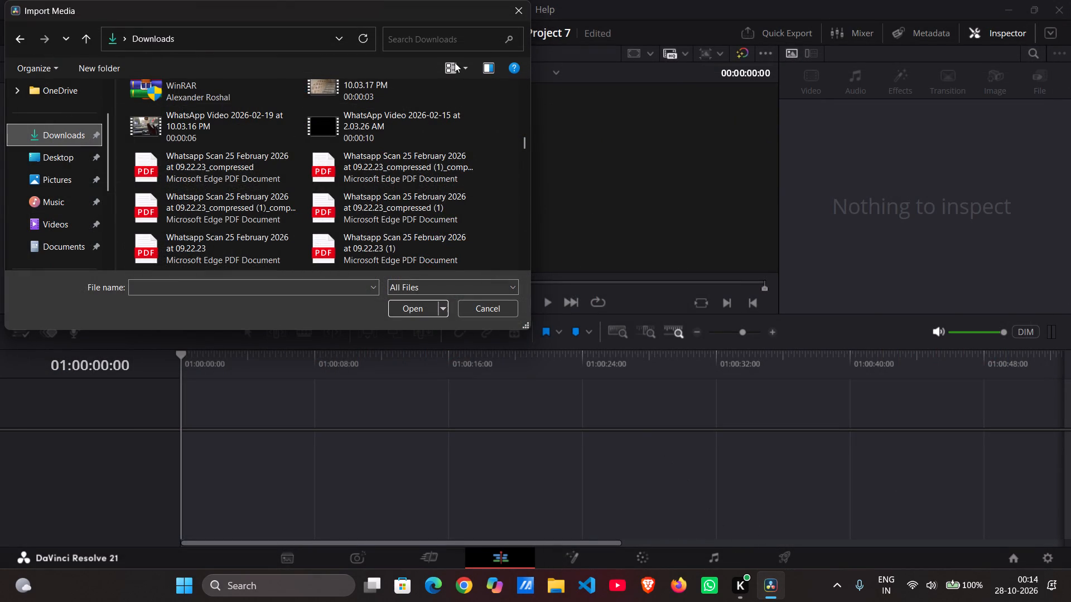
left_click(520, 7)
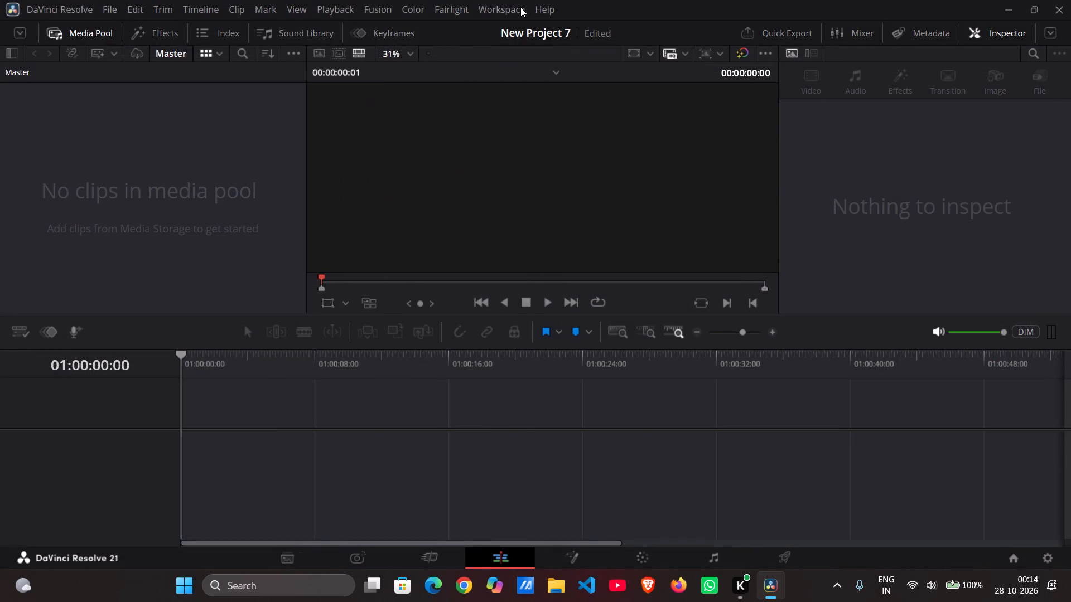
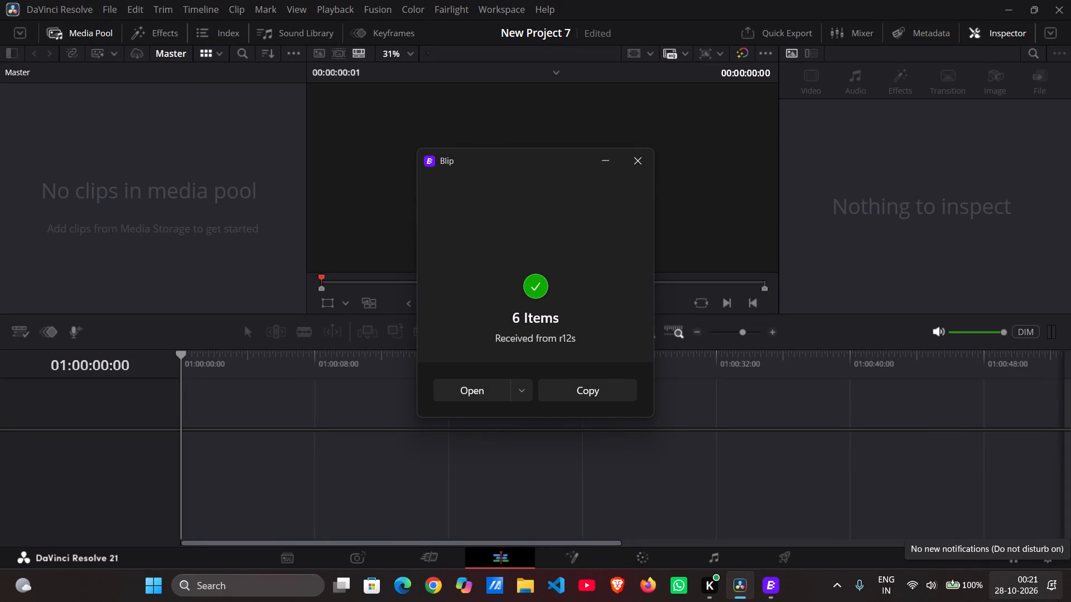
Close the Blip file-transfer window.
left_click_drag(771, 529, 771, 513)
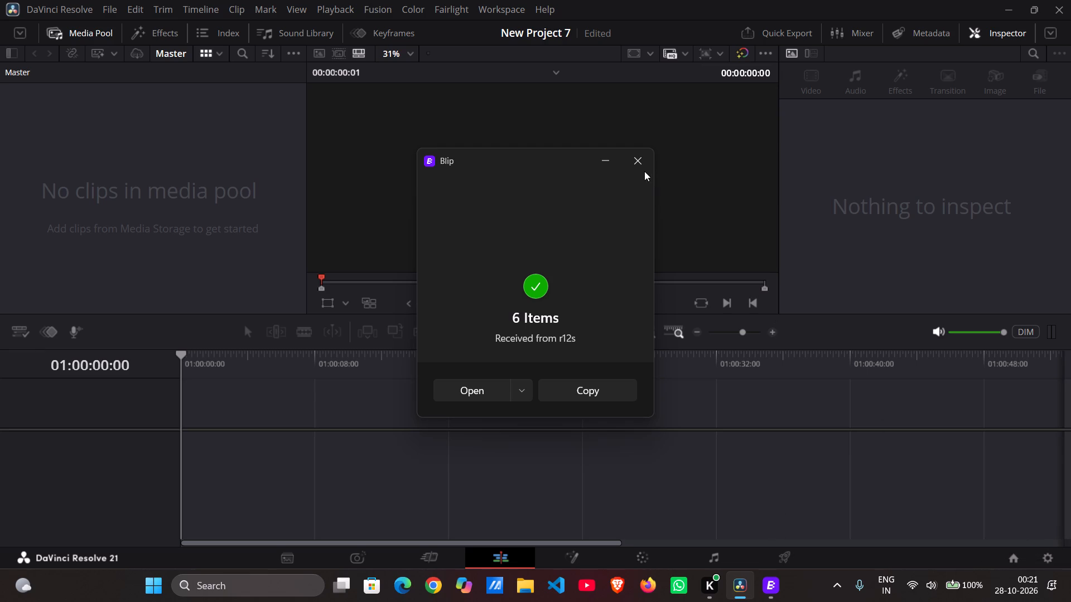
left_click(644, 171)
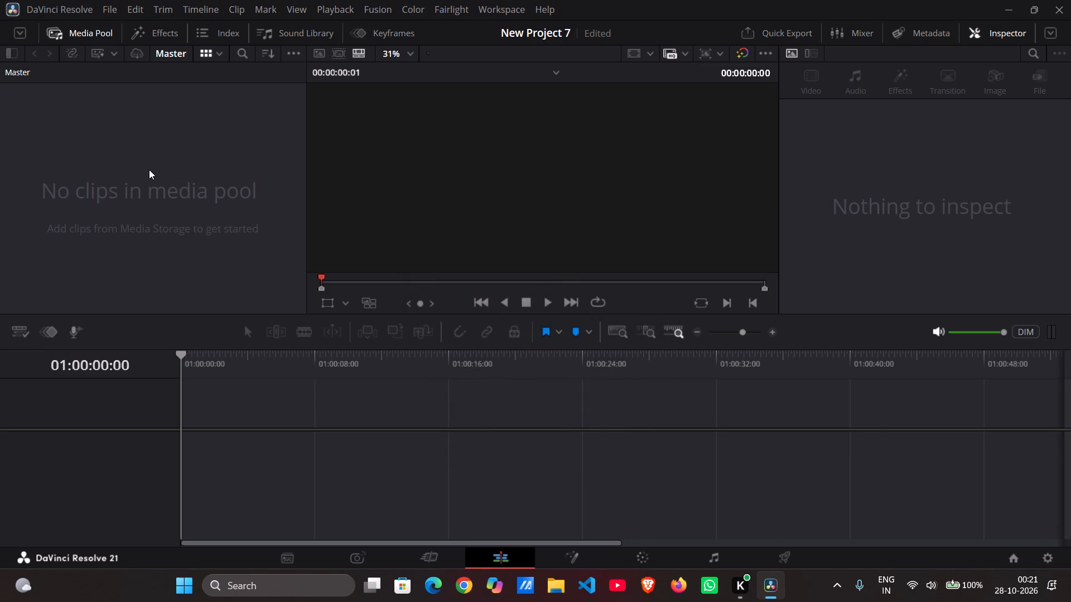
Import all eight of today's videos from Downloads into the media pool.
left_click(149, 169)
right_click(146, 169)
left_click(190, 335)
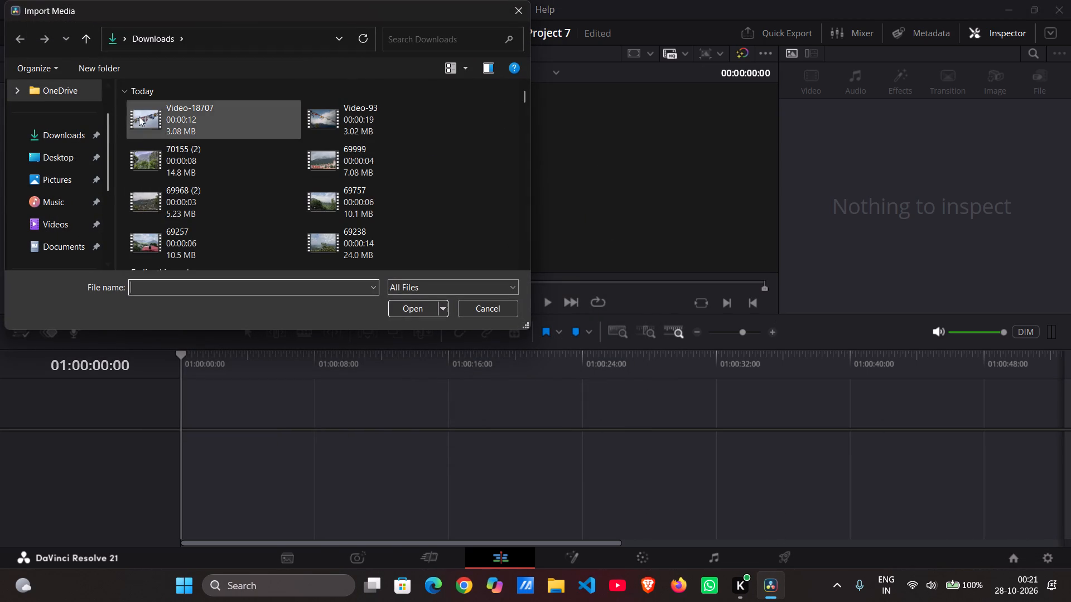
left_click(157, 91)
left_click(421, 304)
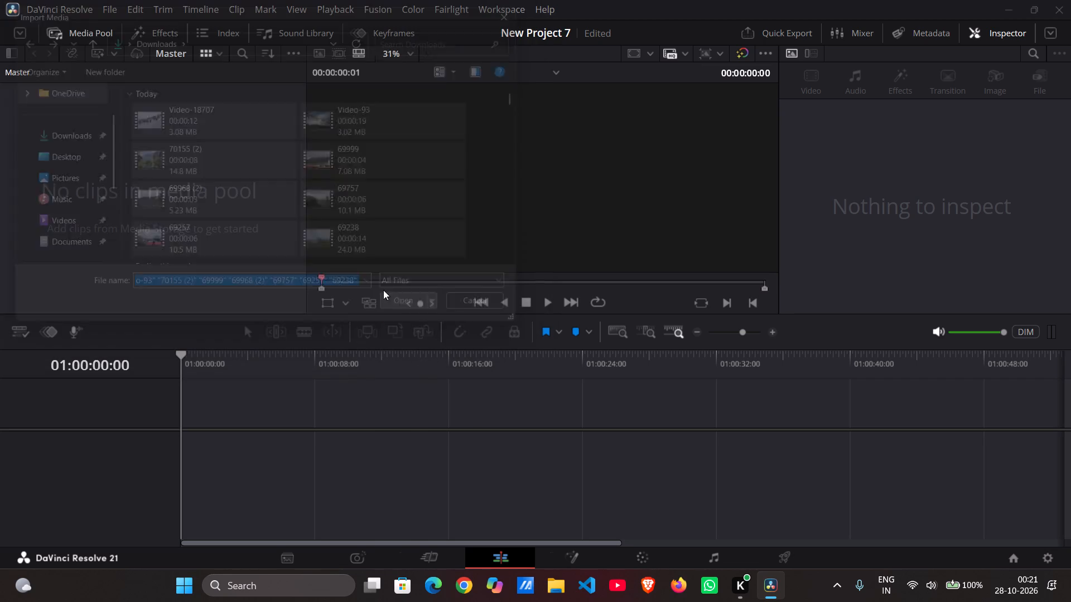
left_click(641, 355)
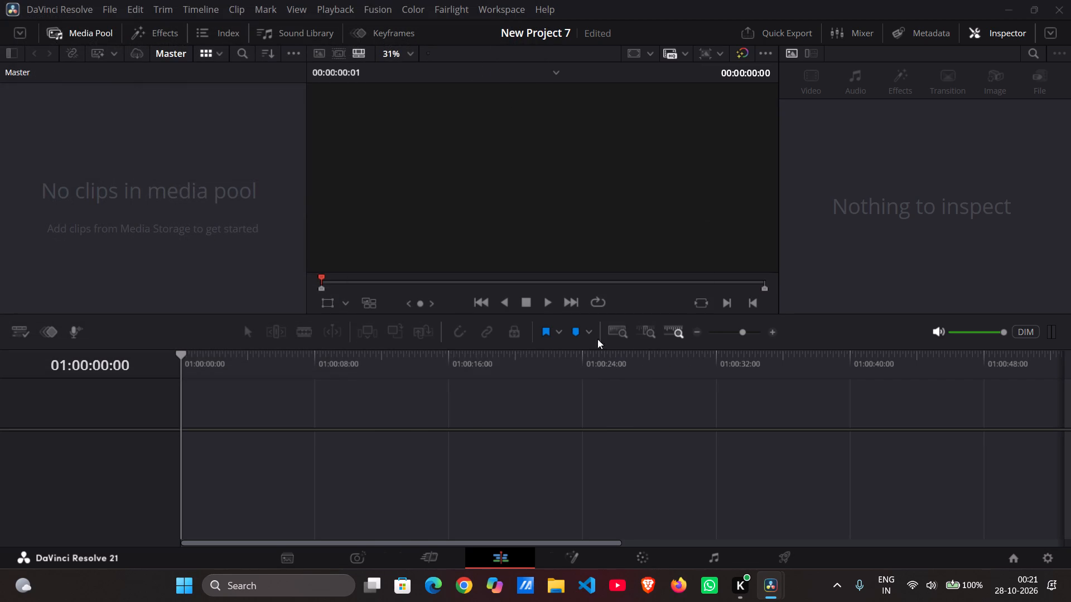
left_click(220, 263)
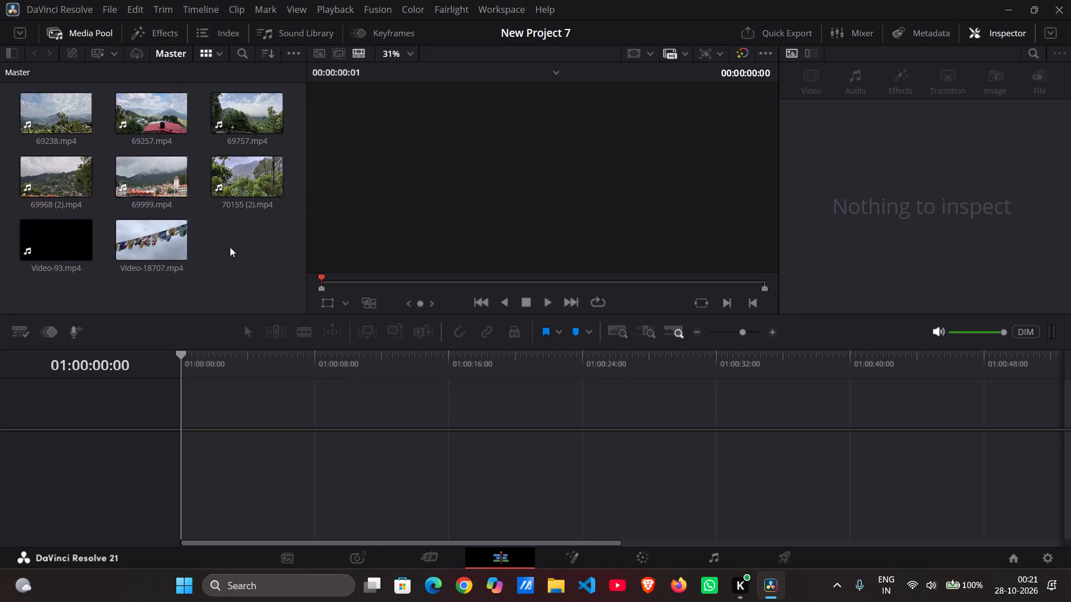
left_click(230, 247)
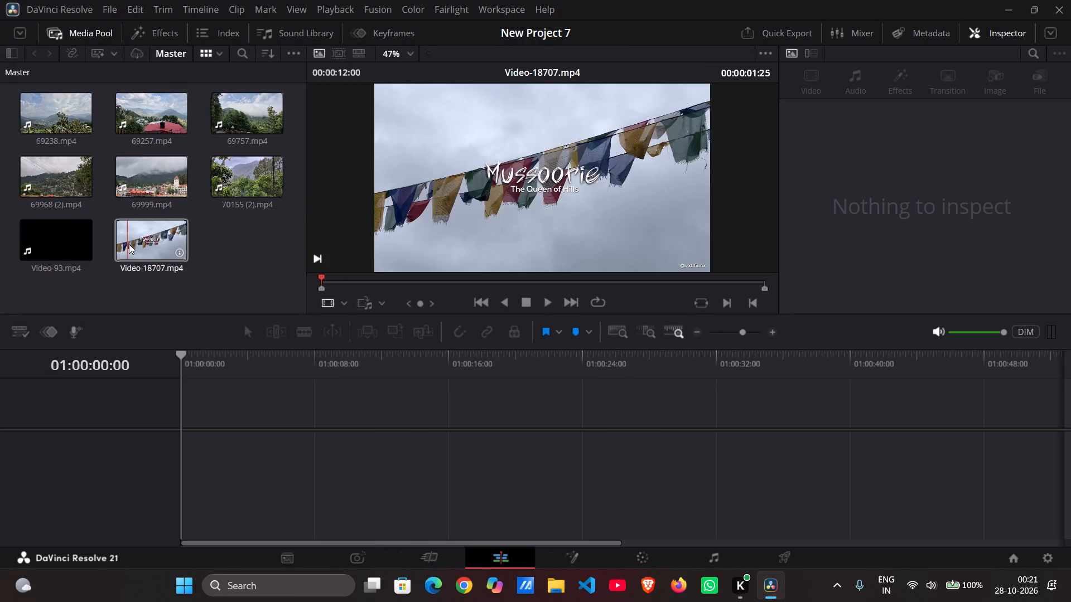
Preview the source clip Video-18707.mp4 and stop playback.
key("space")
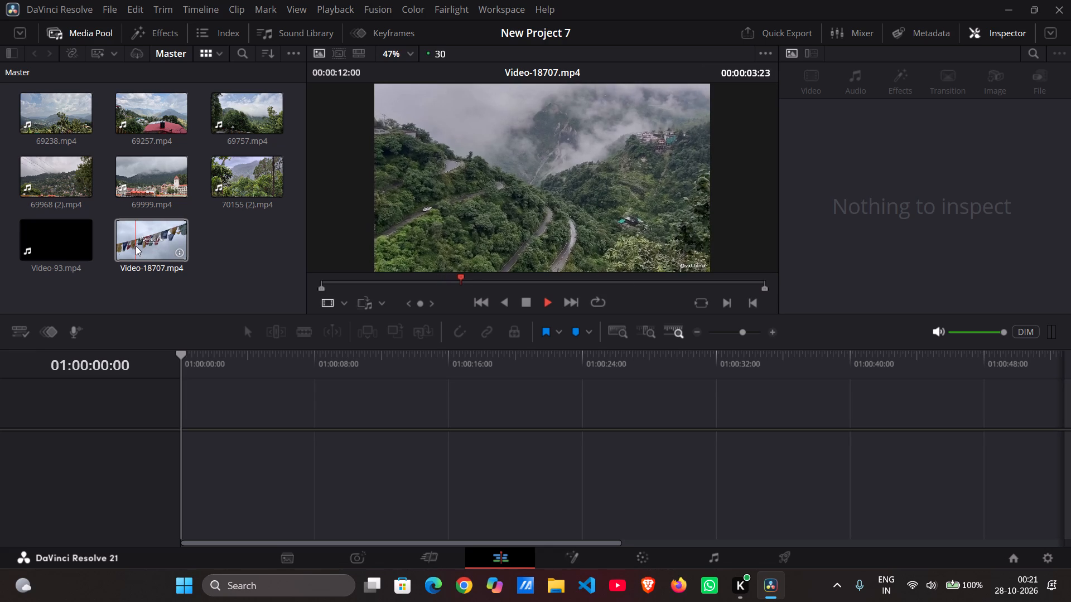
key("space")
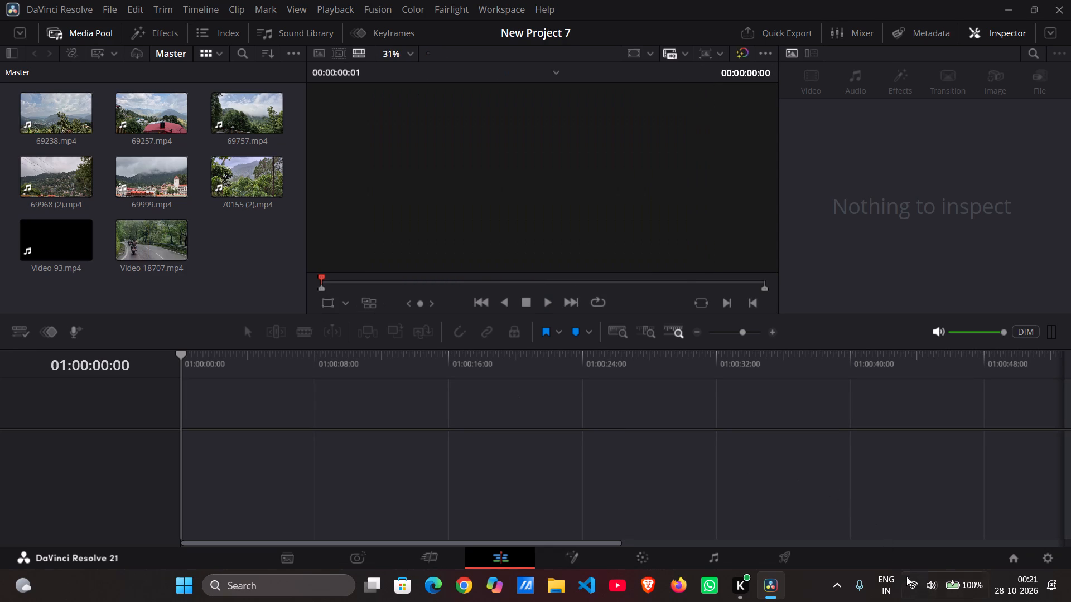
Open the system's Bluetooth device list to check the connected audio device.
left_click(919, 582)
left_click(944, 328)
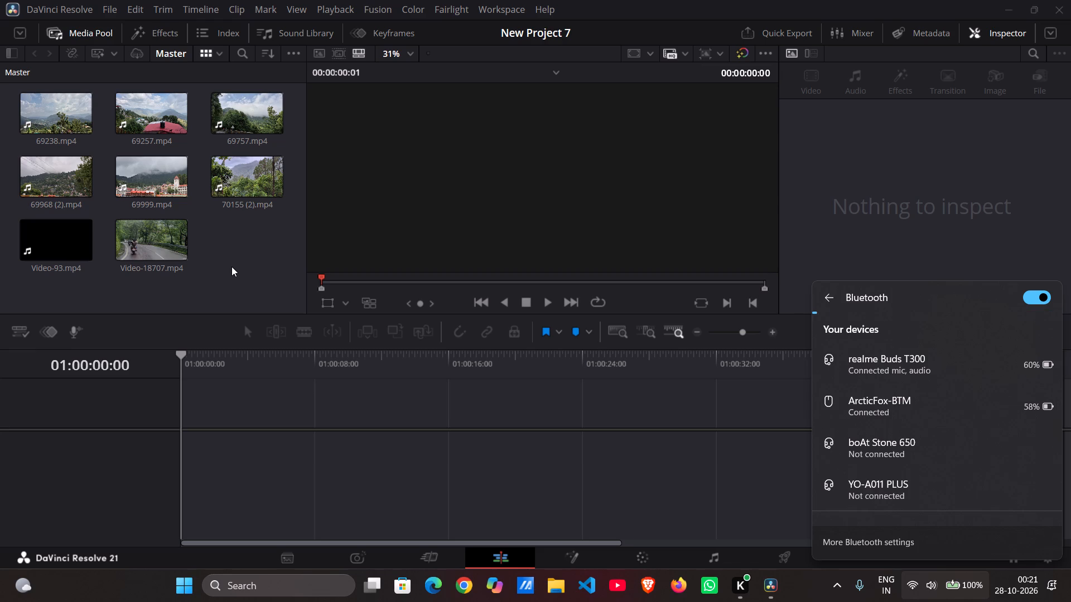
Preview clip 69257.mp4, stop it, and play Video-18707.mp4 from the media pool.
left_click(146, 125)
key("space")
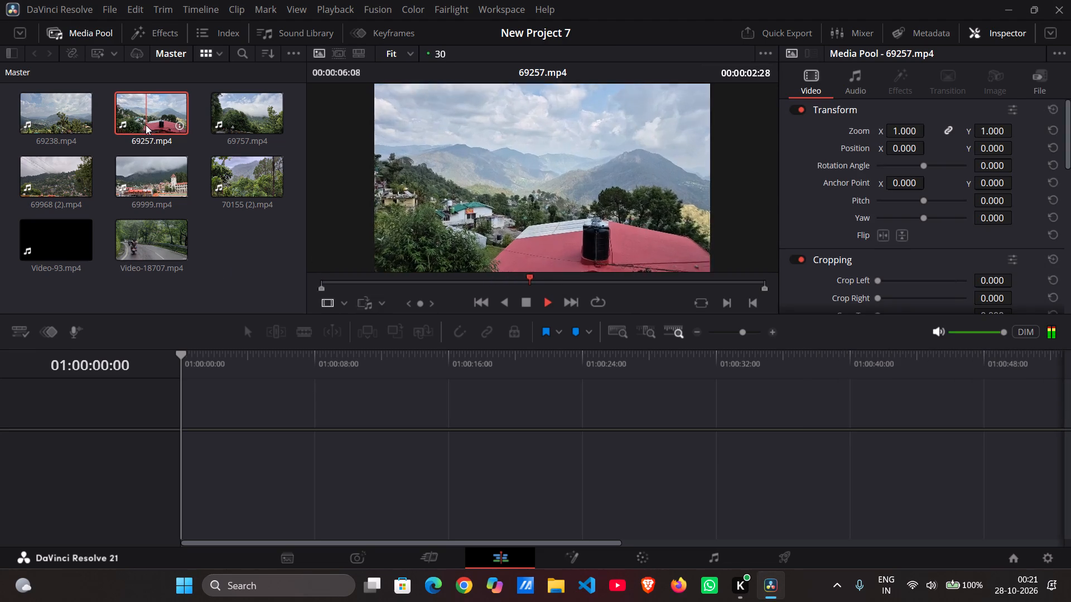
key("space")
key("space")
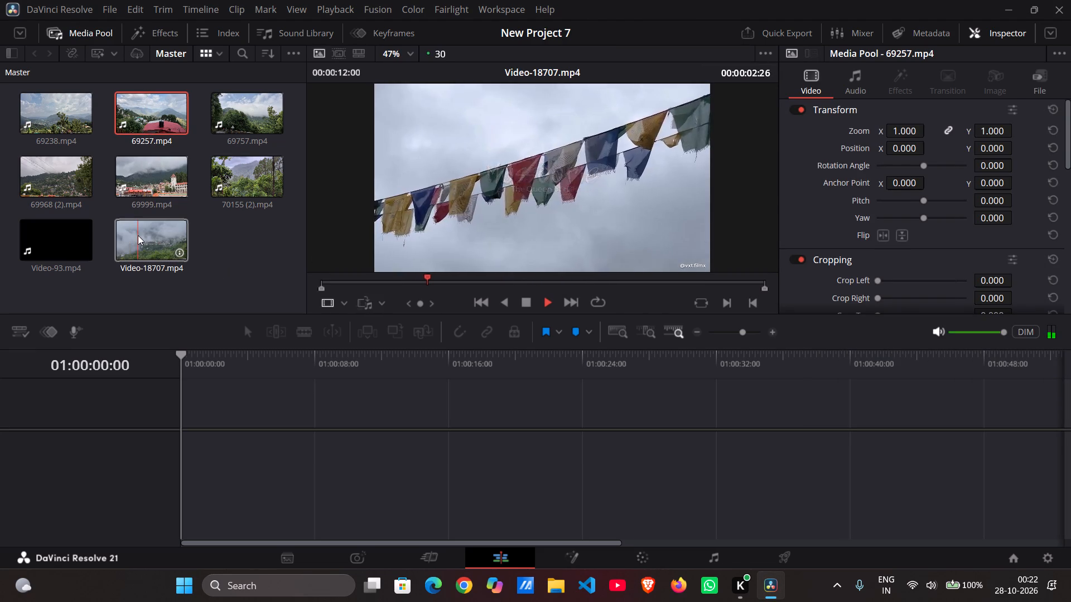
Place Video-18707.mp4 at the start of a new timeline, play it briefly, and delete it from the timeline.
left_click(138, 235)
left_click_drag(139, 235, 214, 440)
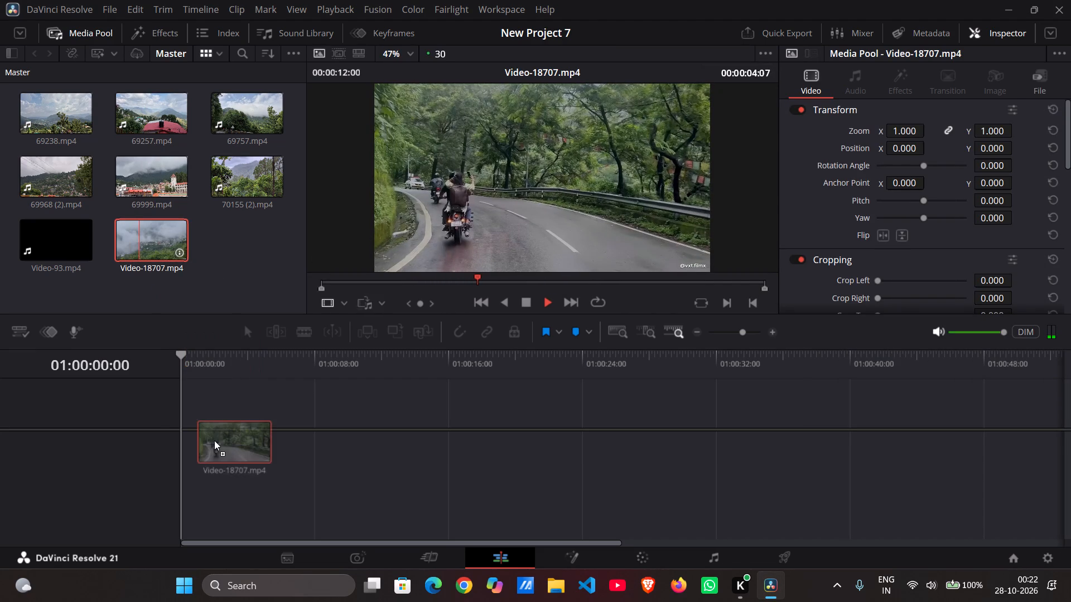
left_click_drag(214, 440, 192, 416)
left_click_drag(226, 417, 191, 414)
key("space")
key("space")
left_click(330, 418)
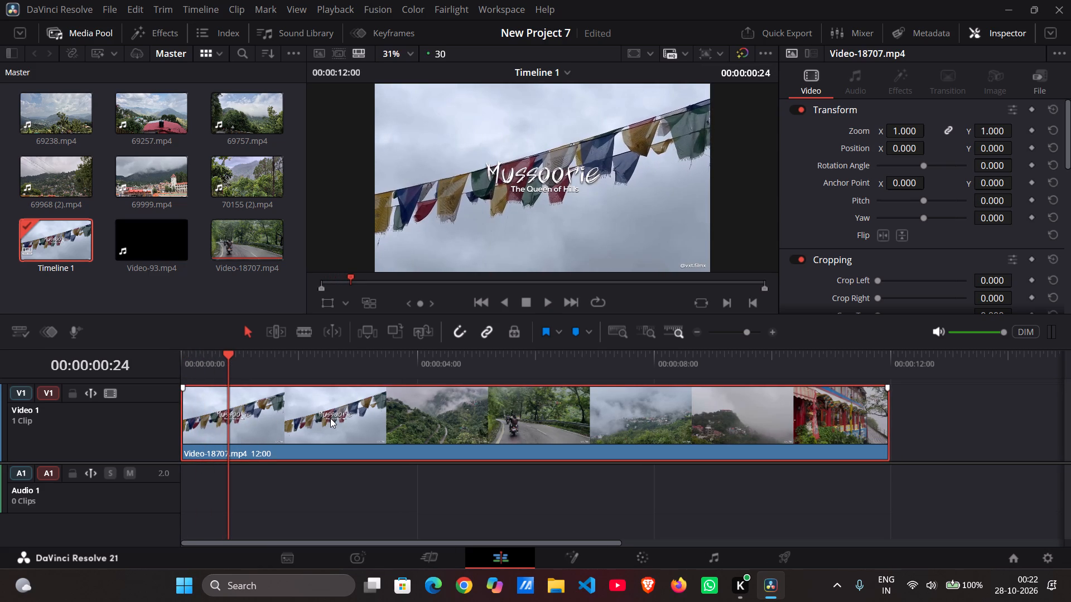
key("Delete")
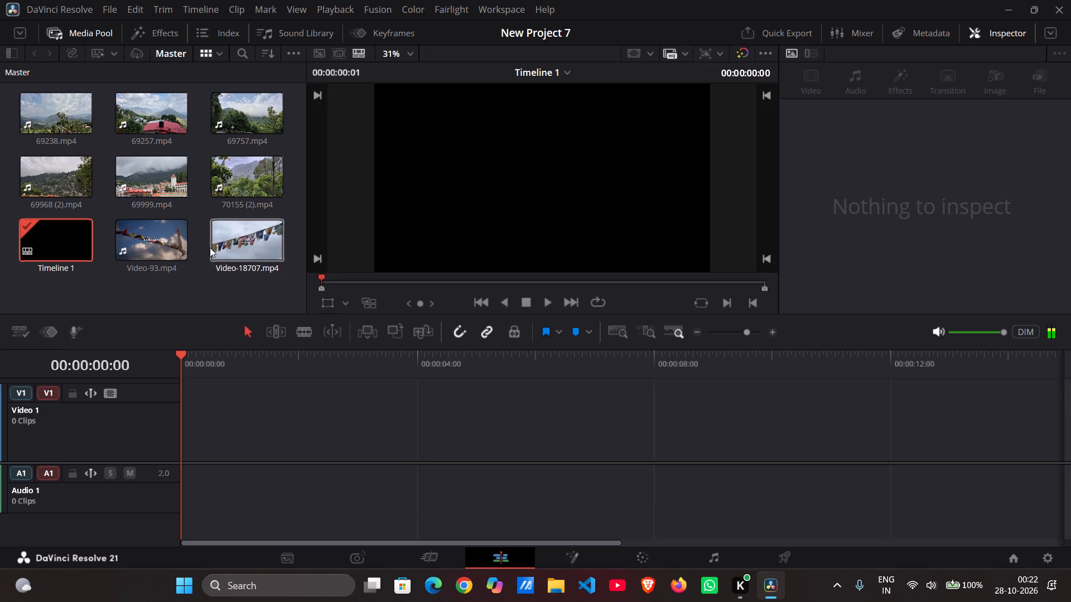
Place Video-93.mp4 with its audio at the start of Timeline 1 on tracks Video 1 and Audio 1.
left_click_drag(138, 240, 206, 409)
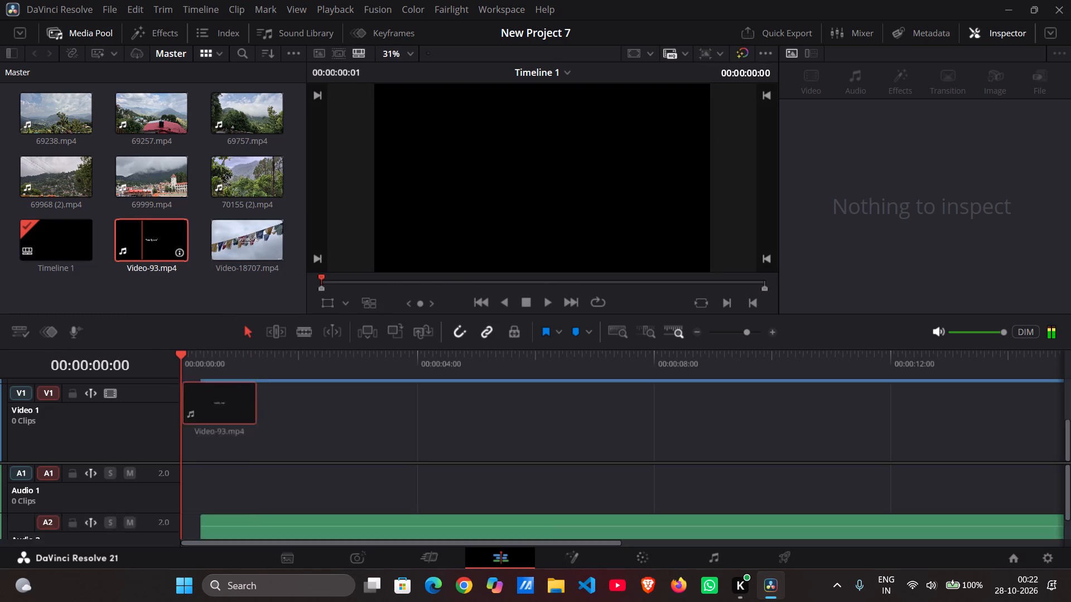
left_click_drag(206, 409, 168, 435)
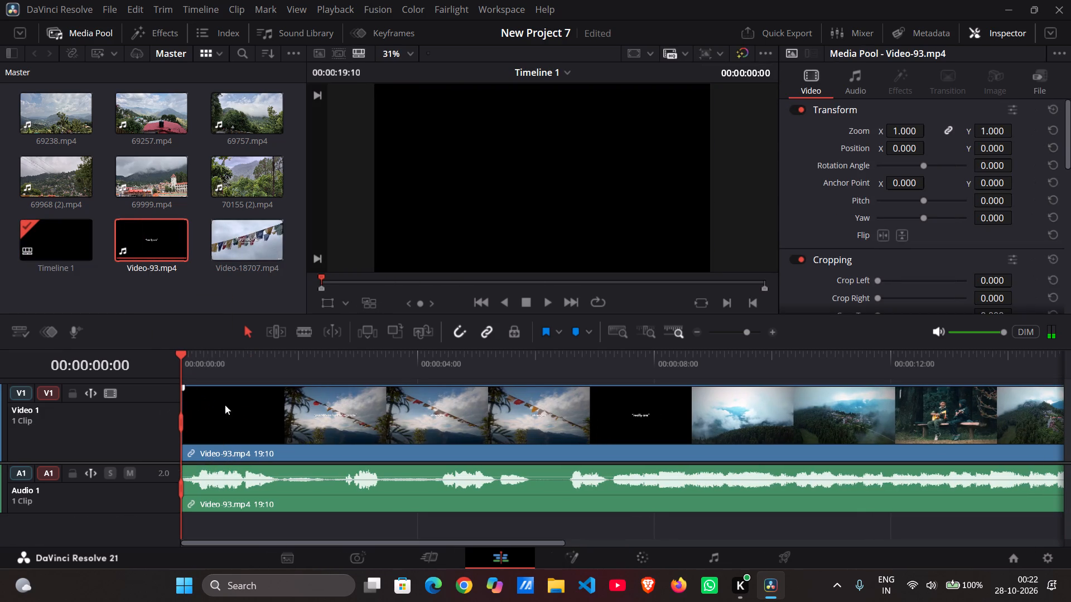
Reduce the display heights of the Video 1 and Audio 1 tracks.
scroll(239, 430, "up", 2)
scroll(239, 430, "down", 2)
scroll(233, 429, "up", 2, "shift")
scroll(233, 429, "down", 5, "shift")
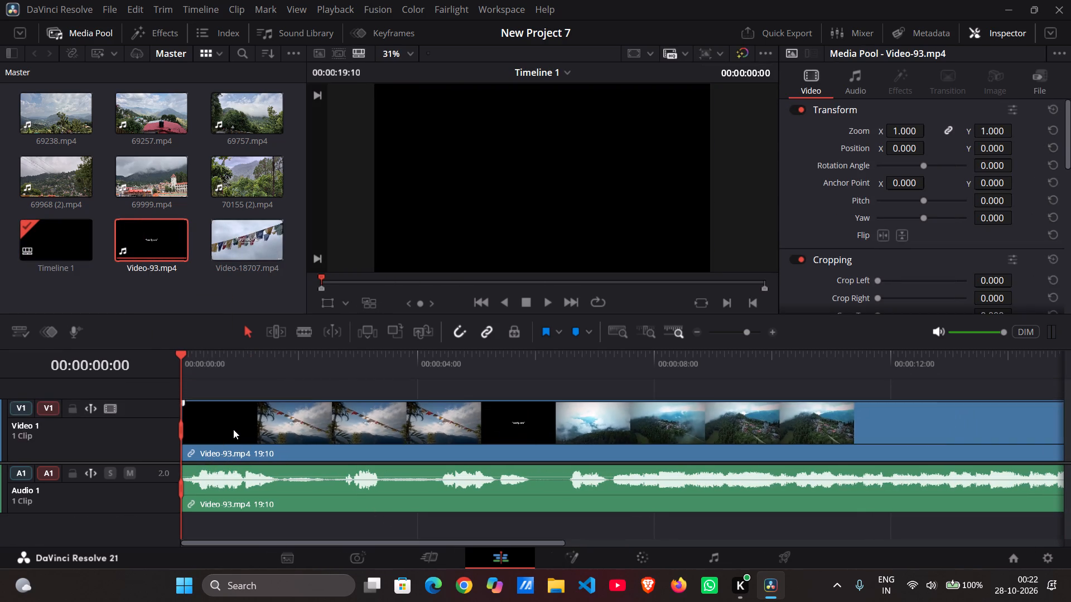
scroll(233, 429, "down", 1, "shift")
scroll(233, 494, "up", 1, "shift")
scroll(233, 494, "down", 2, "shift")
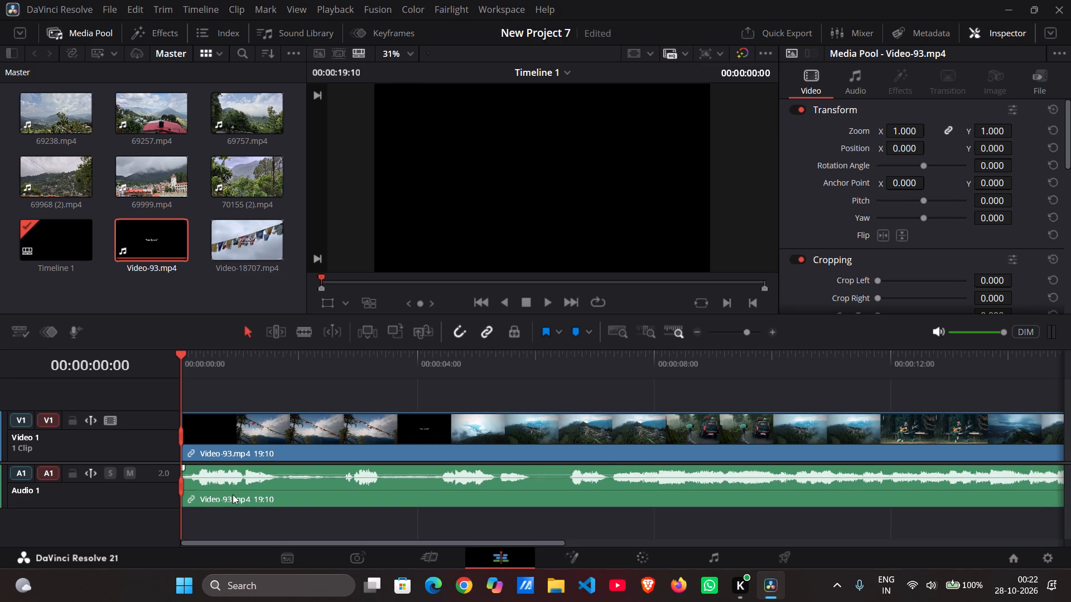
scroll(233, 494, "down", 1, "shift")
Play and scrub through Video-93.mp4 to where the black "really are" caption starts, and split the clip at 00:00:06:13.
key("space")
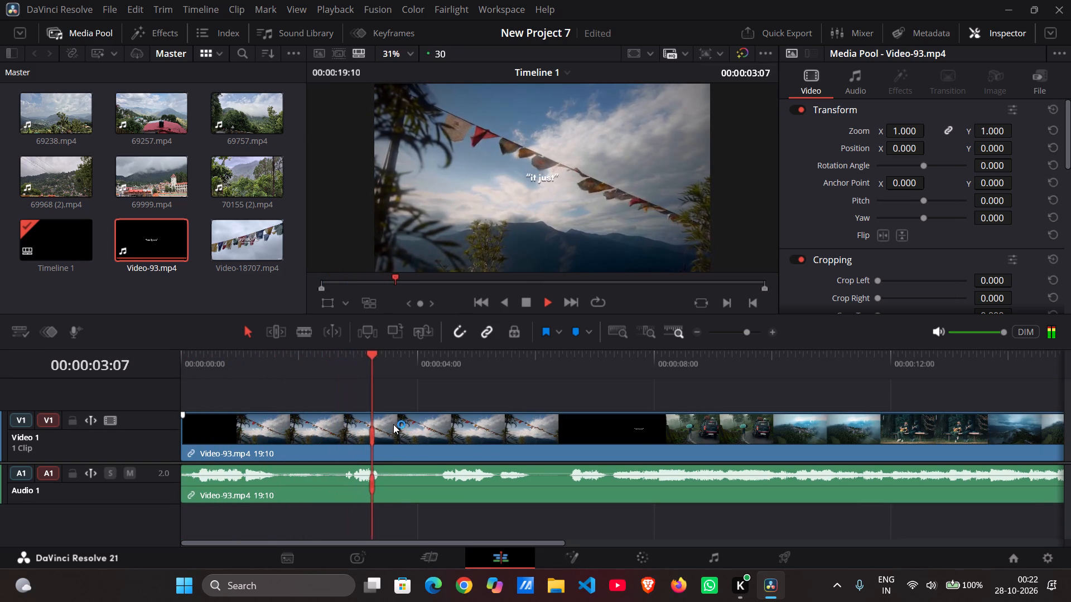
key("space")
key("space")
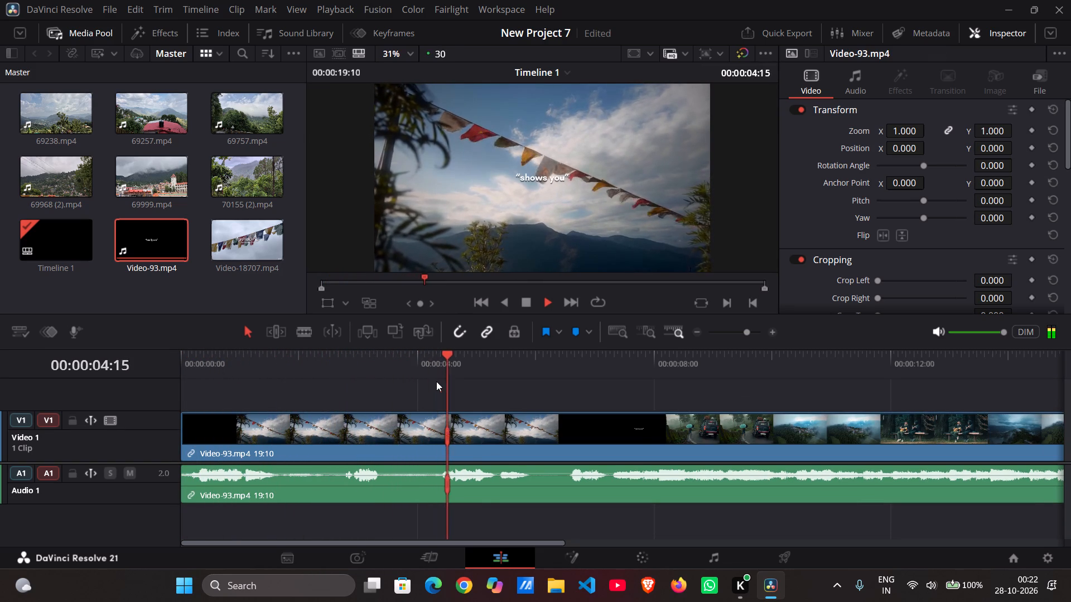
key("space")
left_click_drag(491, 363, 467, 363)
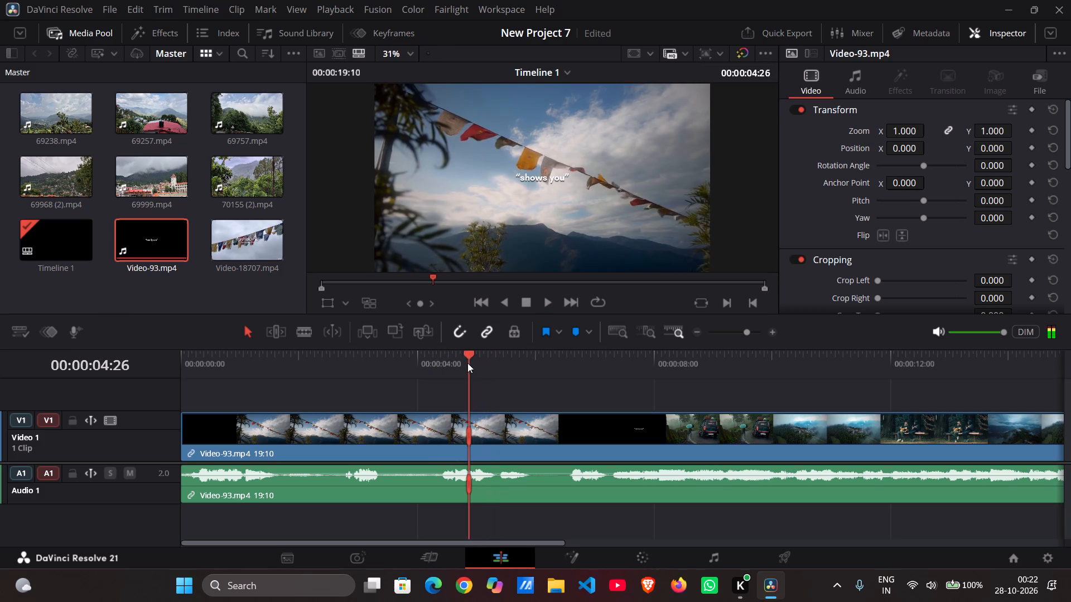
left_click_drag(467, 363, 167, 406)
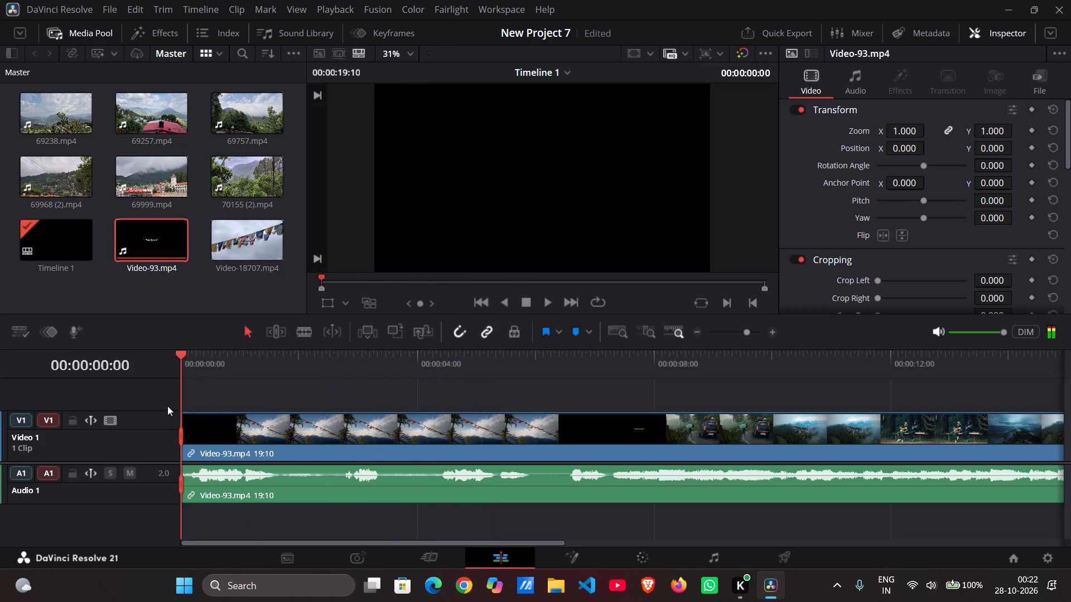
left_click_drag(167, 406, 526, 424)
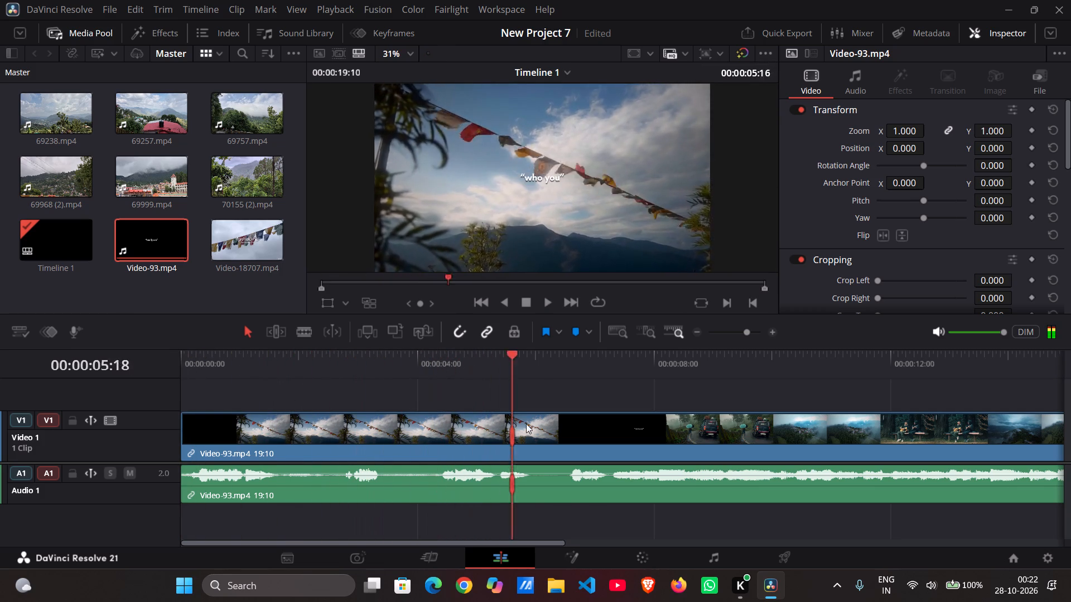
left_click_drag(526, 424, 570, 428)
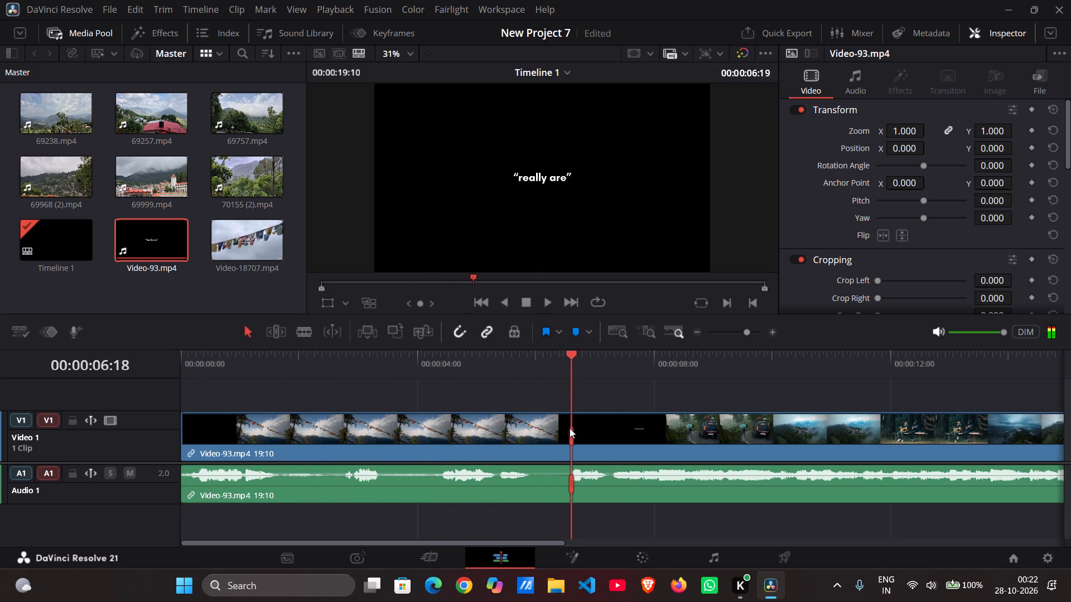
left_click_drag(570, 428, 560, 429)
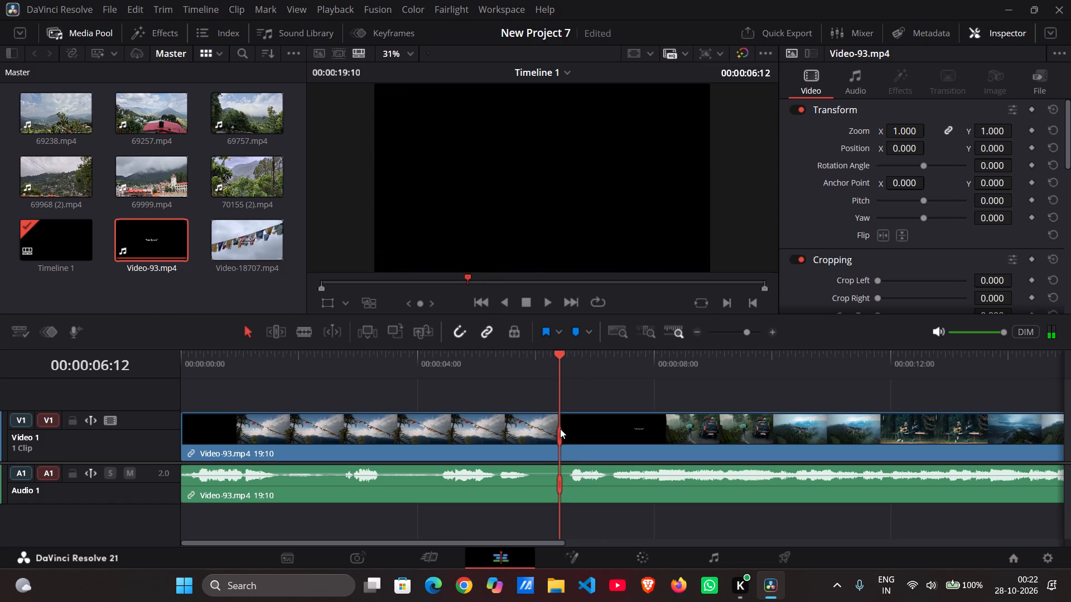
left_click_drag(560, 429, 561, 429)
left_click(604, 438)
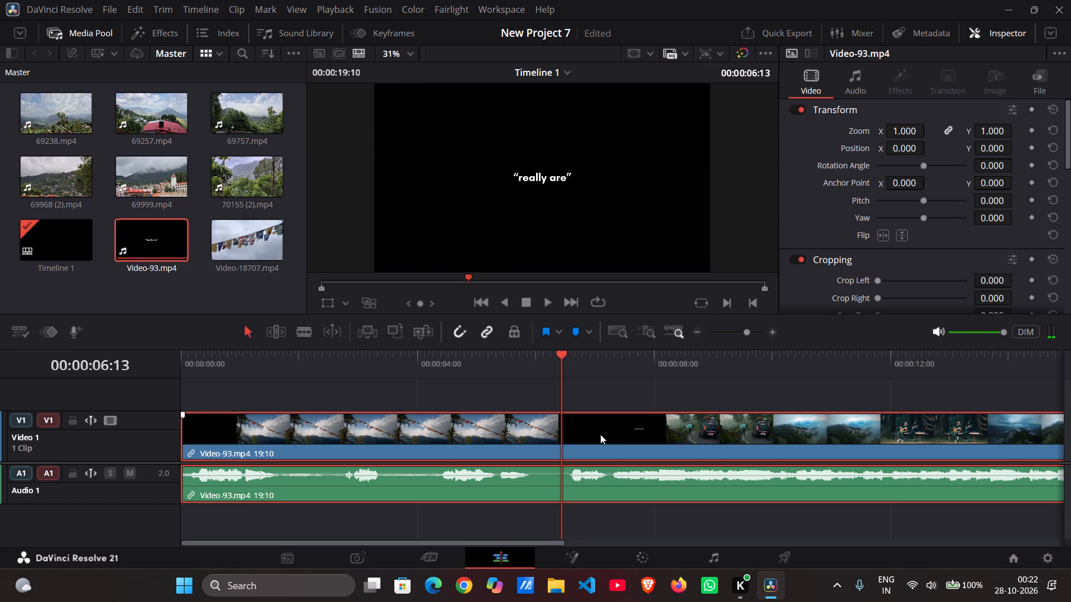
key("ctrl+b")
Find the end of the black "really are" caption shot and split Video-93.mp4 there at 00:00:07:10.
key("space")
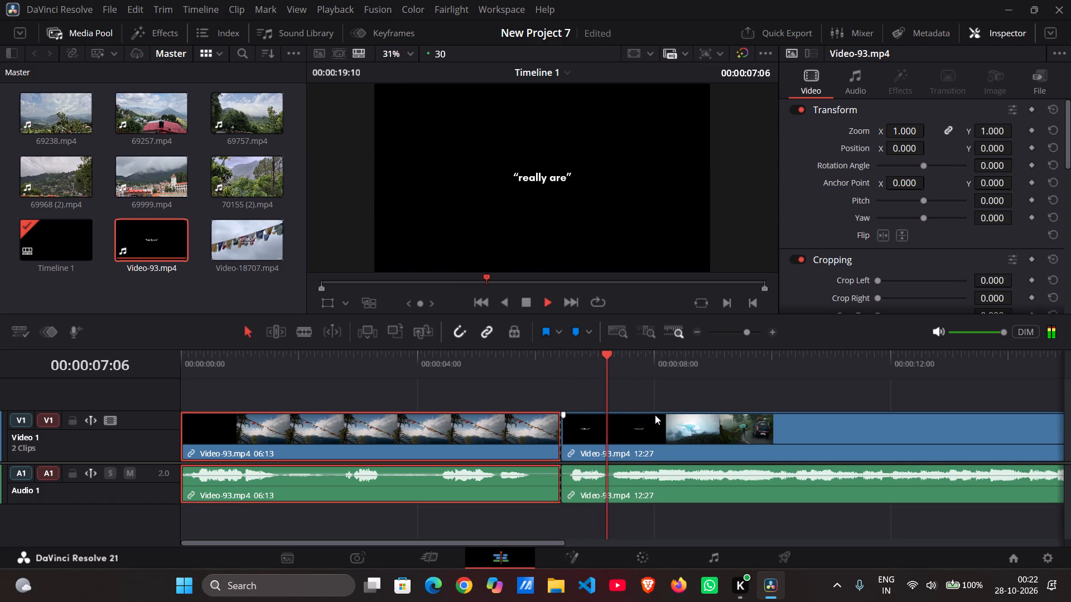
key("space")
left_click_drag(653, 373, 620, 373)
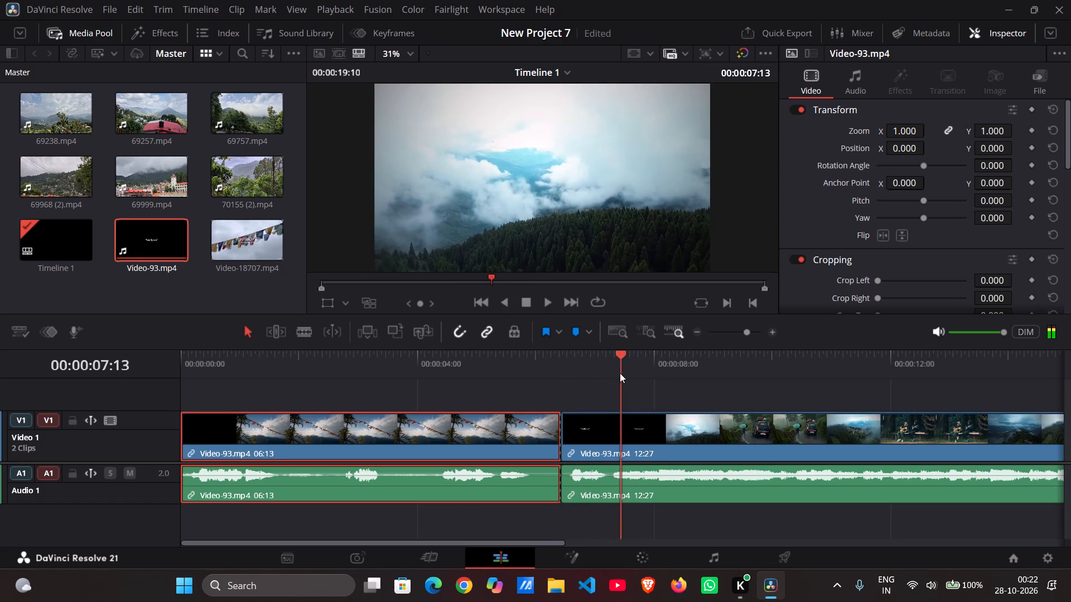
left_click_drag(620, 373, 615, 375)
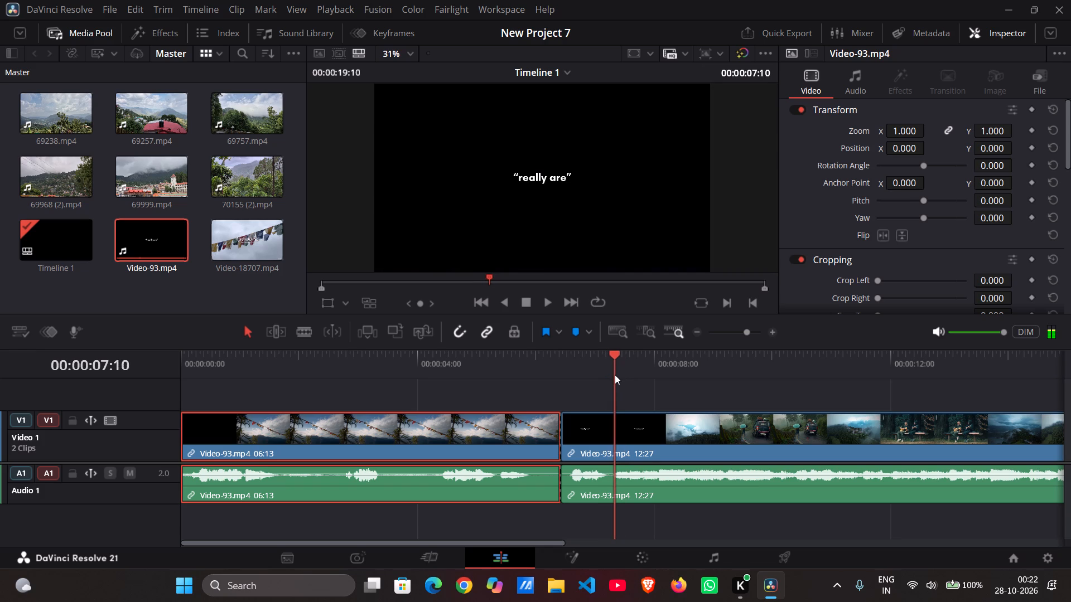
left_click_drag(615, 375, 614, 375)
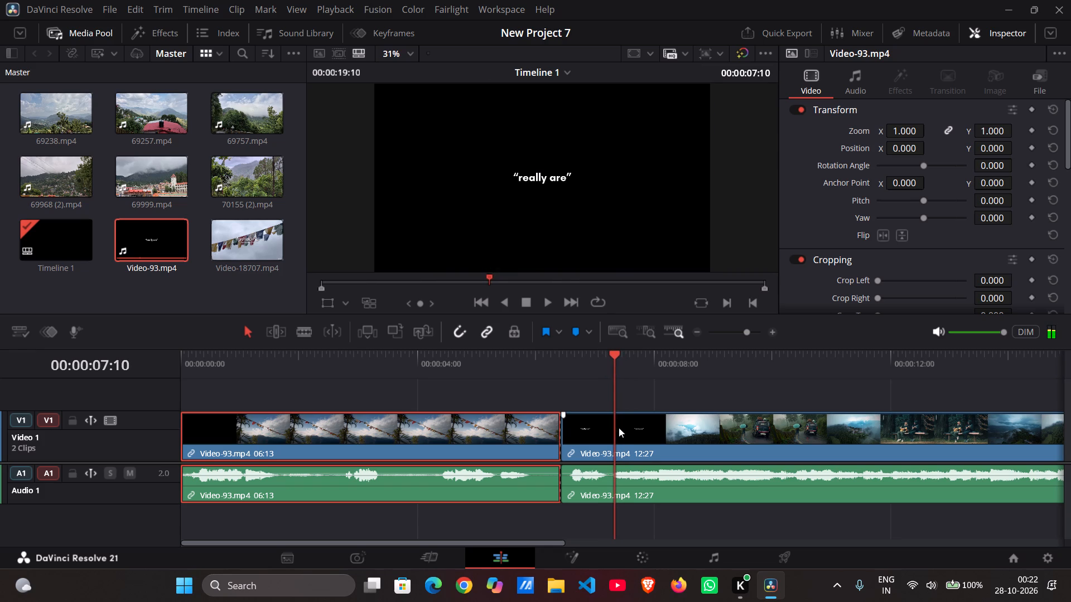
left_click(624, 430)
key("ctrl+b")
Find the change from the misty mountain shot to the jeep road shot and split Video-93.mp4 there at 00:00:08:22.
key("space")
scroll(618, 428, "left", 1)
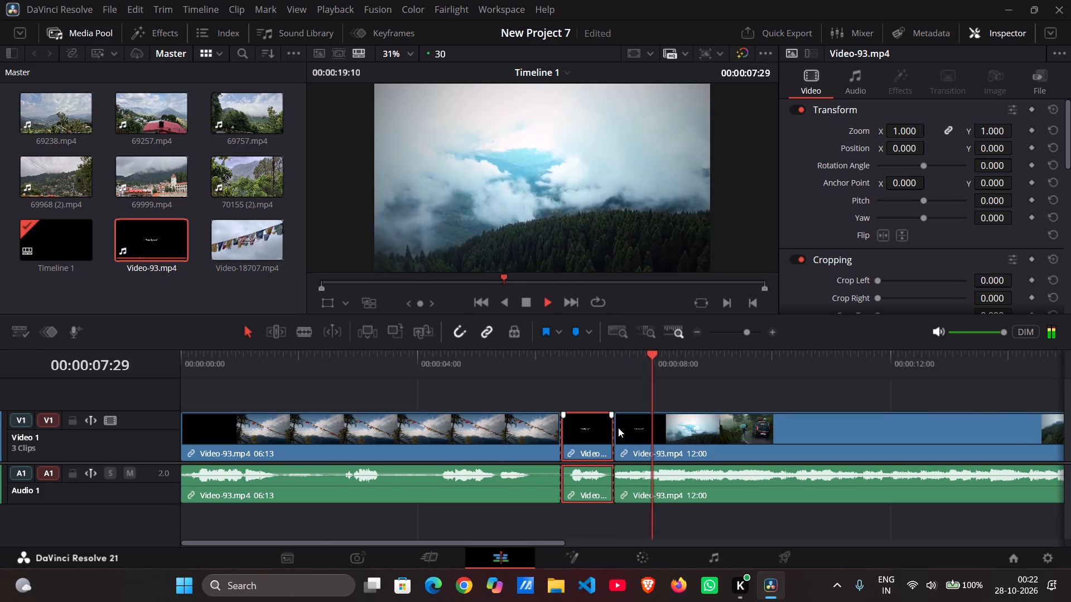
scroll(618, 428, "left", 1)
key("space")
left_click_drag(393, 359, 392, 359)
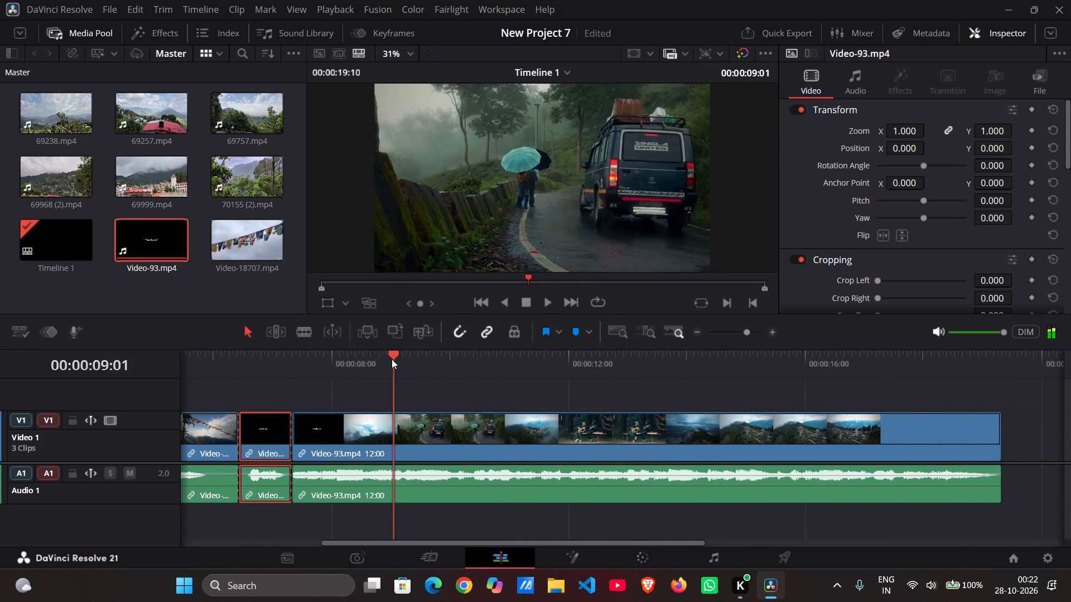
left_click_drag(392, 359, 371, 366)
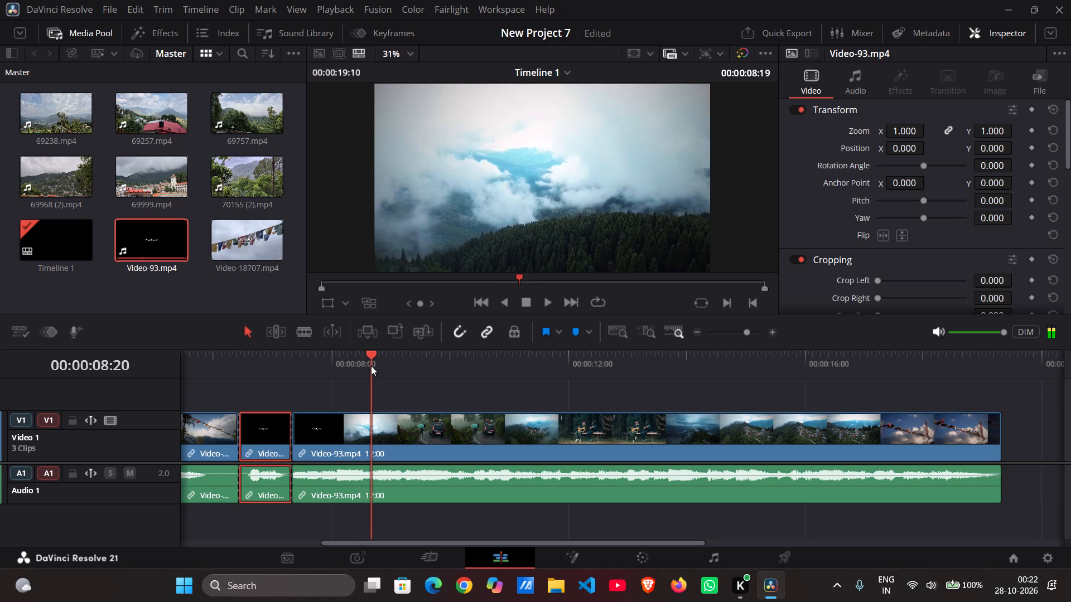
left_click_drag(371, 366, 375, 366)
left_click(399, 434)
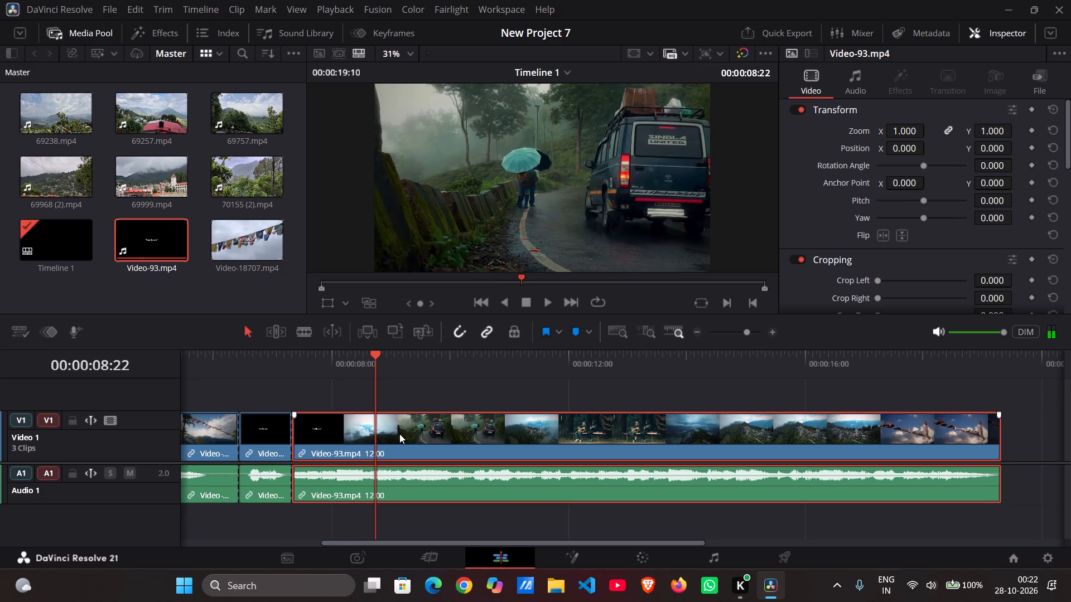
key("ctrl+b")
Find the end of the jeep road shot and split Video-93.mp4 there at 00:00:10:07.
key("space")
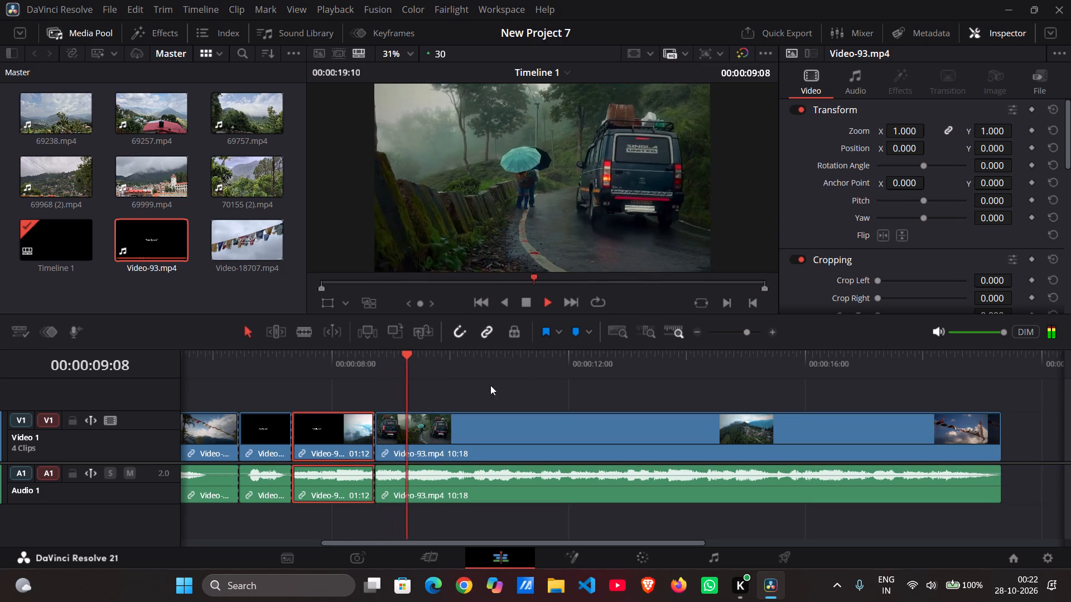
key("space")
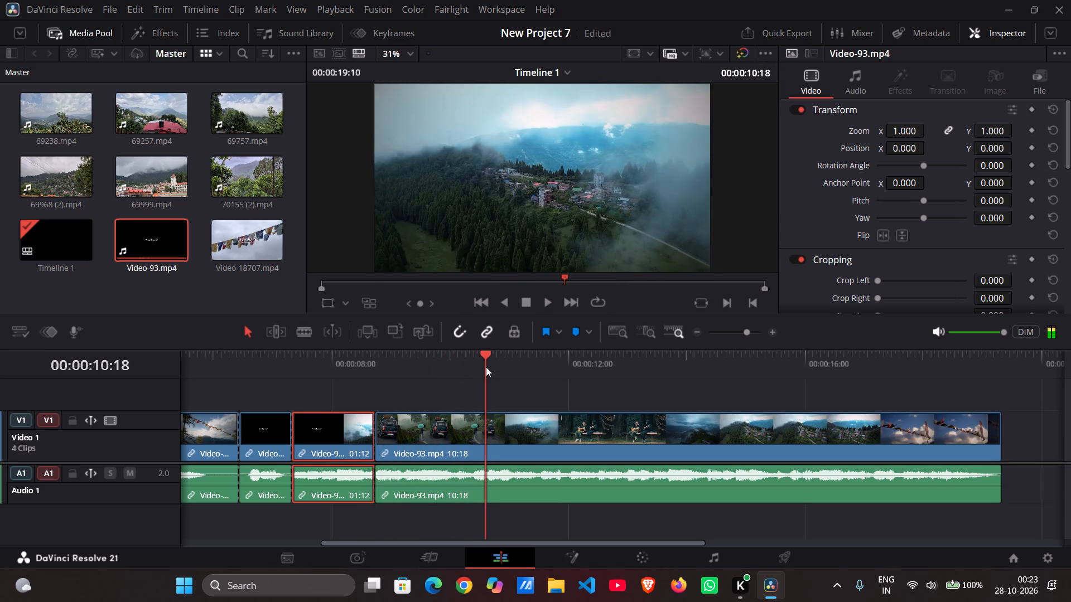
left_click_drag(486, 367, 465, 370)
left_click(471, 425)
key("ctrl+b")
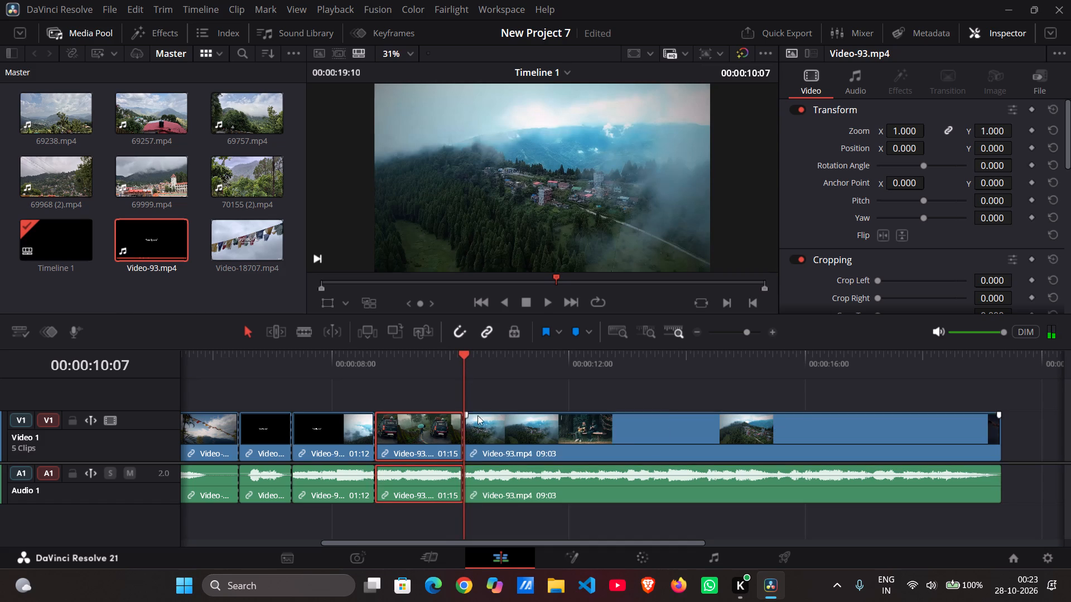
Find the end of the misty aerial village shot and split Video-93.mp4 at 00:00:11:16, before the guitar players on the bench.
key("space")
key("space")
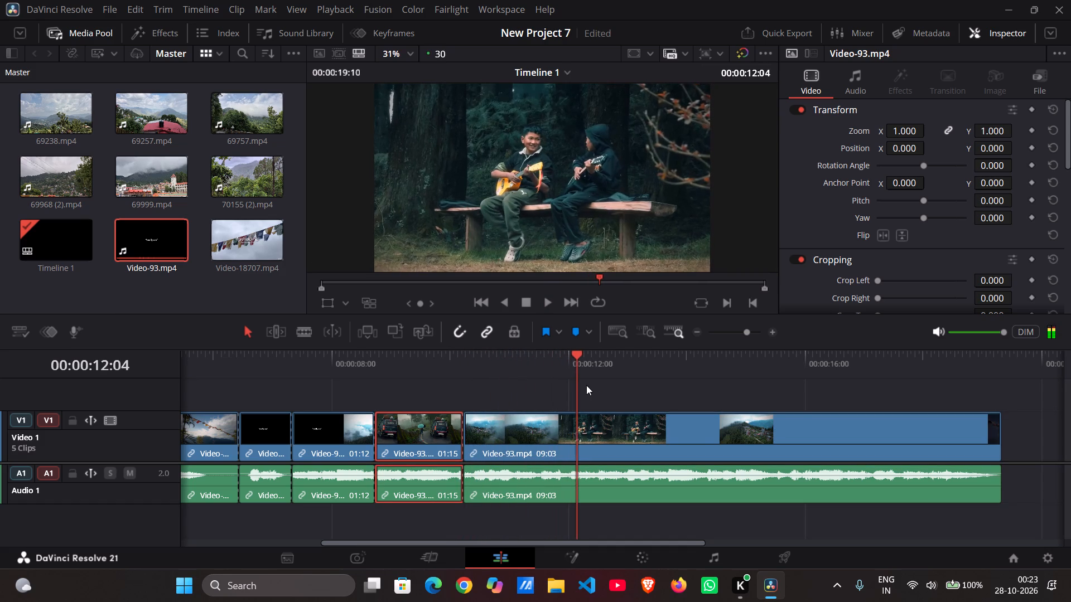
left_click_drag(578, 363, 542, 363)
left_click(564, 424)
key("ctrl+b")
Play through the bench guitar shot and split Video-93.mp4 near its end at 00:00:12:22.
key("space")
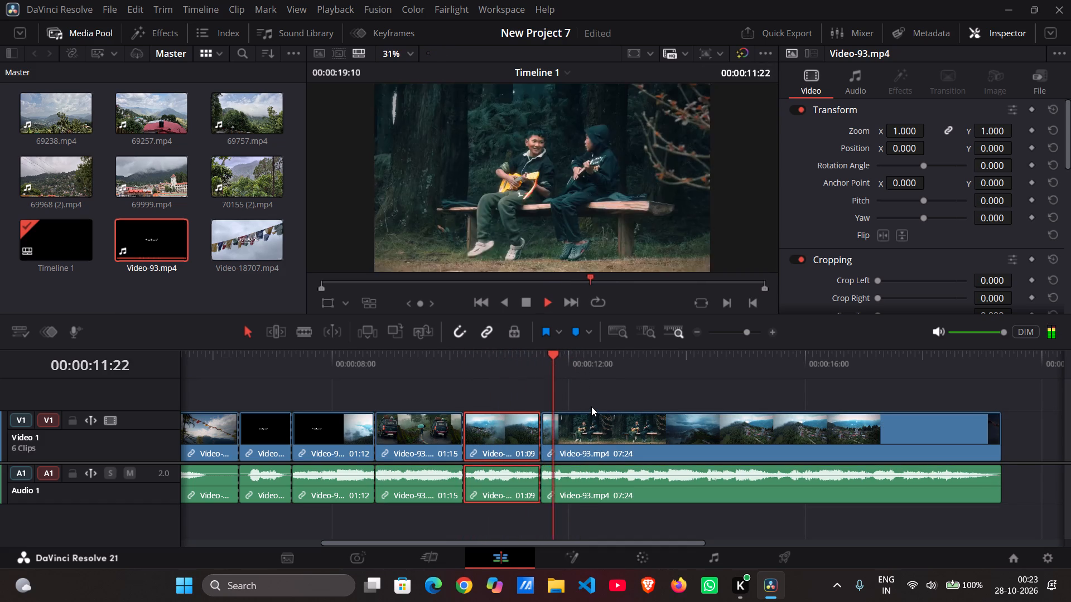
key("space")
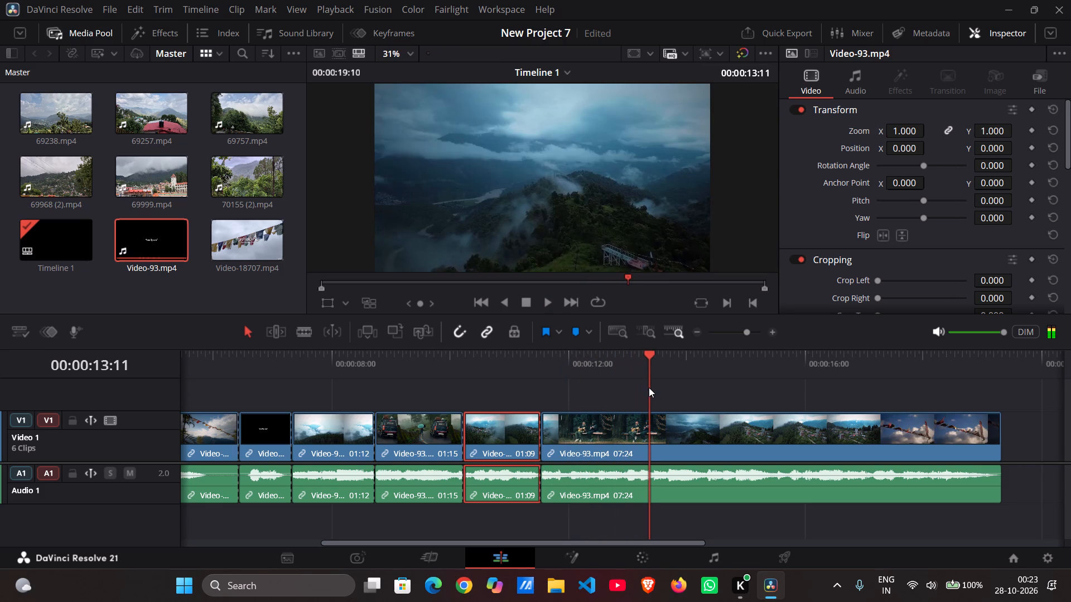
left_click_drag(648, 369, 612, 370)
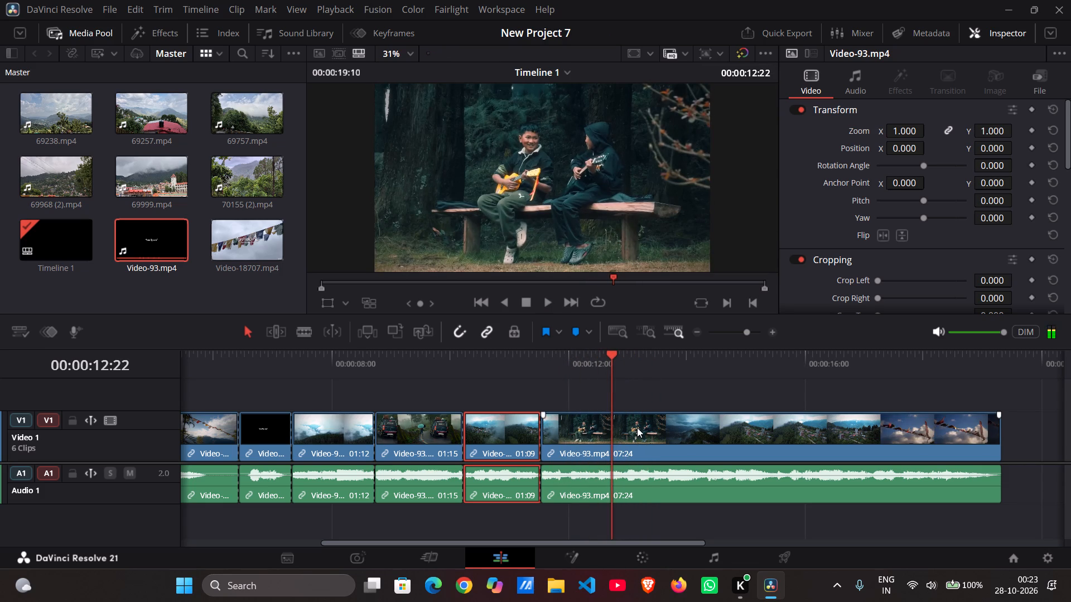
left_click(638, 430)
key("ctrl+b")
Scrub past the dark cloudy valley shot and split Video-93.mp4 at 00:00:14:11, where the aerial hillside village appears.
left_click_drag(619, 361, 619, 361)
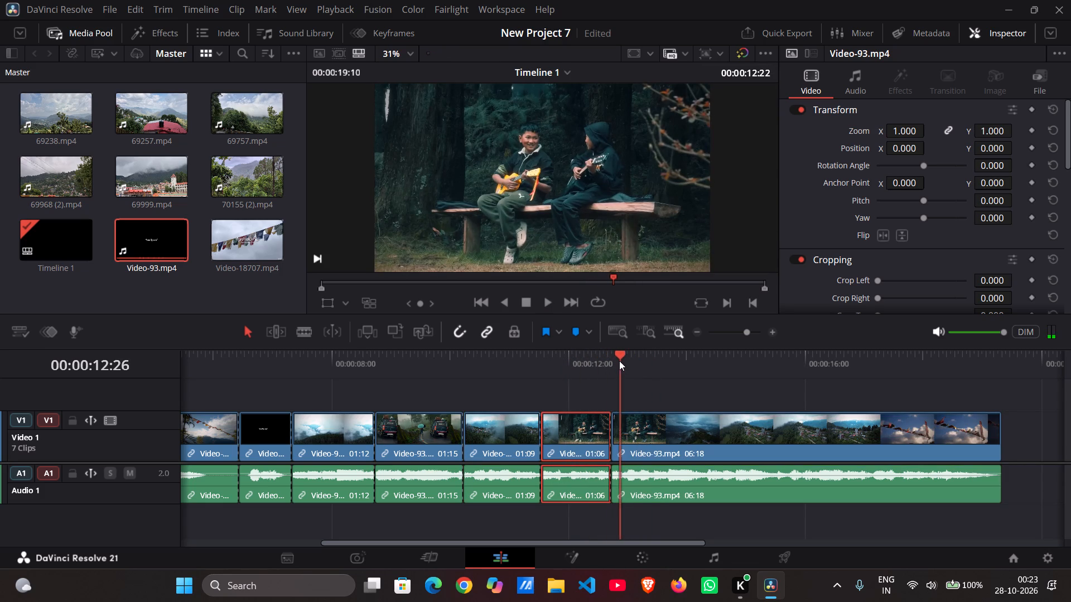
left_click_drag(619, 361, 708, 382)
left_click(739, 450)
key("ctrl+b")
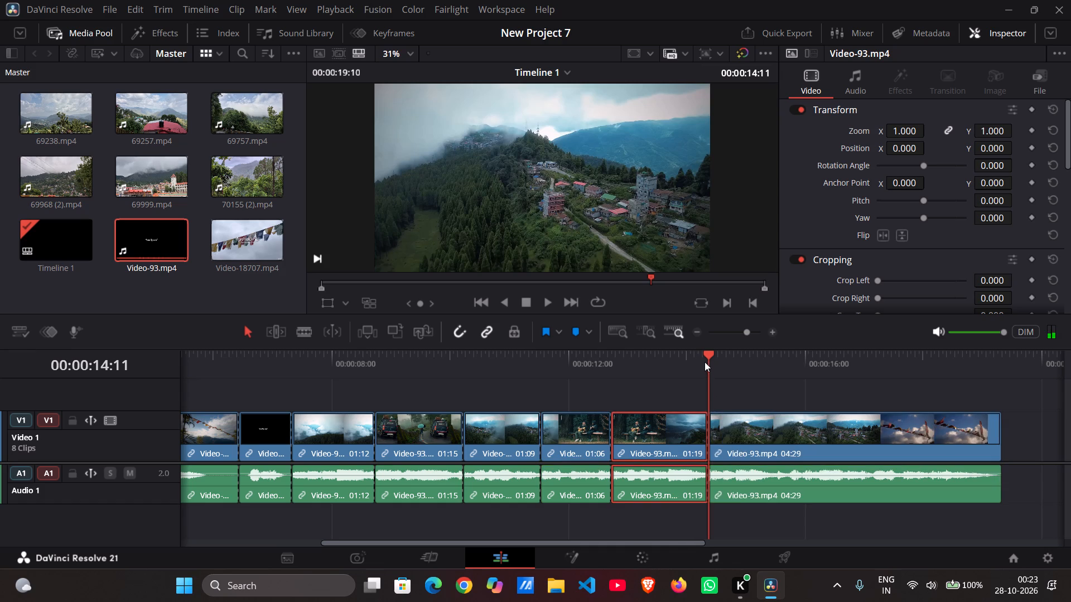
Find the end of the aerial hillside village shot and split Video-93.mp4 there at 00:00:15:14.
left_click_drag(705, 362, 800, 373)
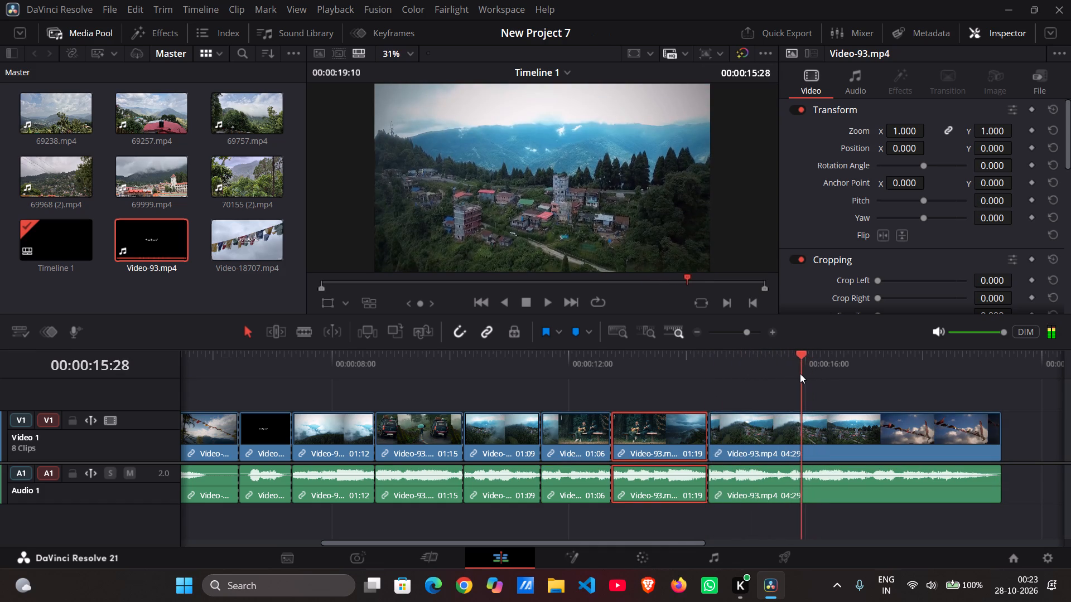
left_click_drag(800, 373, 774, 376)
left_click(780, 439)
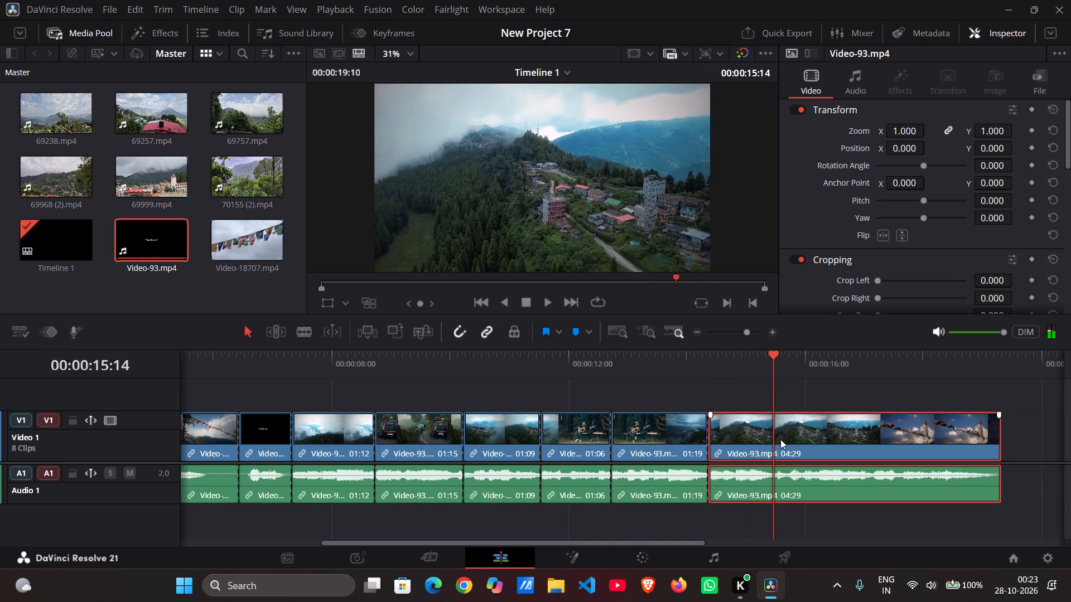
key("ctrl+b")
Play the remaining Video-93.mp4 footage through to the NAMASTEY title, and return the playhead to the timeline start.
key("space")
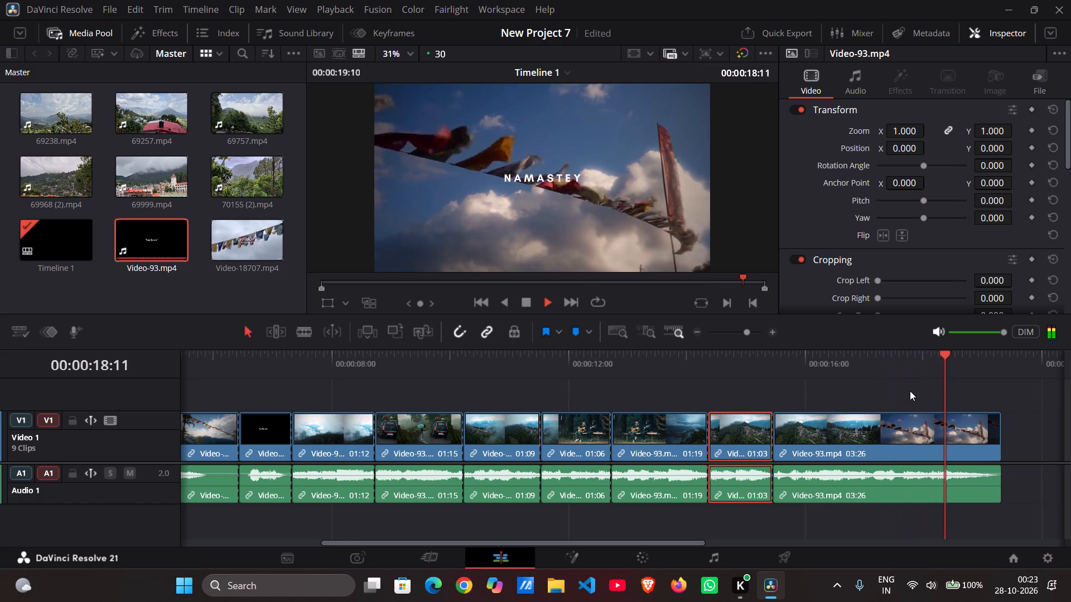
key("space")
scroll(609, 389, "right", 9)
left_click(338, 378)
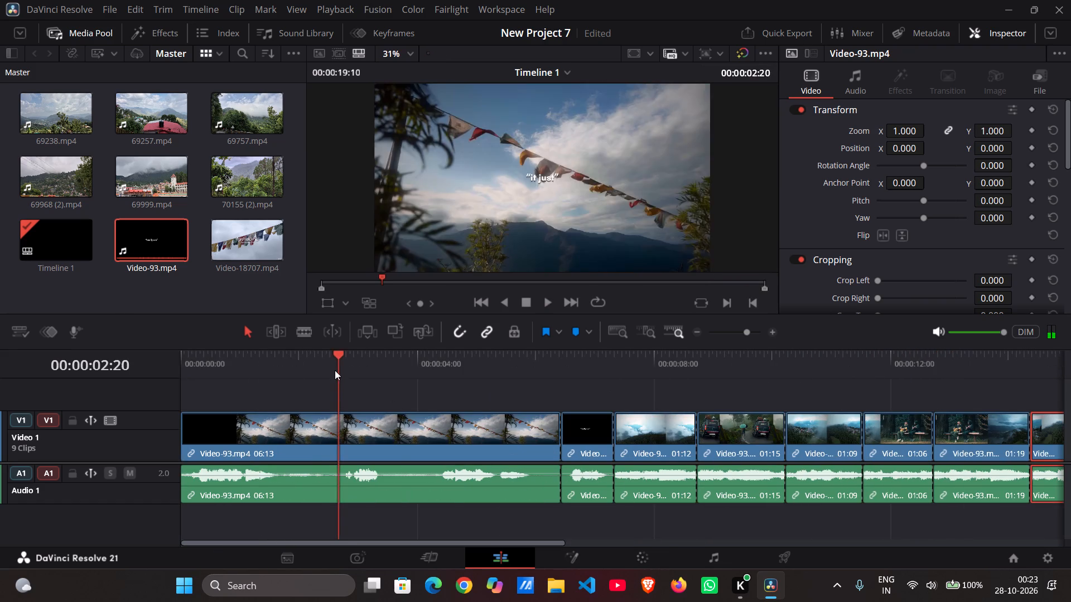
left_click_drag(334, 367, 73, 373)
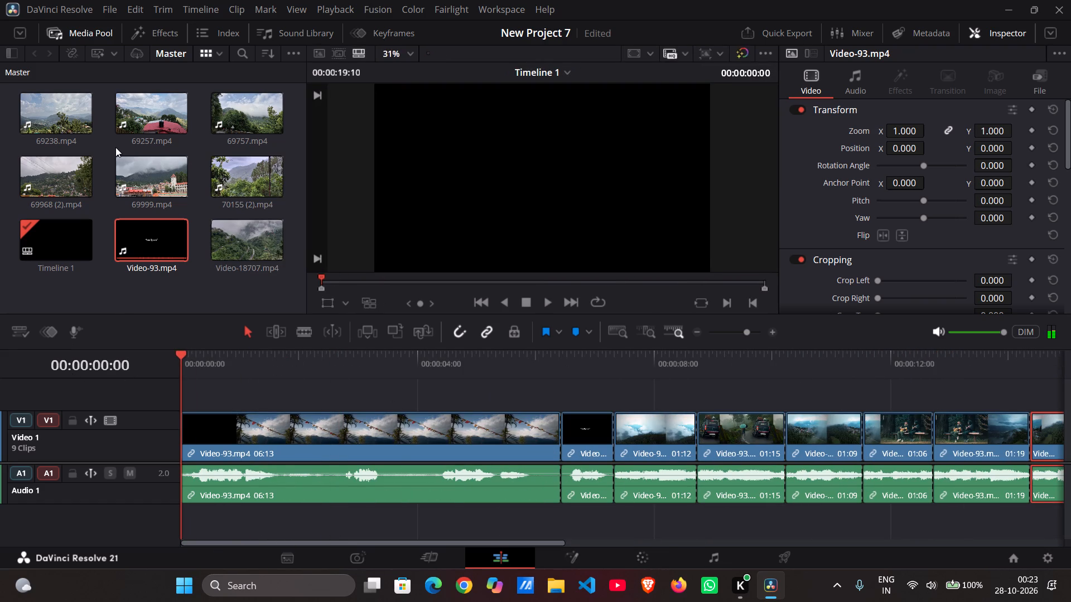
Place only the video of 69238.mp4 on a new Video 2 track at the start of Timeline 1.
scroll(115, 147, "up", 3)
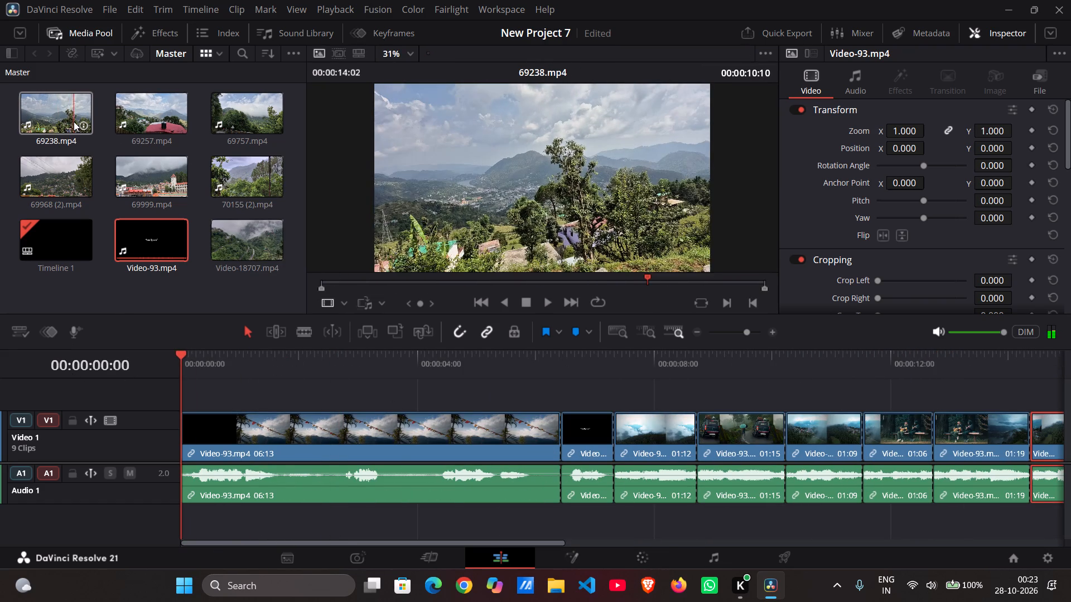
triple_click(60, 122)
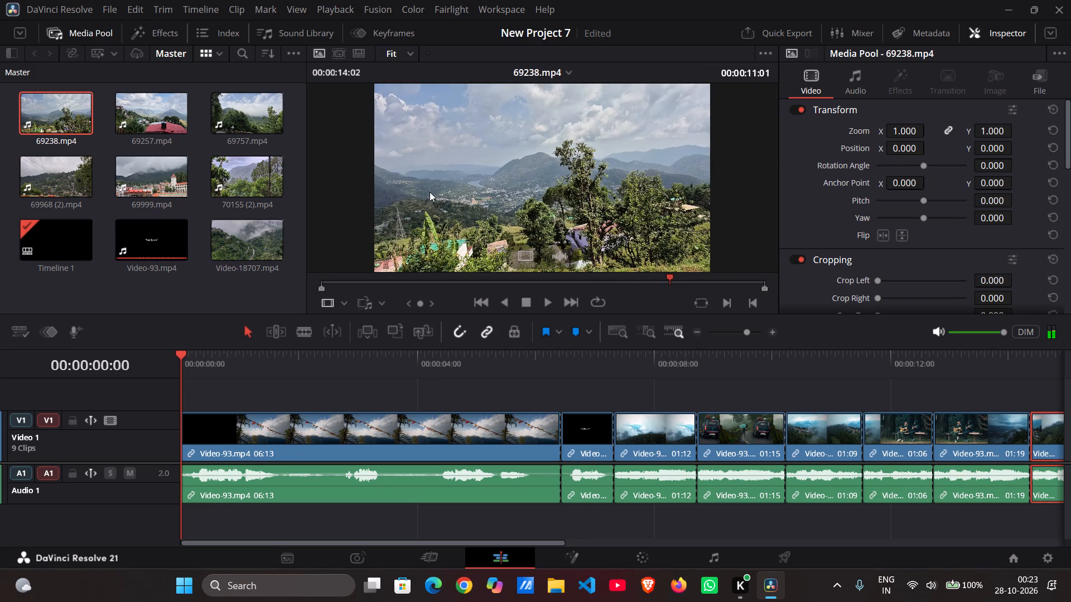
left_click_drag(519, 256, 446, 332)
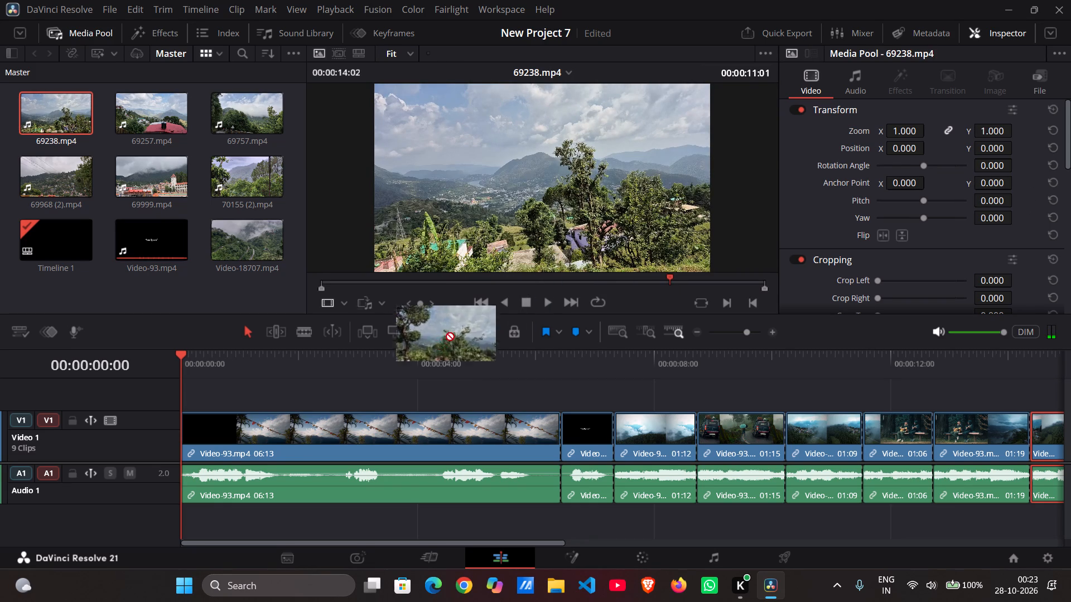
left_click_drag(446, 332, 189, 392)
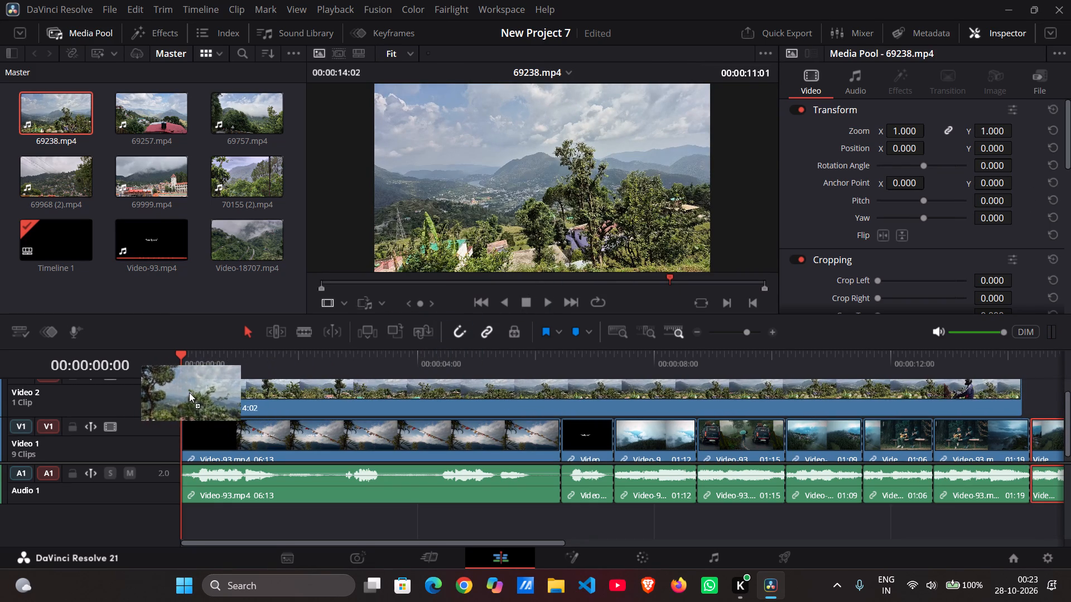
left_click_drag(189, 392, 187, 392)
left_click_drag(230, 392, 195, 390)
Review 69238.mp4 on Video 2 and trim its end to a 06:13 length, matching the first Video-93.mp4 segment.
left_click_drag(180, 351, 274, 369)
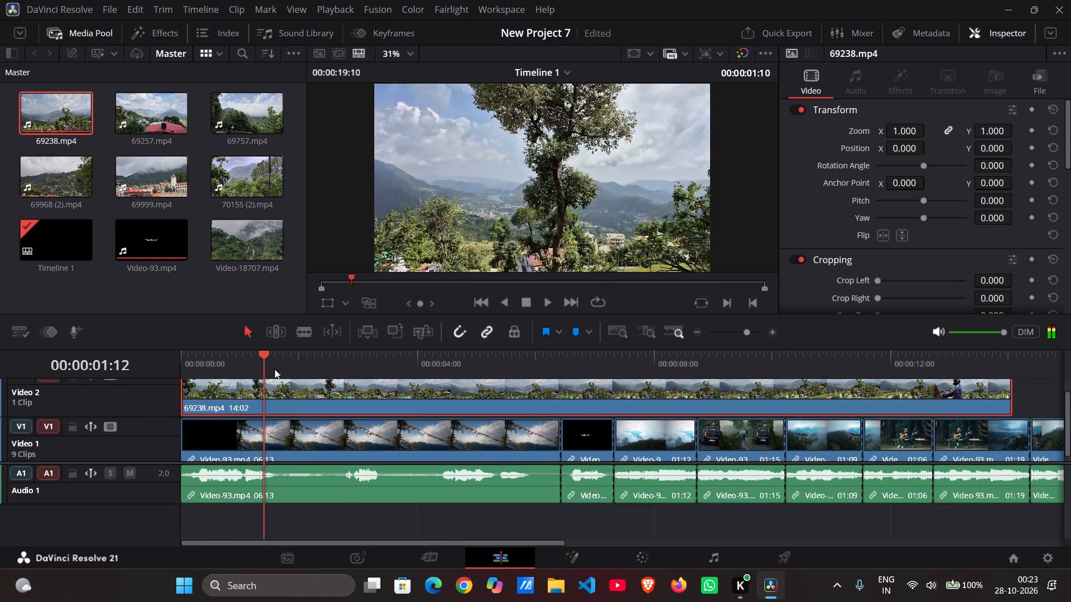
left_click_drag(274, 369, 639, 402)
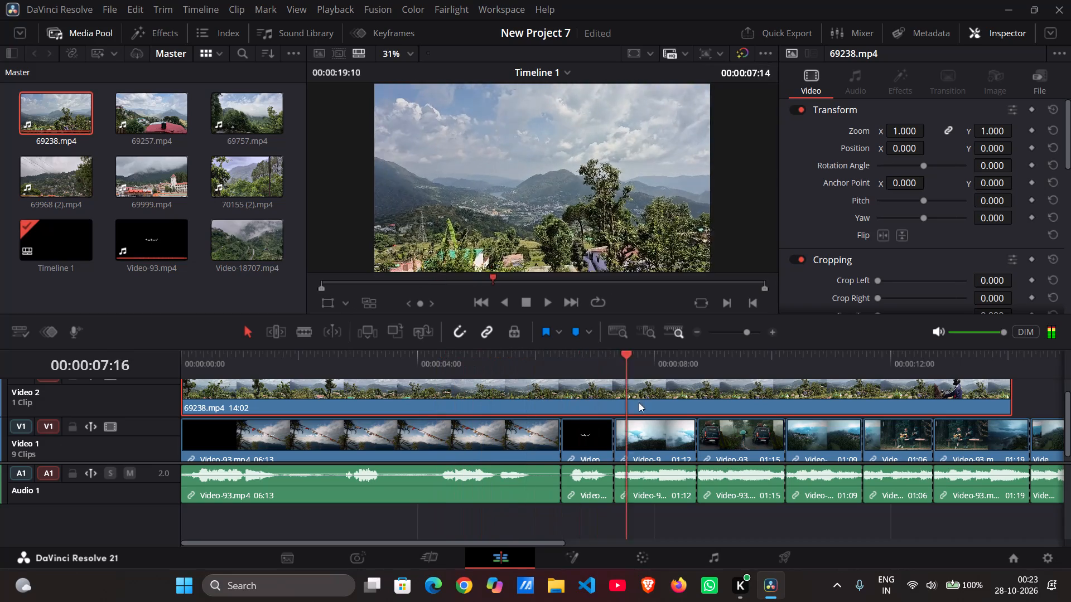
left_click_drag(639, 402, 465, 414)
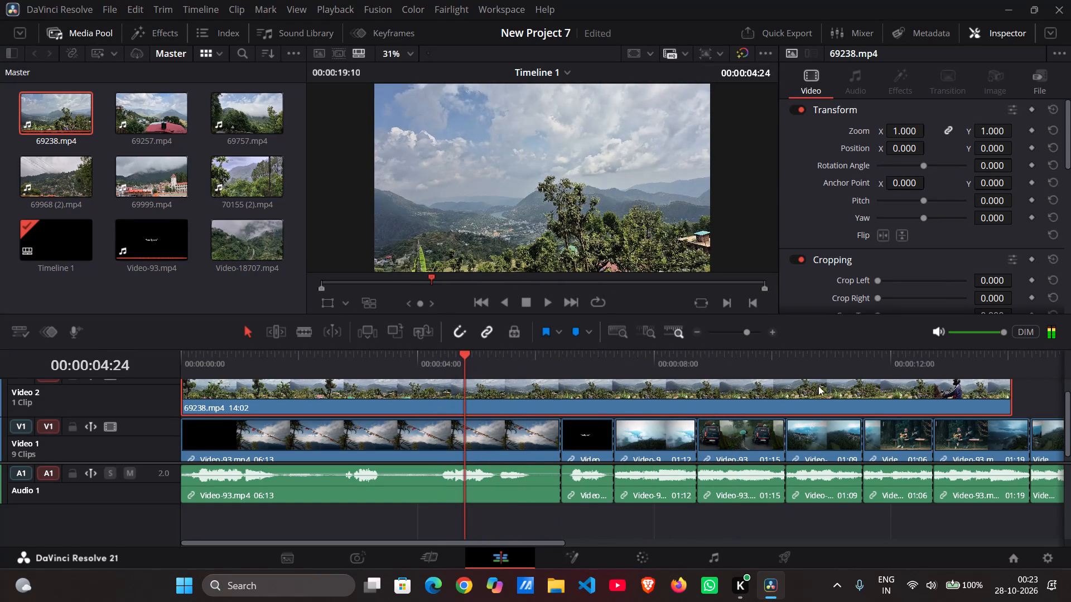
left_click_drag(1005, 392, 486, 409)
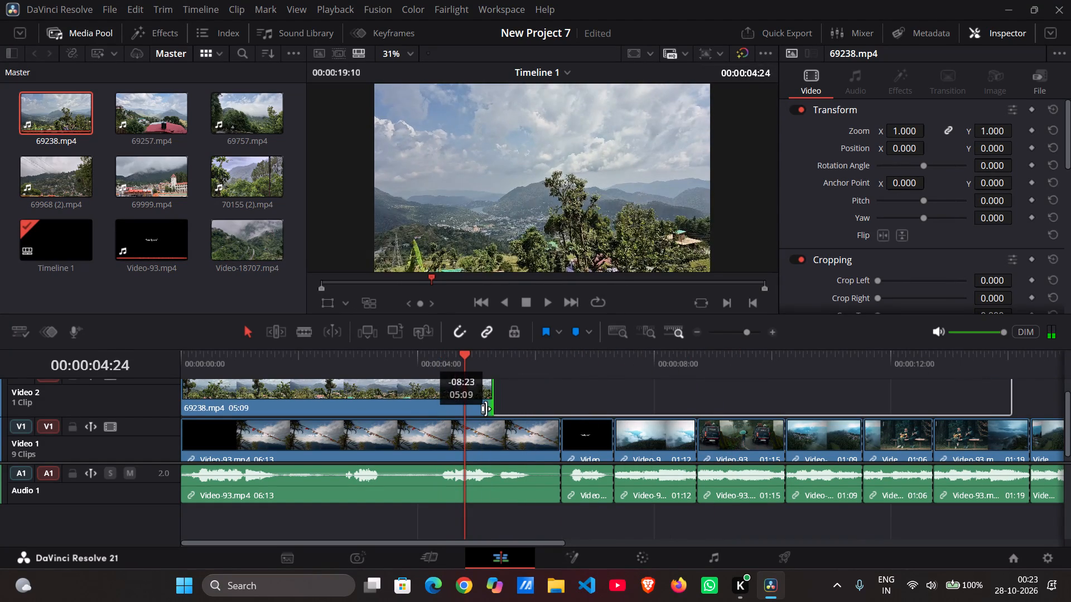
left_click_drag(486, 409, 555, 414)
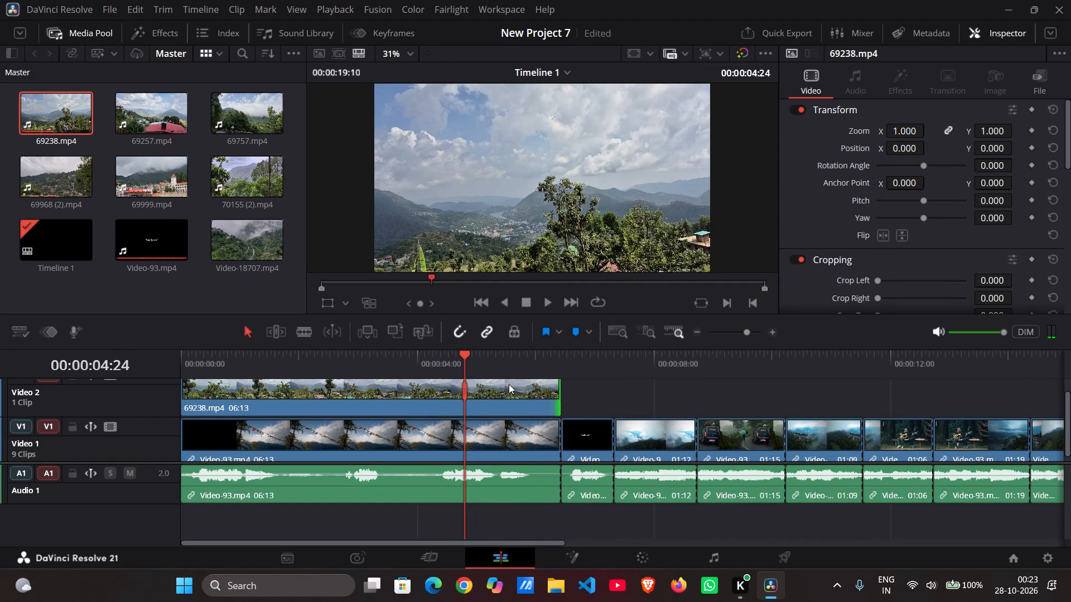
Stabilize the 69238.mp4 clip on Video 2 using Perspective mode.
left_click(509, 384)
scroll(899, 211, "down", 7)
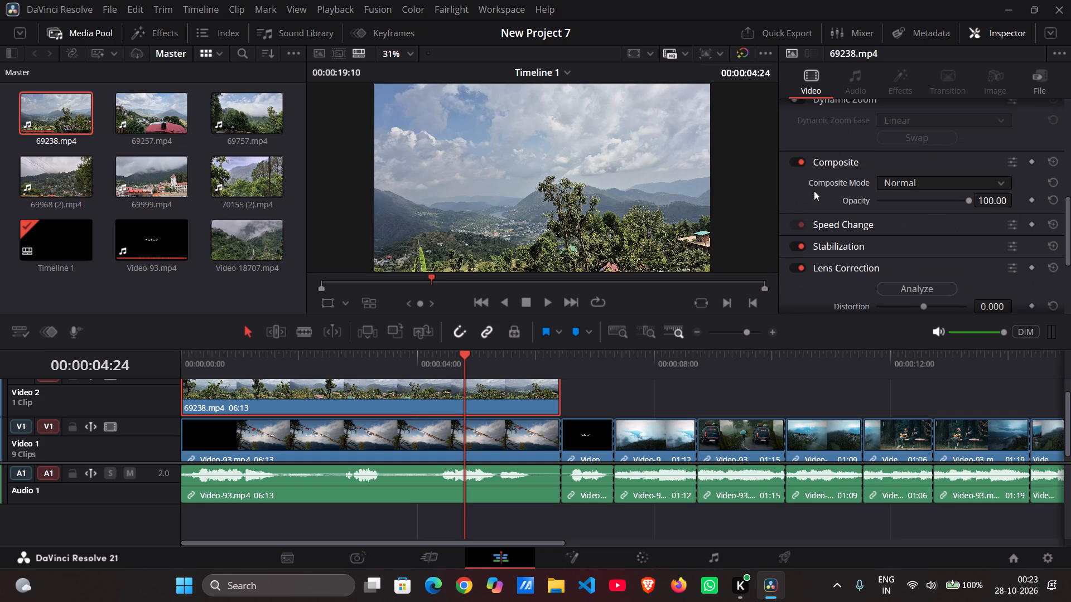
left_click(838, 243)
scroll(900, 247, "down", 1)
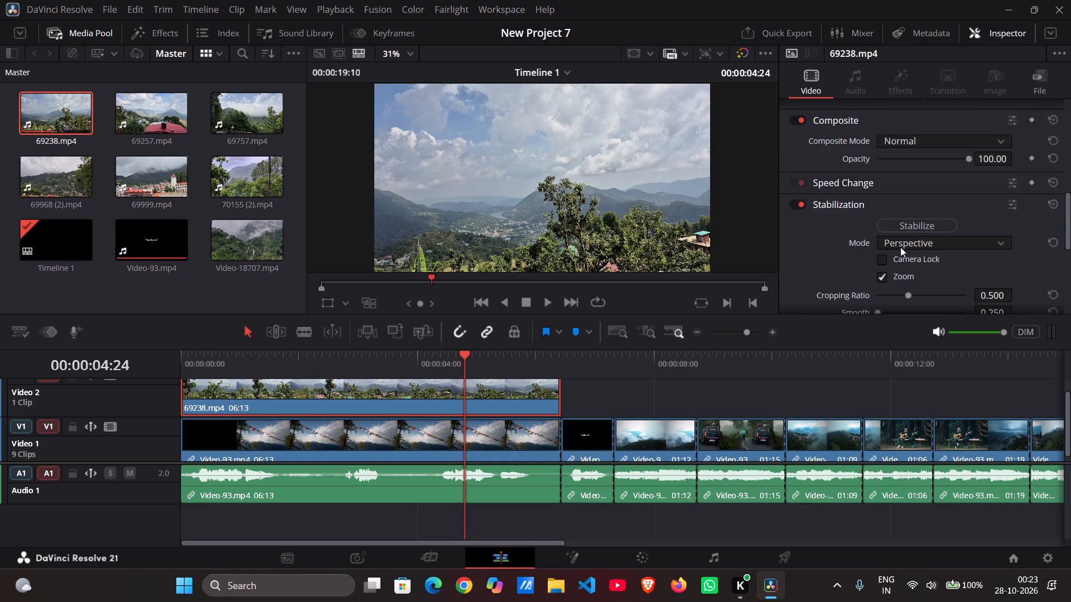
scroll(900, 247, "down", 3)
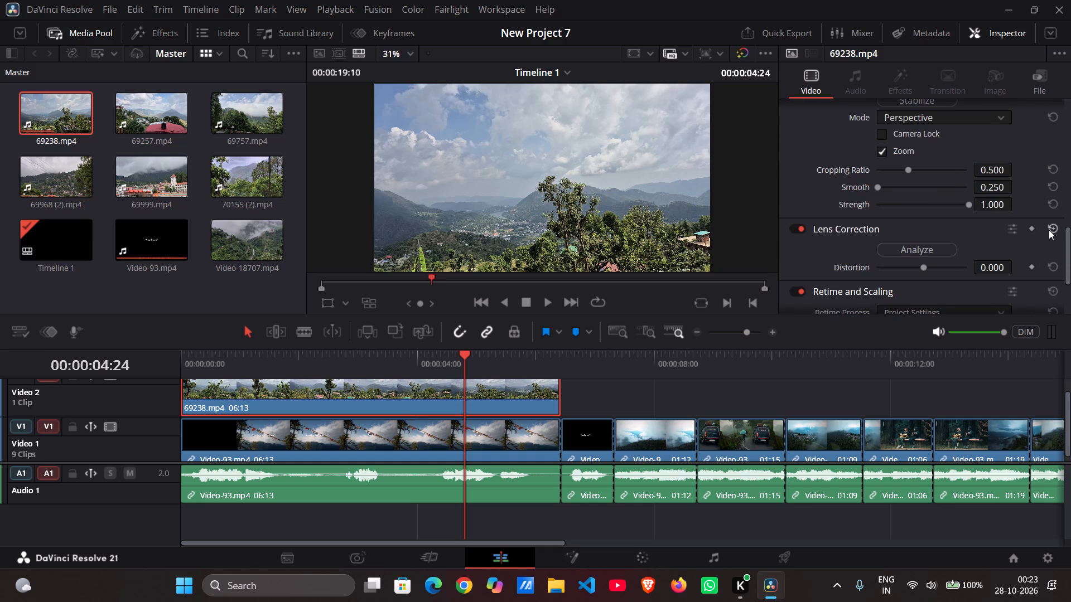
scroll(826, 232, "down", 2)
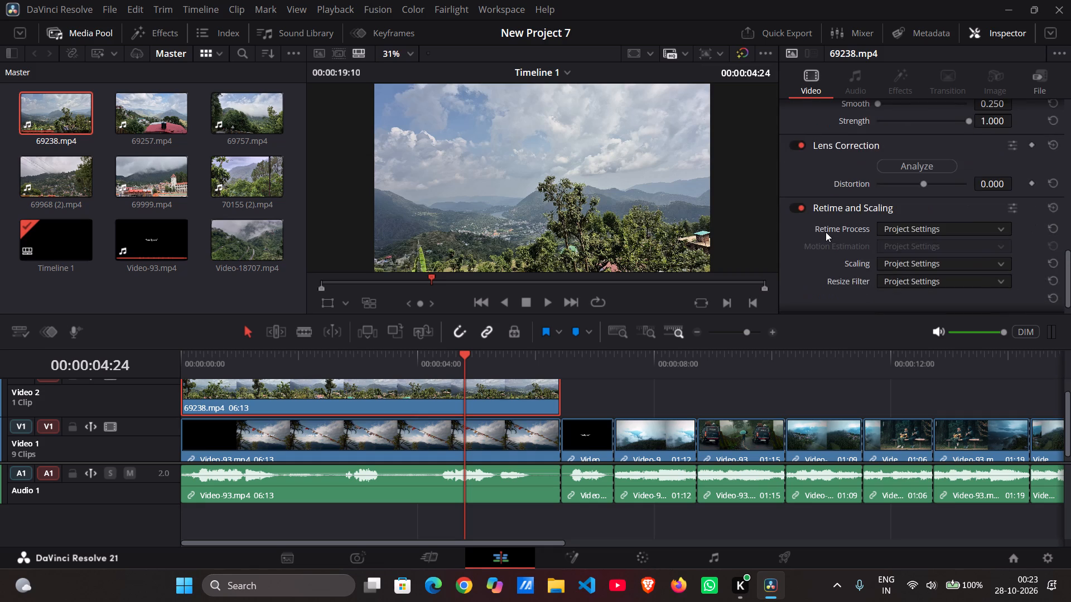
scroll(826, 232, "up", 3)
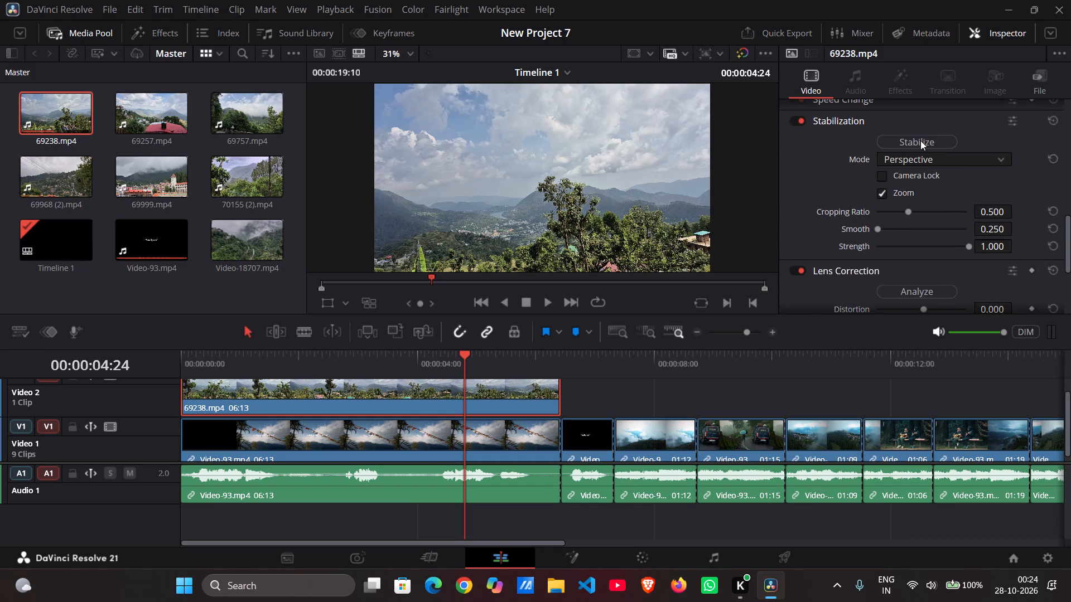
left_click(920, 140)
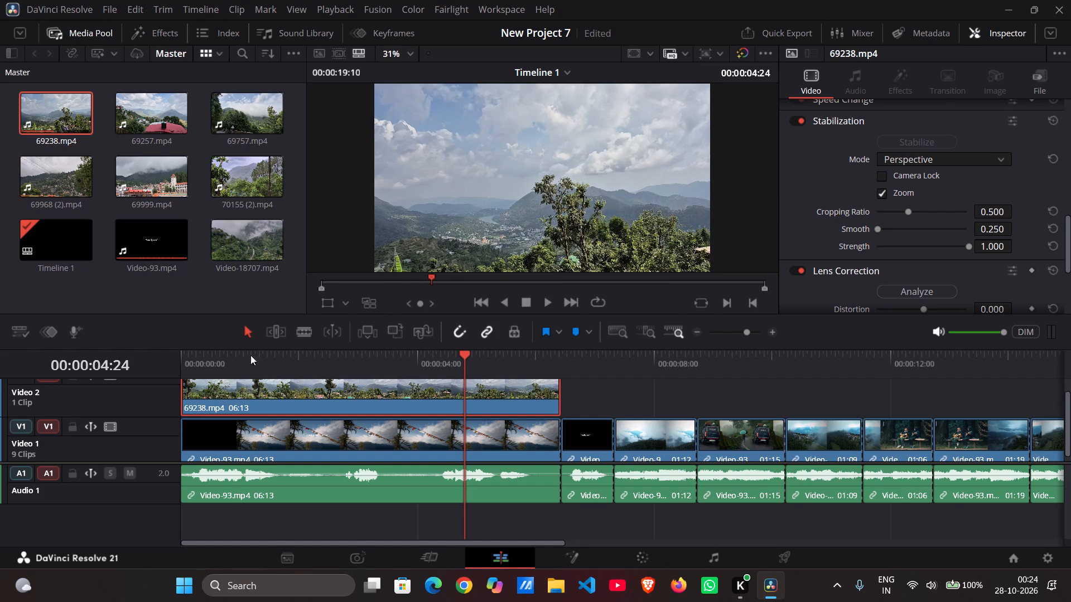
Play back the opening seconds of 69238.mp4 to check the stabilization.
left_click(229, 357)
key("space")
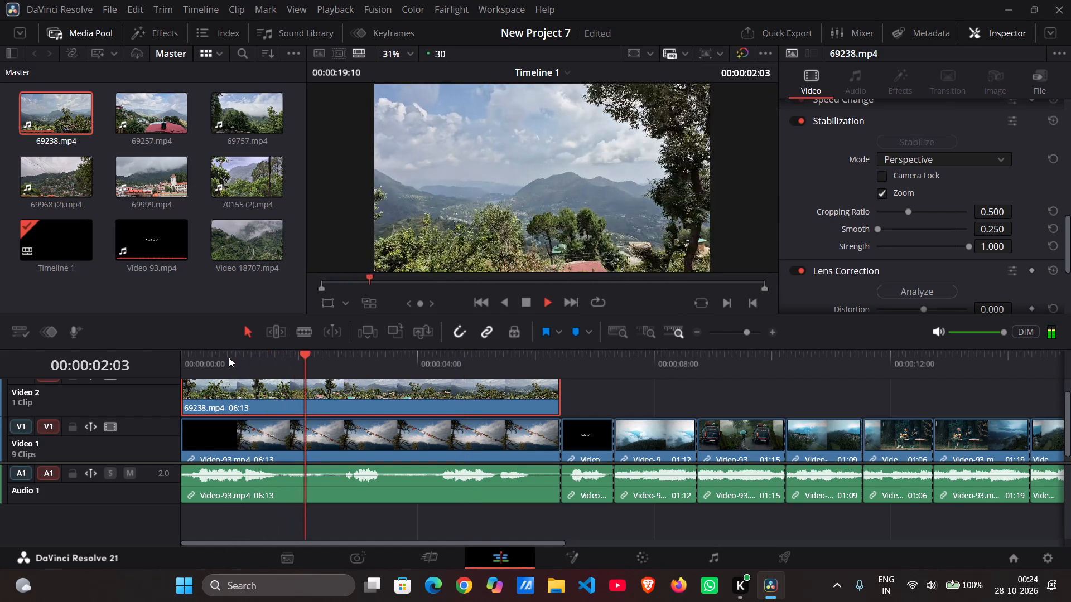
key("space")
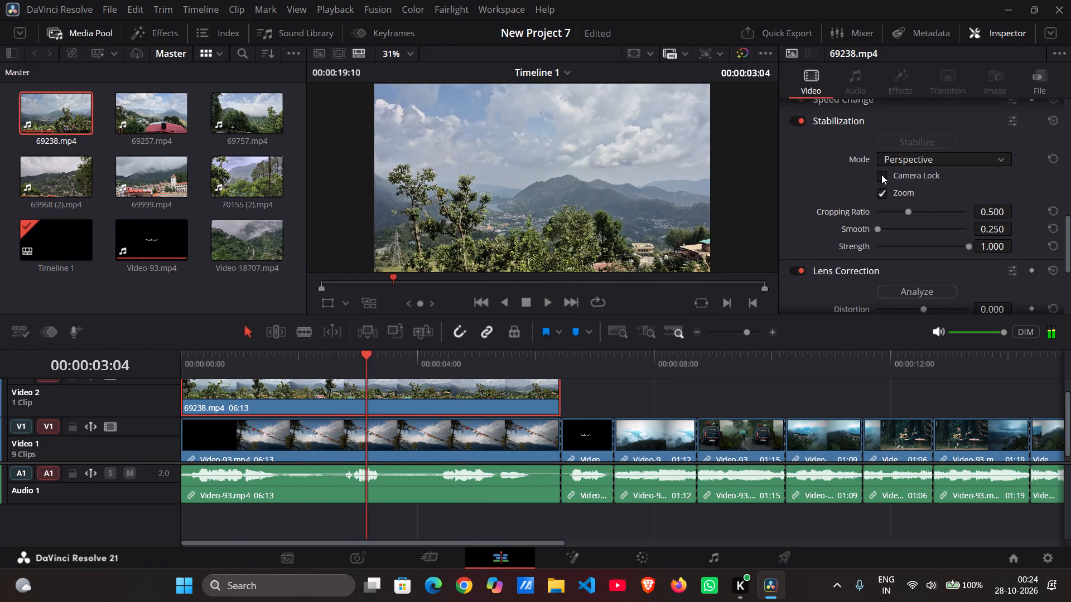
Turn on Camera Lock in the stabilization of 69238.mp4 and play the clip from its start to check the motion.
left_click(881, 174)
key("space")
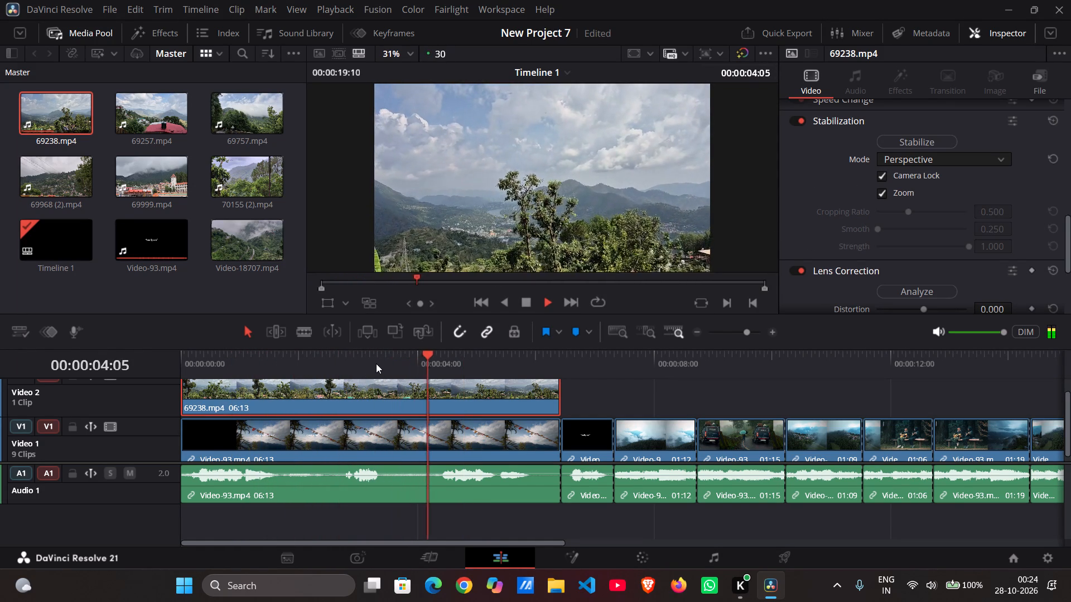
key("space")
left_click(231, 358)
left_click_drag(230, 355, 165, 361)
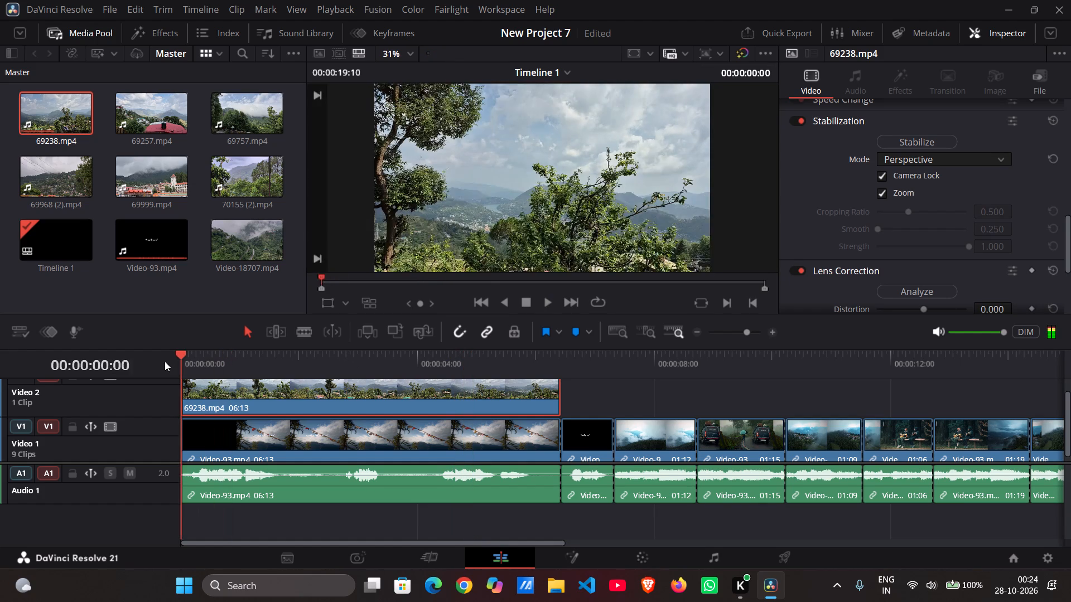
left_click_drag(165, 361, 164, 361)
key("space")
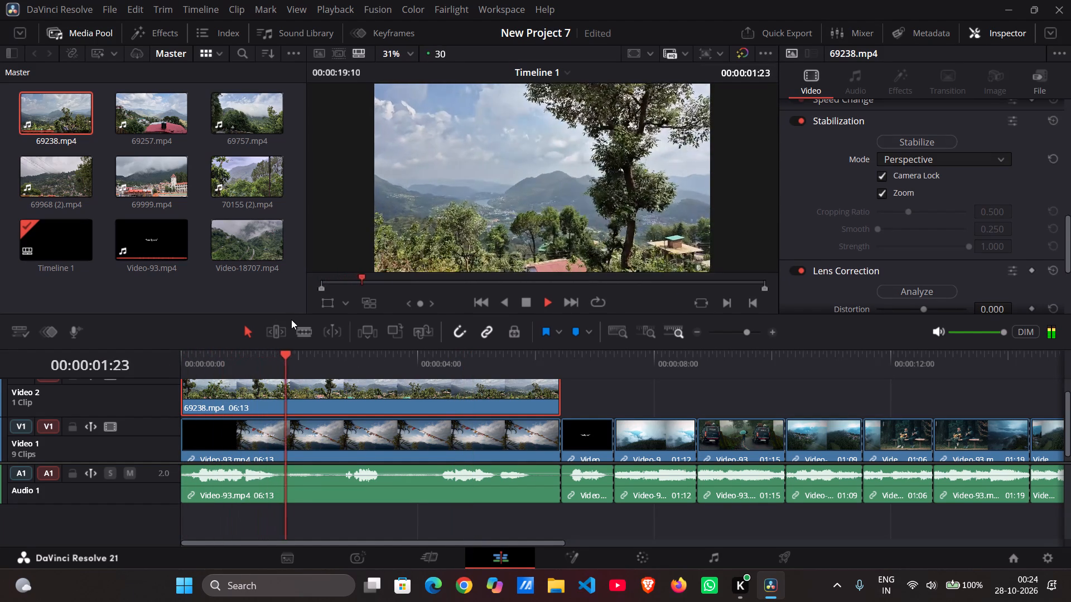
key("space")
Scale 69238.mp4 on Video 2 to a Zoom of 1.190 and play it back from the timeline start.
scroll(922, 189, "up", 3)
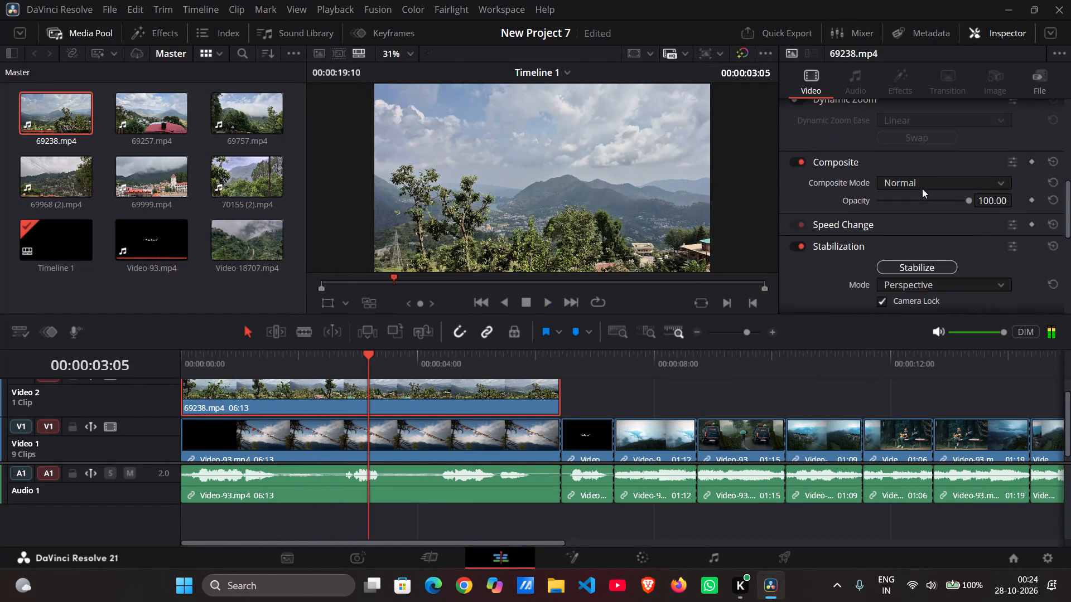
scroll(925, 179, "up", 4)
scroll(960, 144, "up", 6)
left_click_drag(987, 133, 1000, 132)
left_click_drag(366, 361, 132, 370)
key("space")
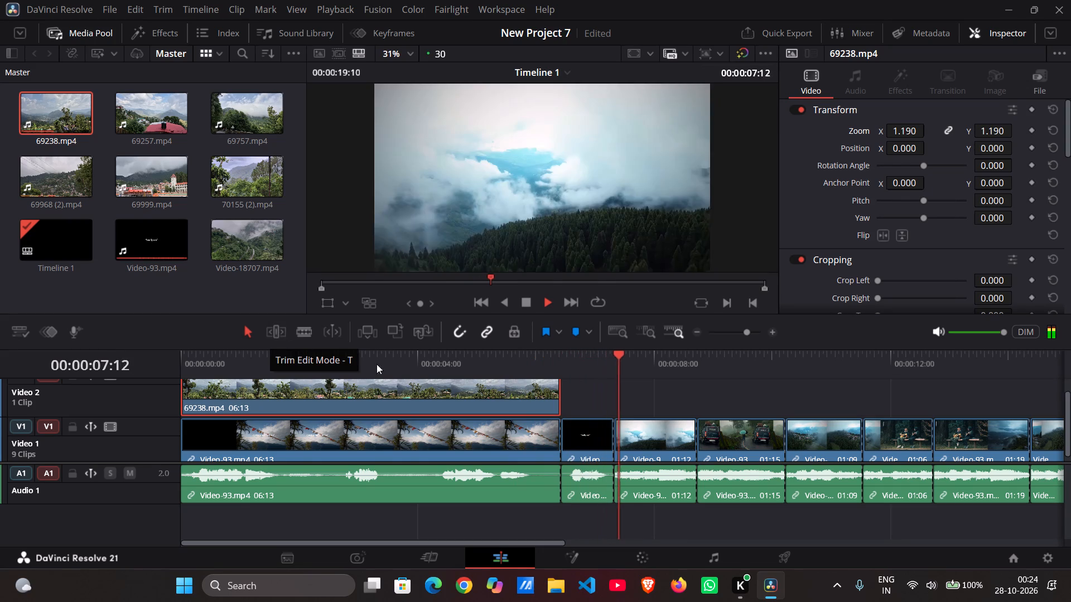
key("space")
left_click(418, 364)
left_click_drag(417, 363, 410, 361)
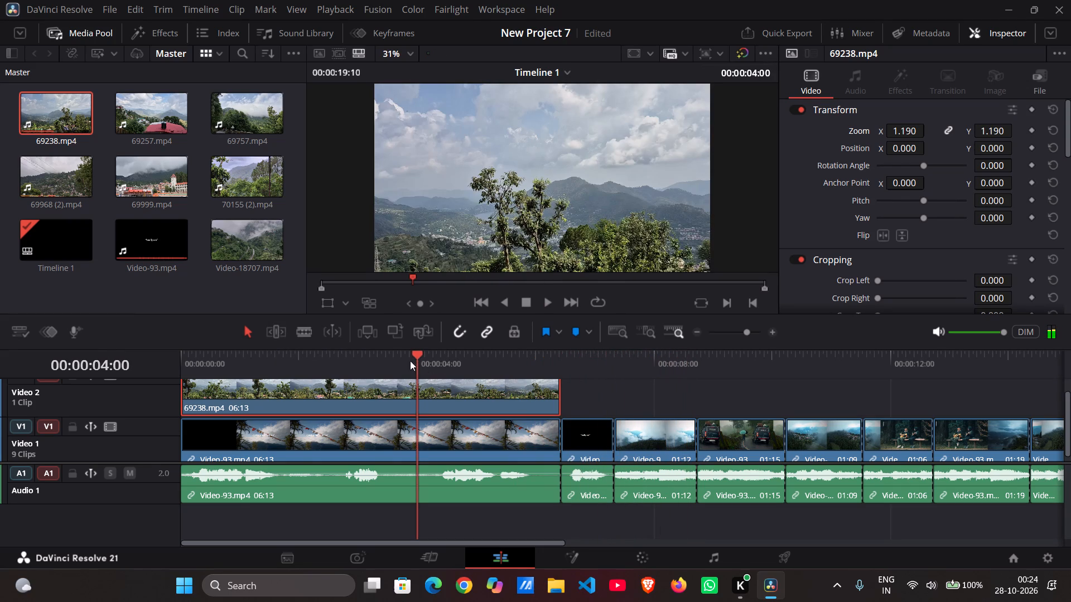
left_click_drag(410, 361, 271, 358)
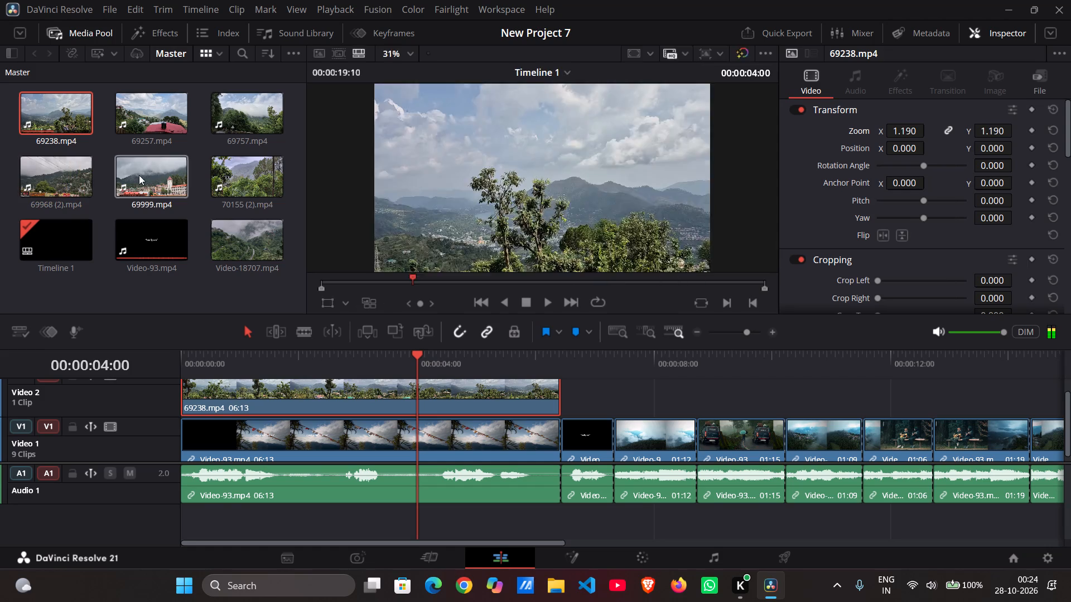
Open 70155 (2).mp4 from the media pool in the source viewer.
double_click(235, 158)
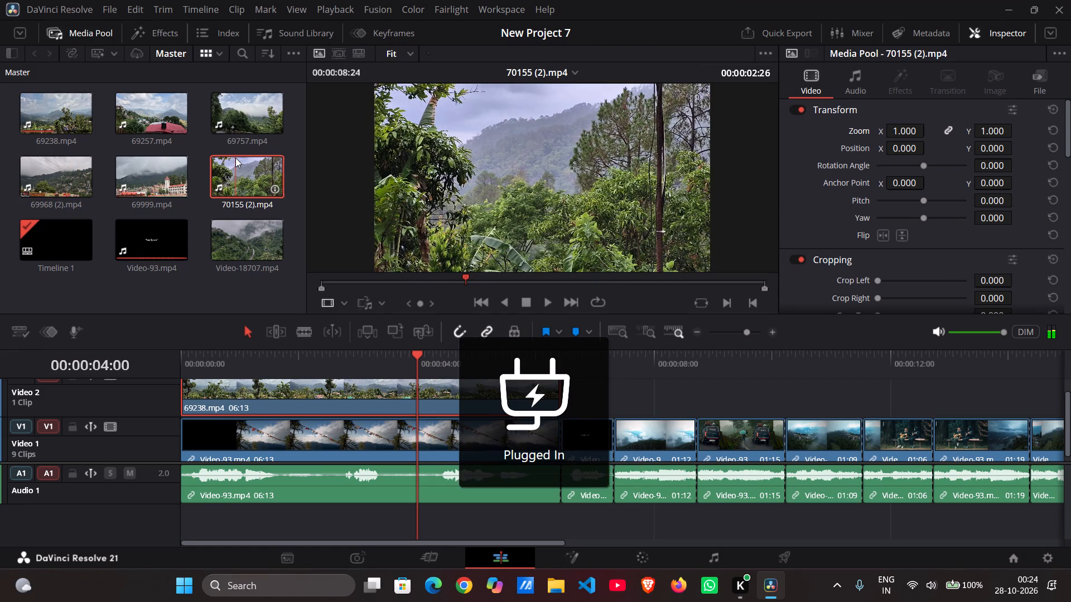
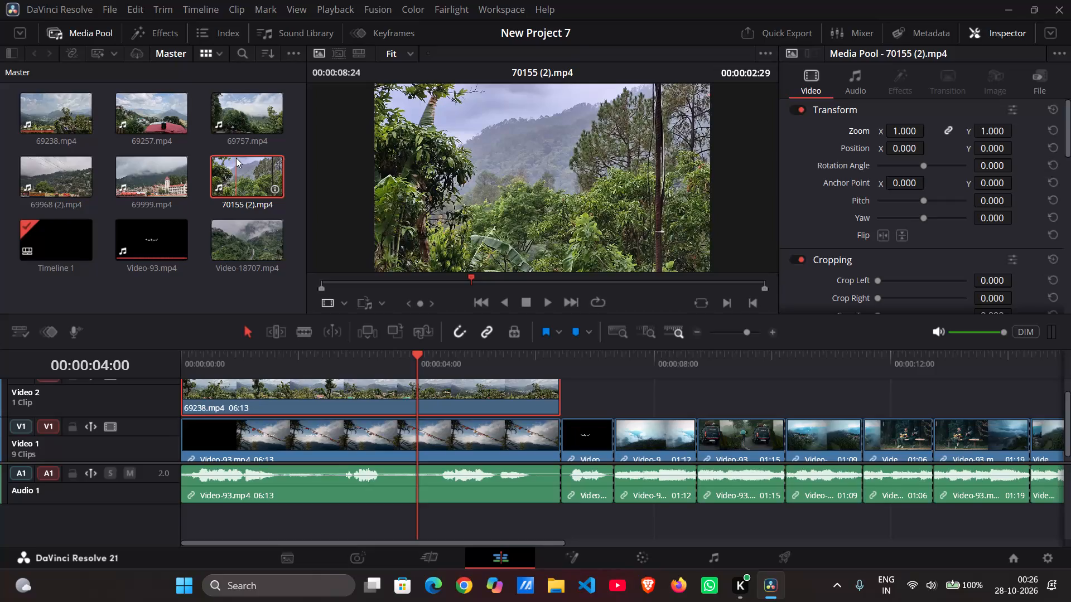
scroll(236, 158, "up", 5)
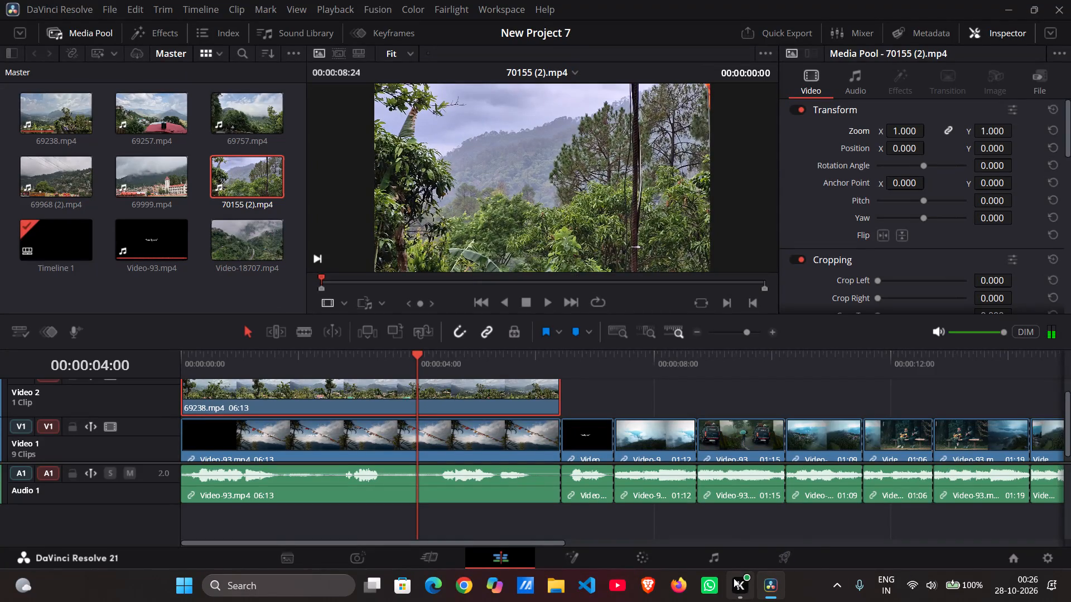
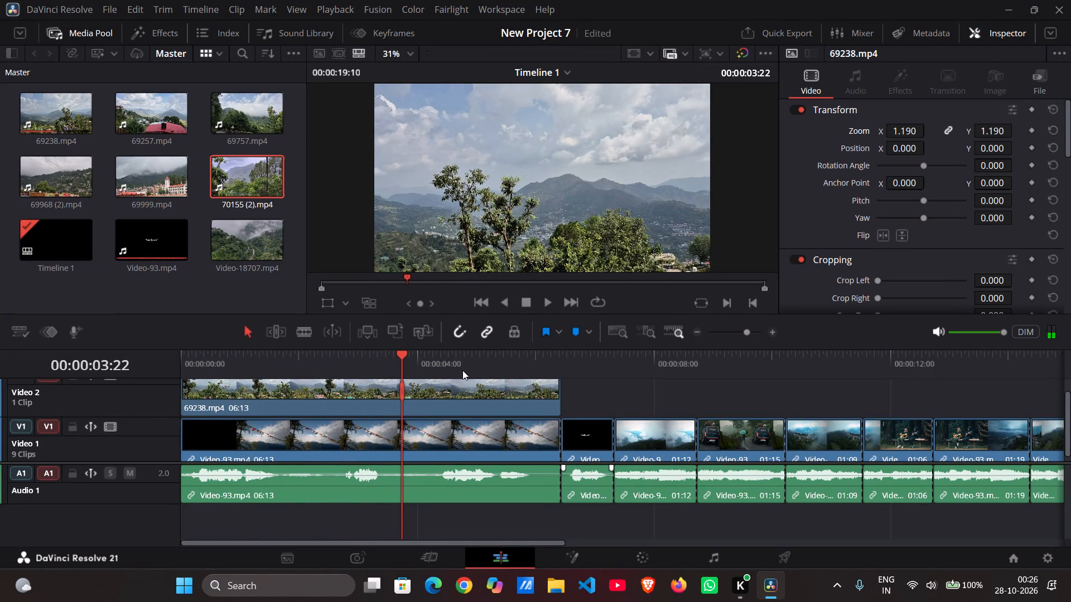
Play and scrub the 69238.mp4 clip on Video 2 through the title and into the next reference shot to check it.
left_click(433, 396)
key("space")
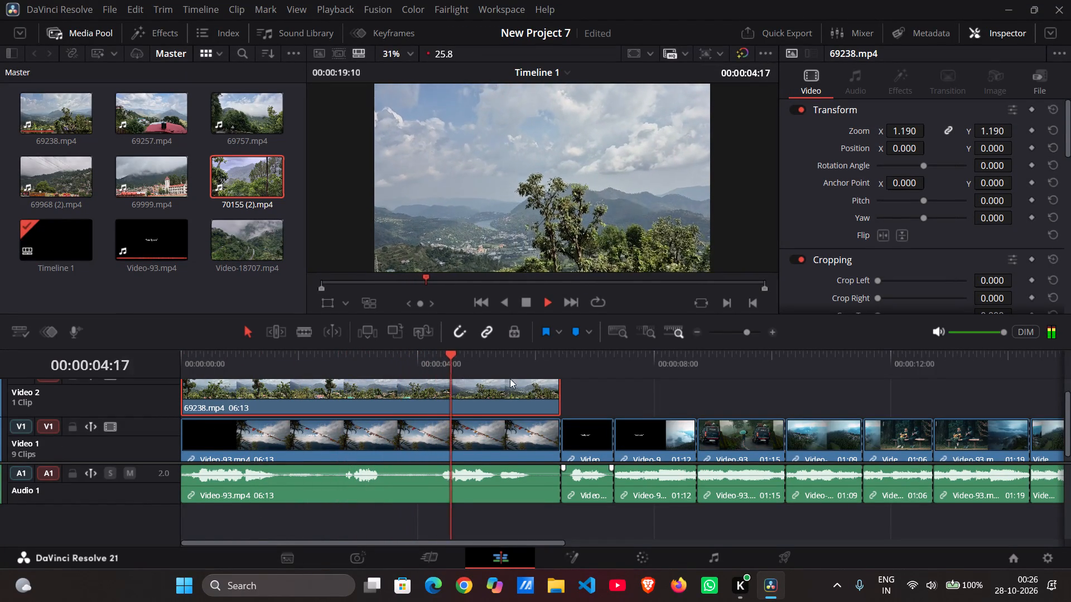
key("space")
left_click_drag(540, 365, 370, 411)
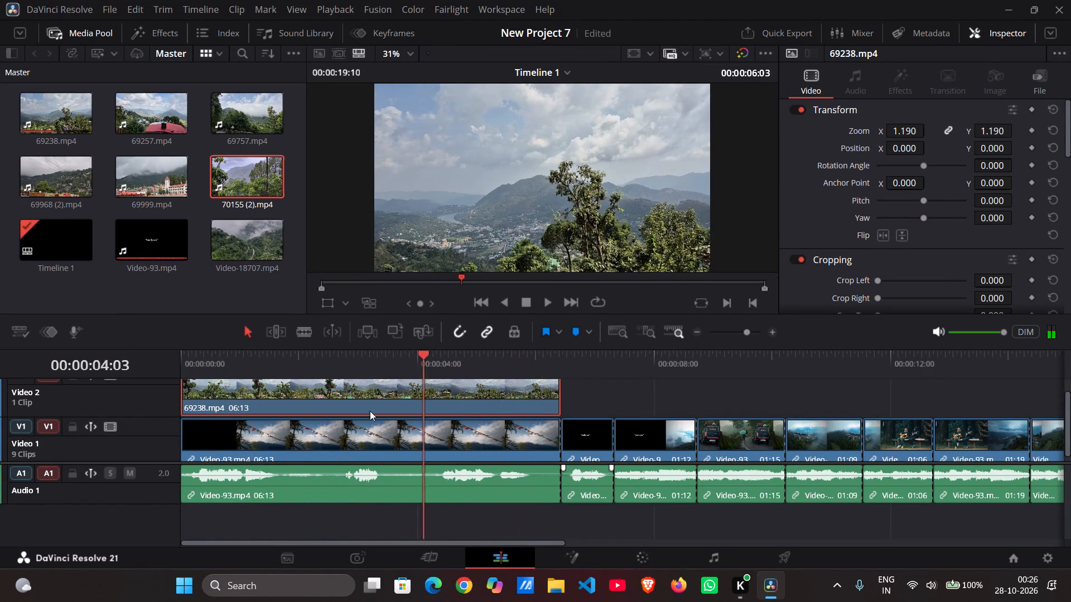
left_click_drag(370, 411, 162, 449)
key("space")
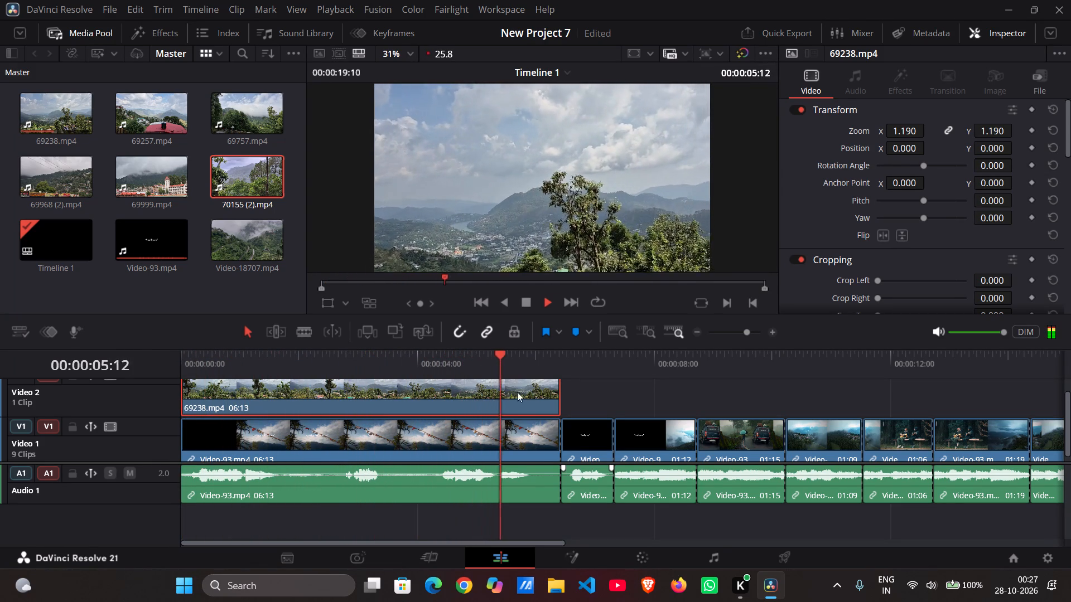
key("space")
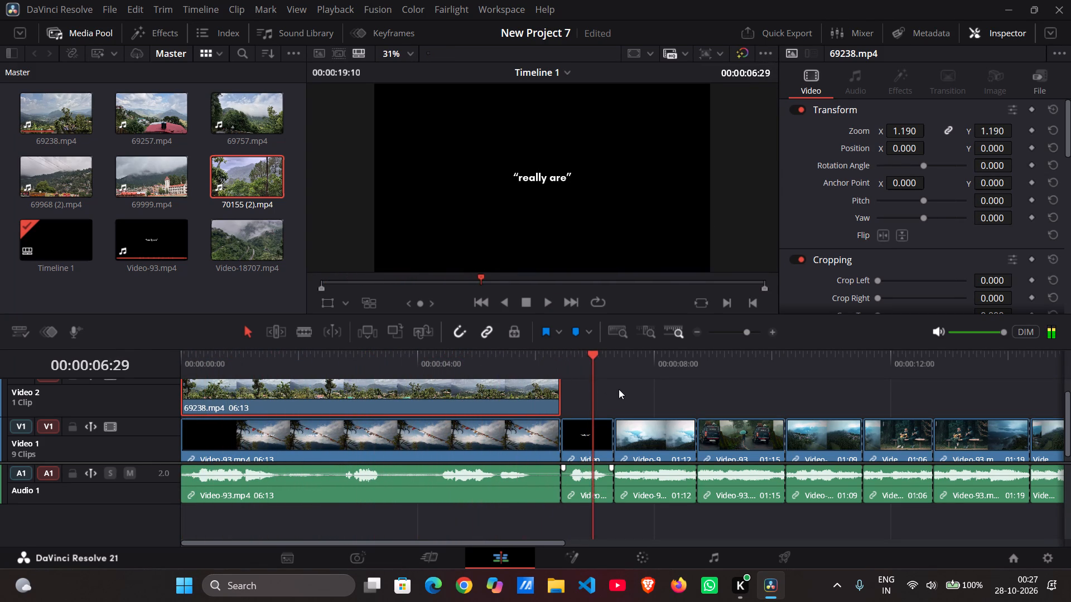
key("space")
key("space")
Skim the hill-station clips in the media pool and the remaining reference shots for a match to the cloudy forest shot.
scroll(532, 377, "left", 1)
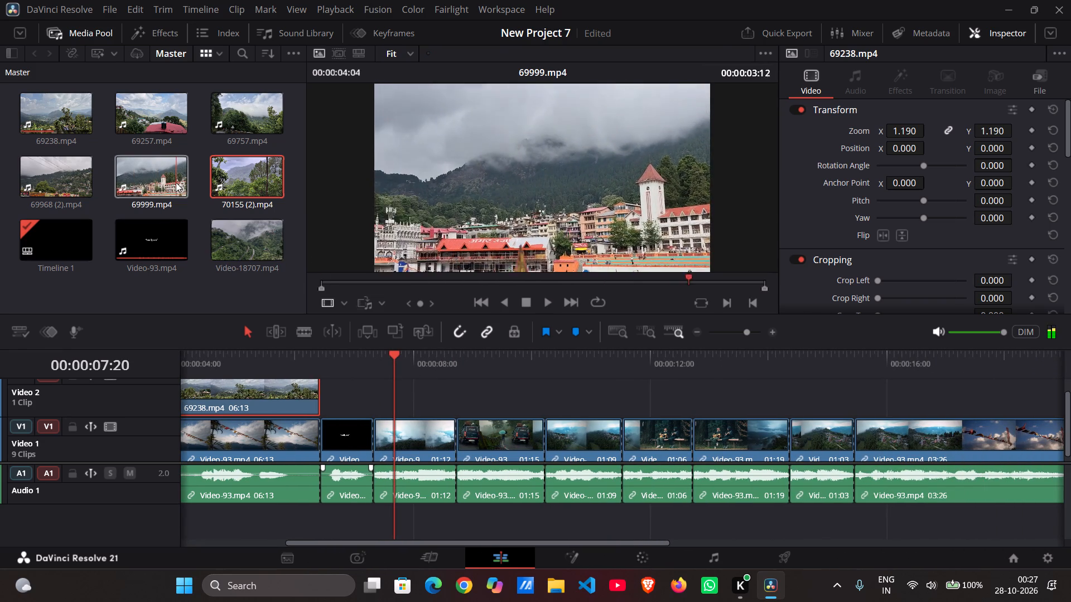
scroll(481, 342, "left", 1)
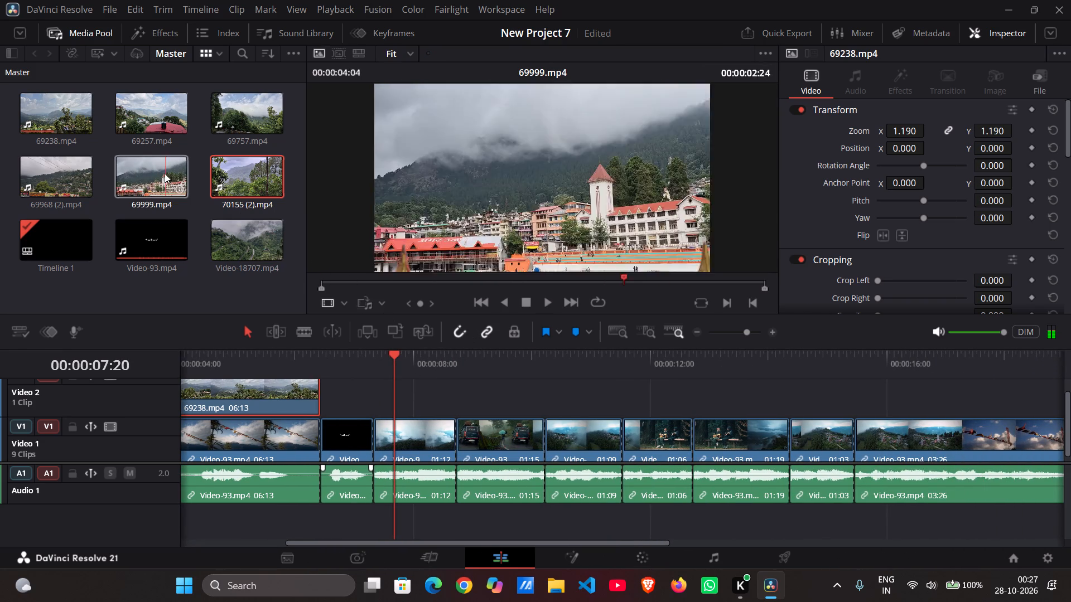
scroll(167, 187, "up", 2)
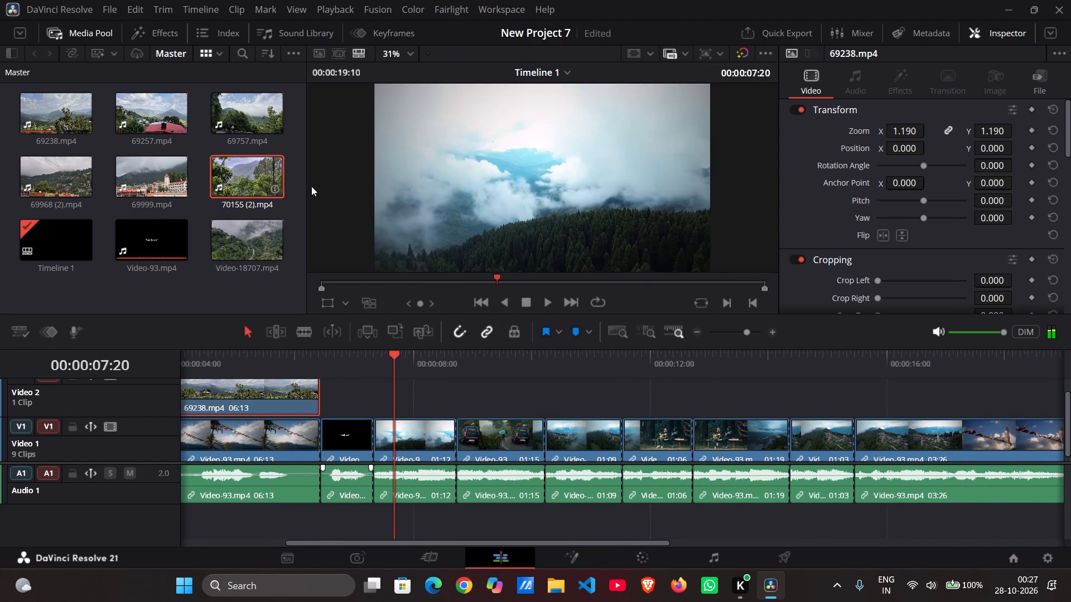
left_click(243, 249)
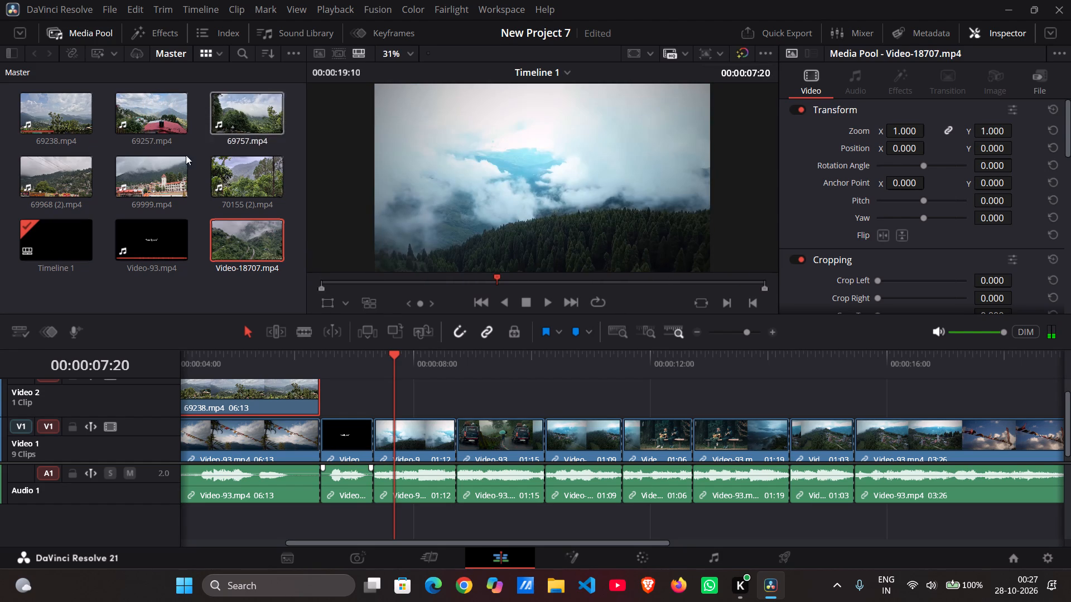
scroll(505, 438, "left", 1)
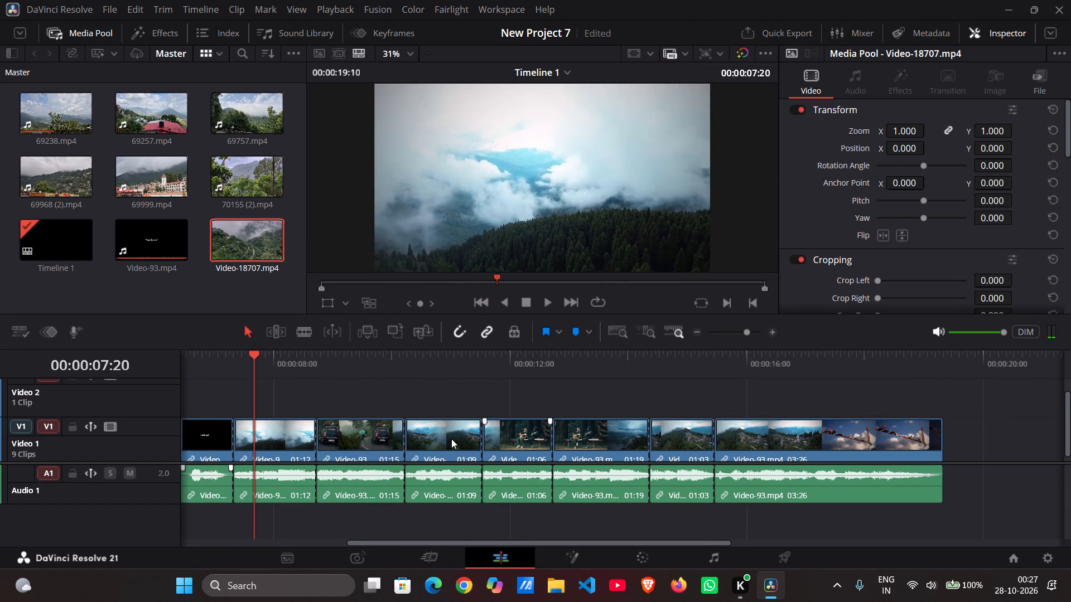
scroll(451, 439, "left", 1)
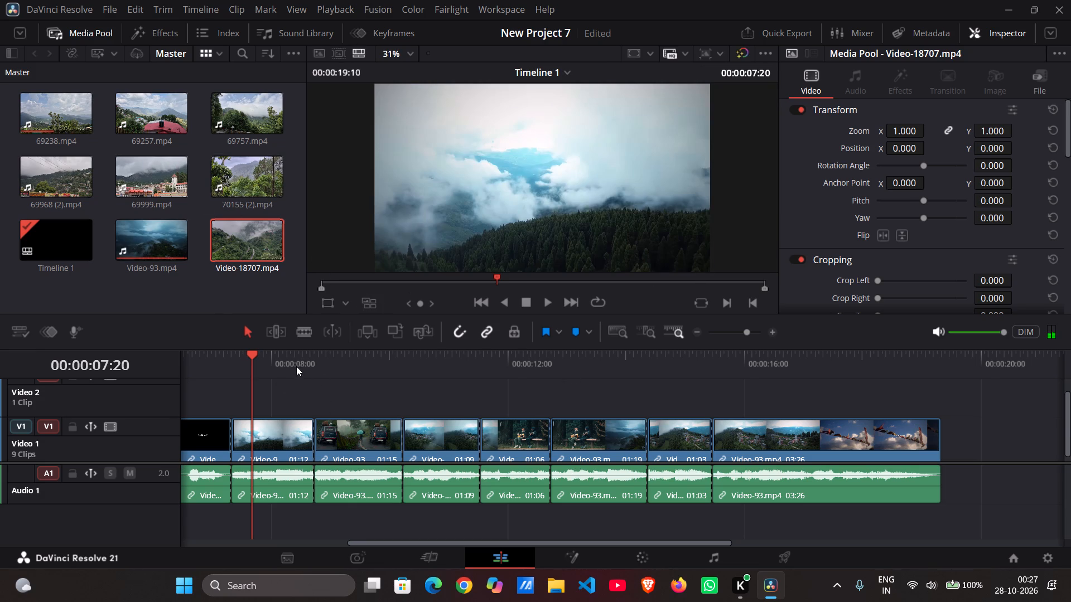
Open the 69238.mp4 shot at 00:00:01:00 for colour grading, with the clip thumbnails hidden and the Primaries controls shown.
left_click_drag(254, 361, 59, 373)
key("space")
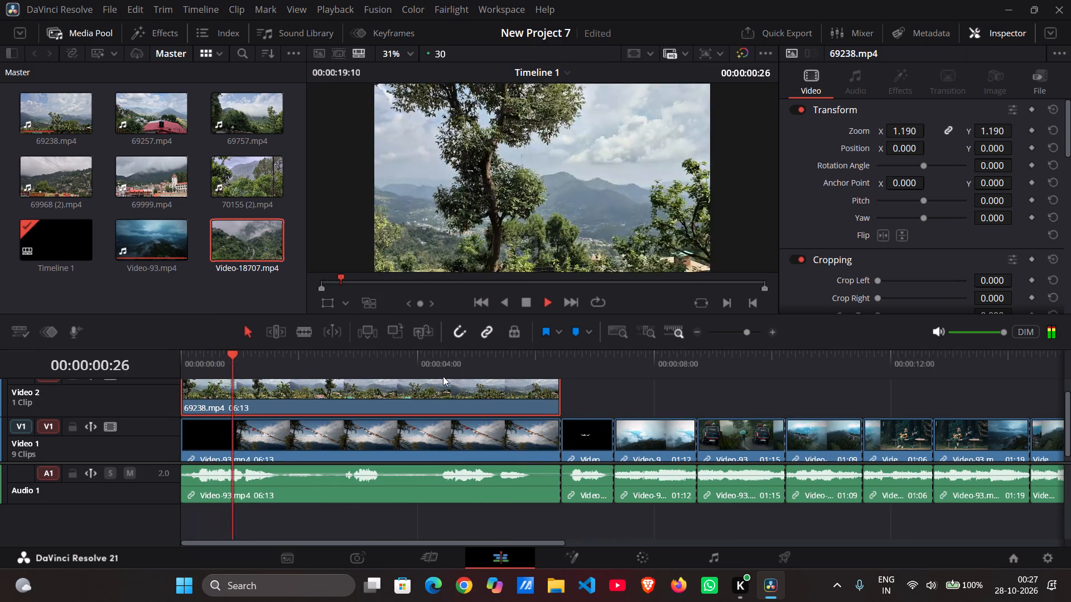
key("space")
left_click(645, 560)
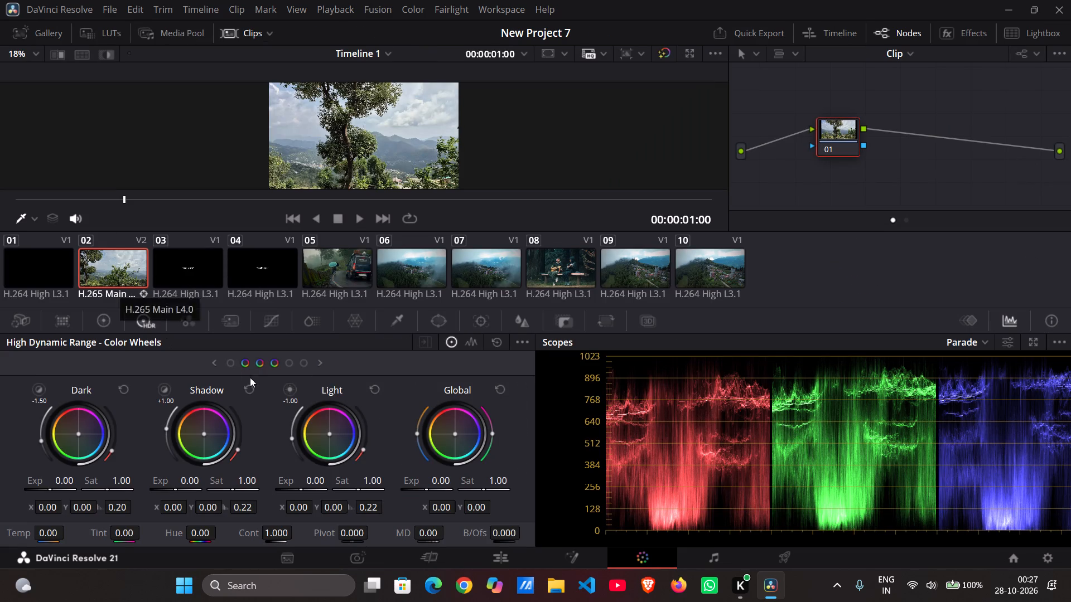
left_click(228, 35)
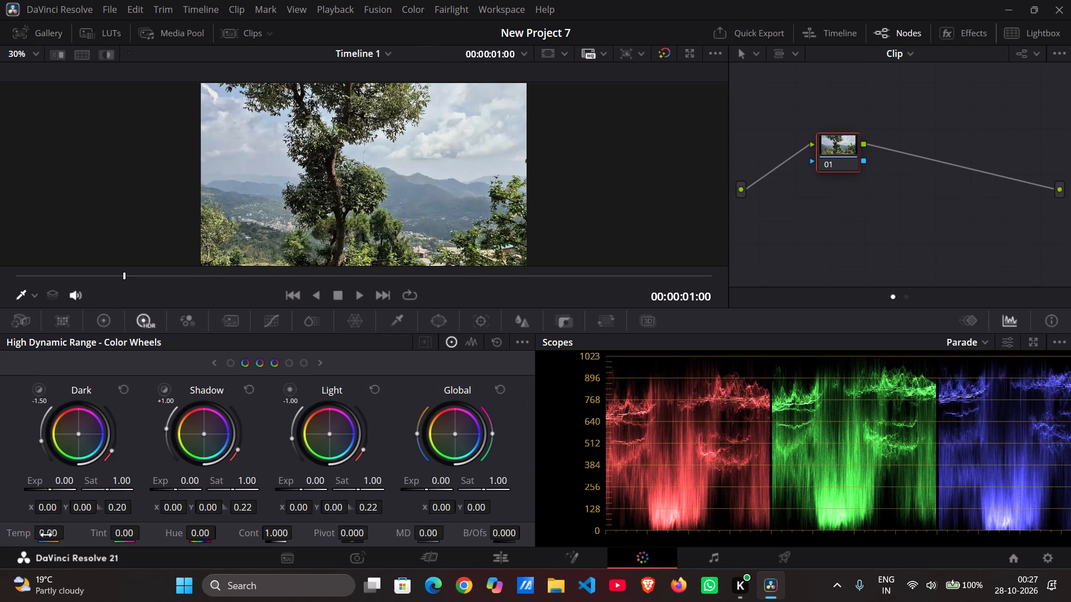
left_click(101, 322)
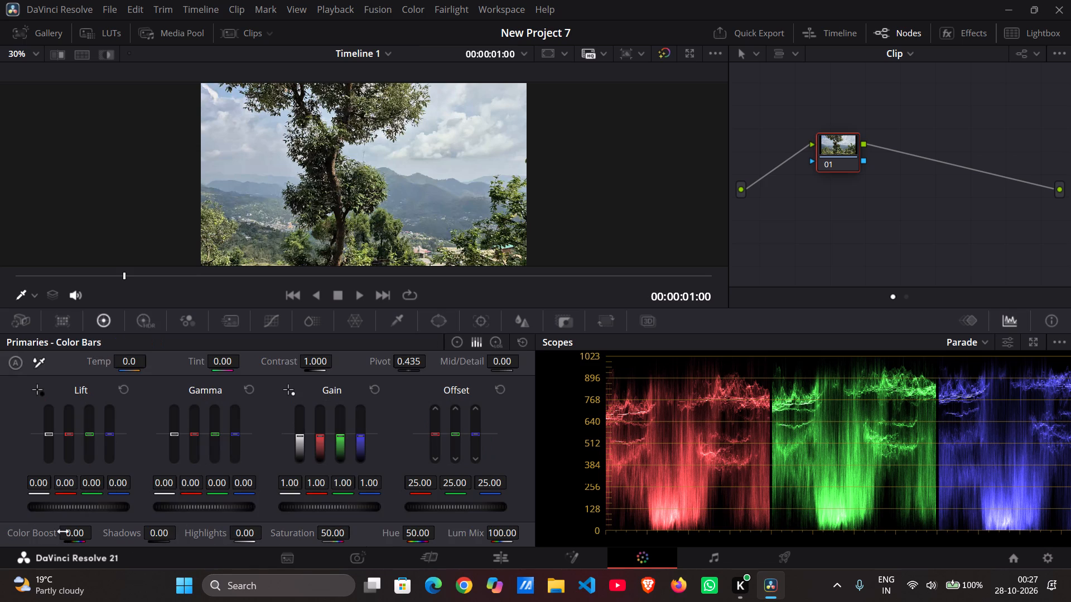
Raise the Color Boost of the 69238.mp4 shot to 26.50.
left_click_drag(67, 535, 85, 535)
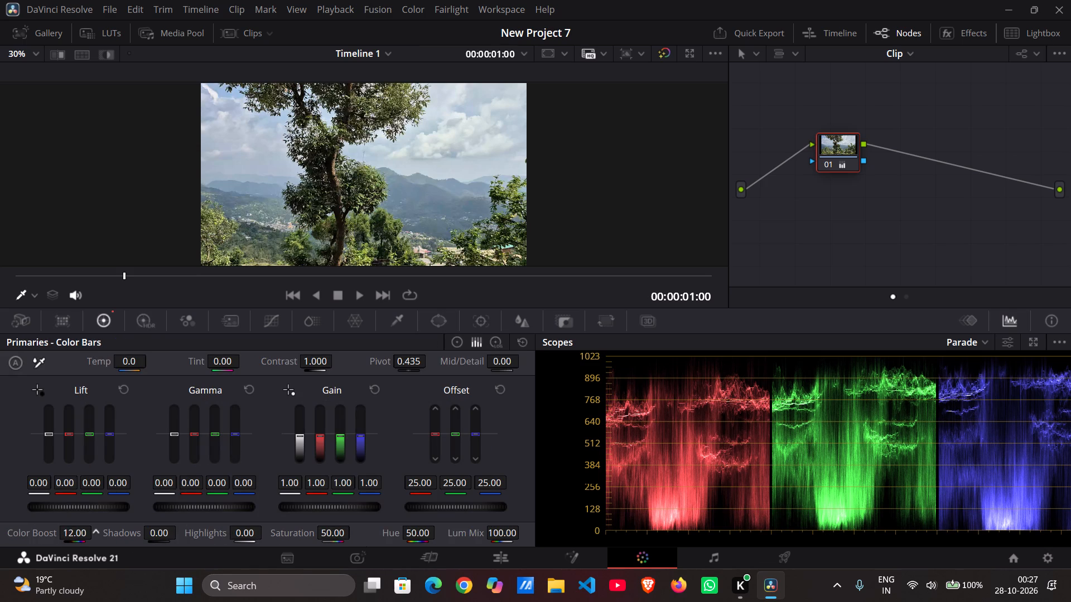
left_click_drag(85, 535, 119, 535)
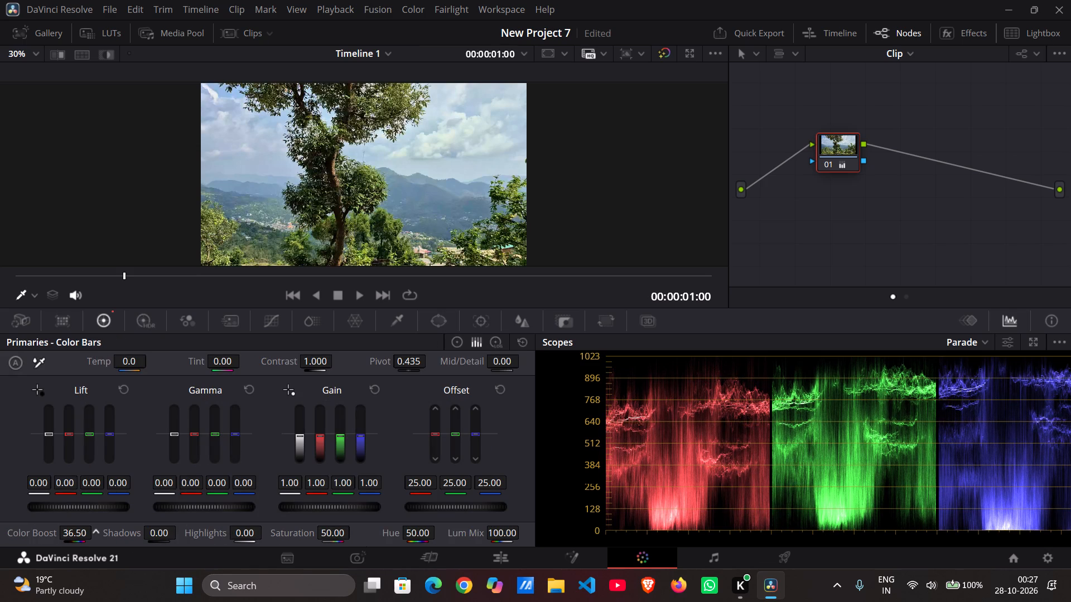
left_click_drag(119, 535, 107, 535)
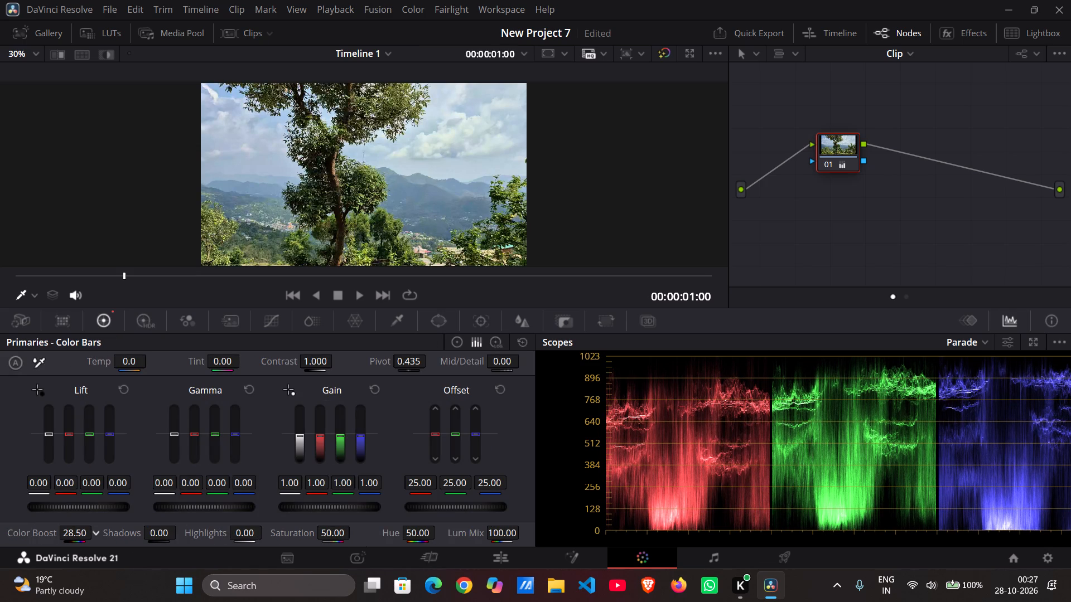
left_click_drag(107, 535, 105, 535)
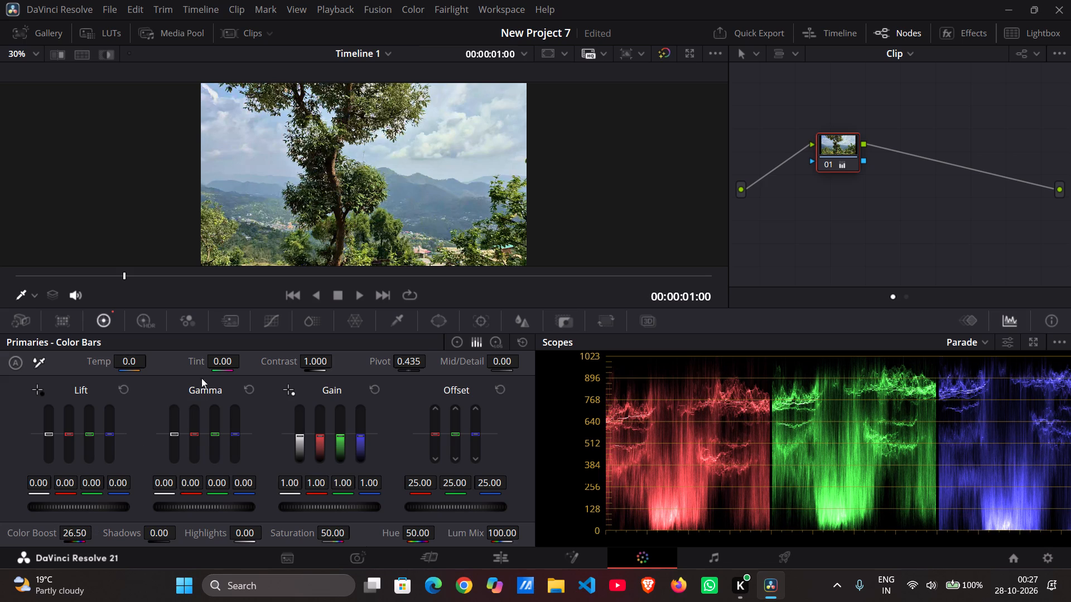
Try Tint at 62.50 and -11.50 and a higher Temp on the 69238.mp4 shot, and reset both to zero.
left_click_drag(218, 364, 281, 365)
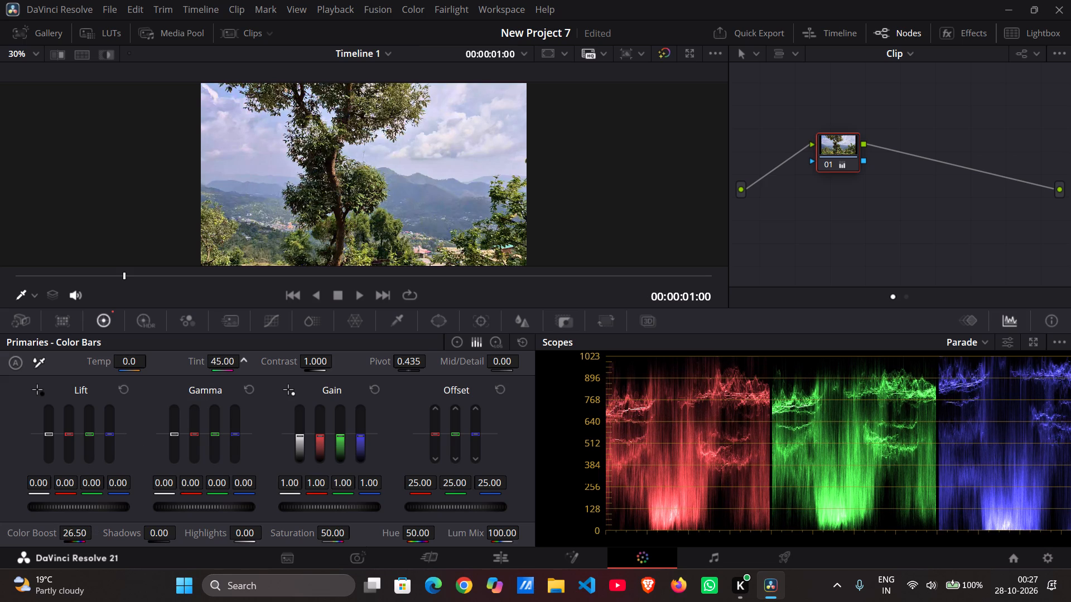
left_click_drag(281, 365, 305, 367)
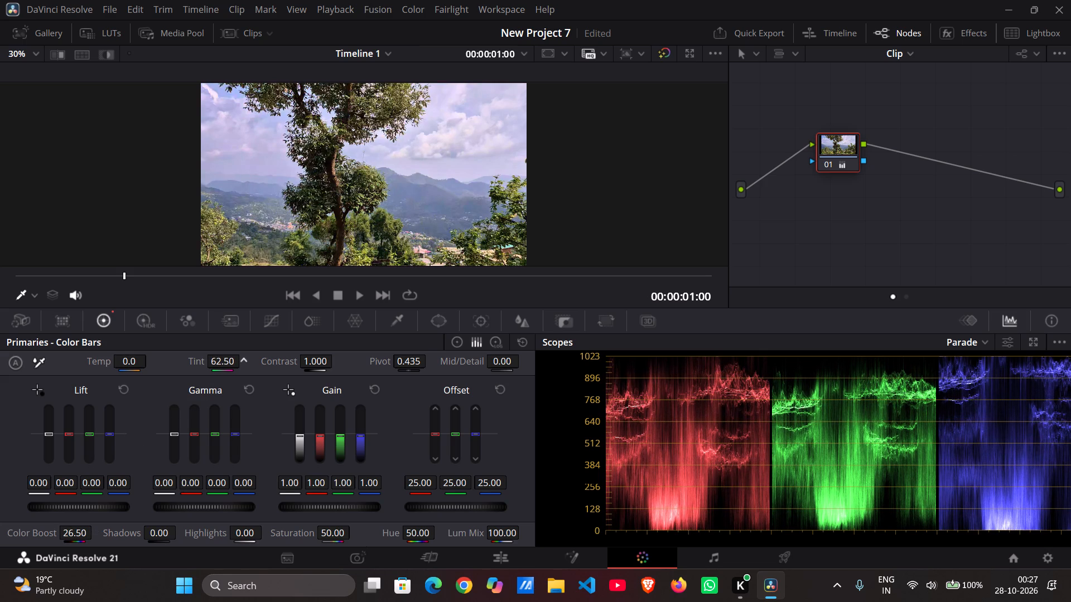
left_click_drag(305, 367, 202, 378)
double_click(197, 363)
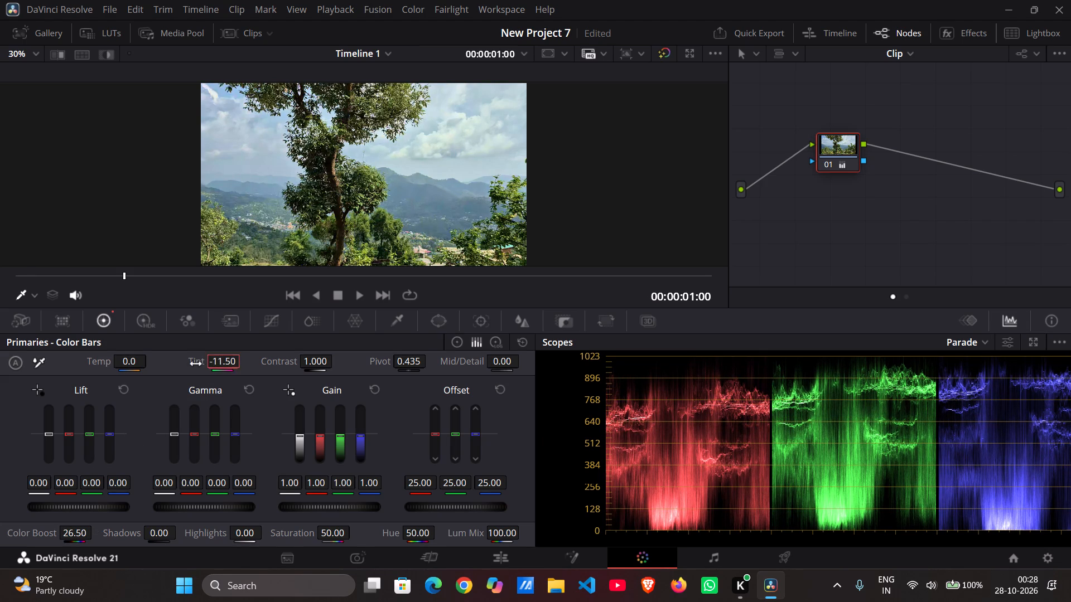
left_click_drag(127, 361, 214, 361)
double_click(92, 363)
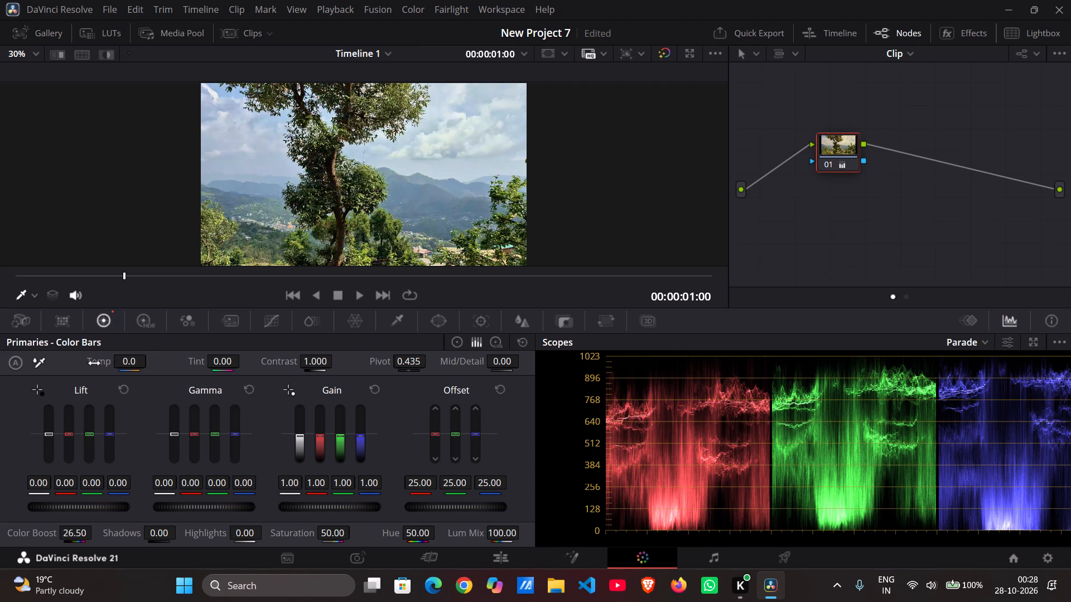
Reset the Color Boost of the 69238.mp4 shot and set it to 1.00 after trying stronger desaturation.
triple_click(41, 533)
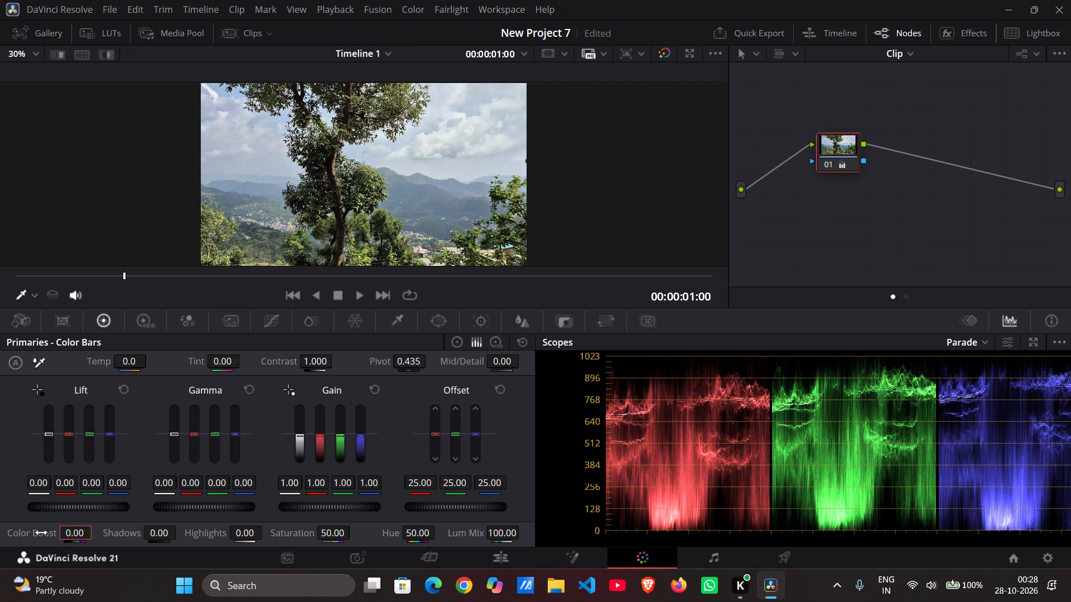
left_click_drag(80, 535, 68, 537)
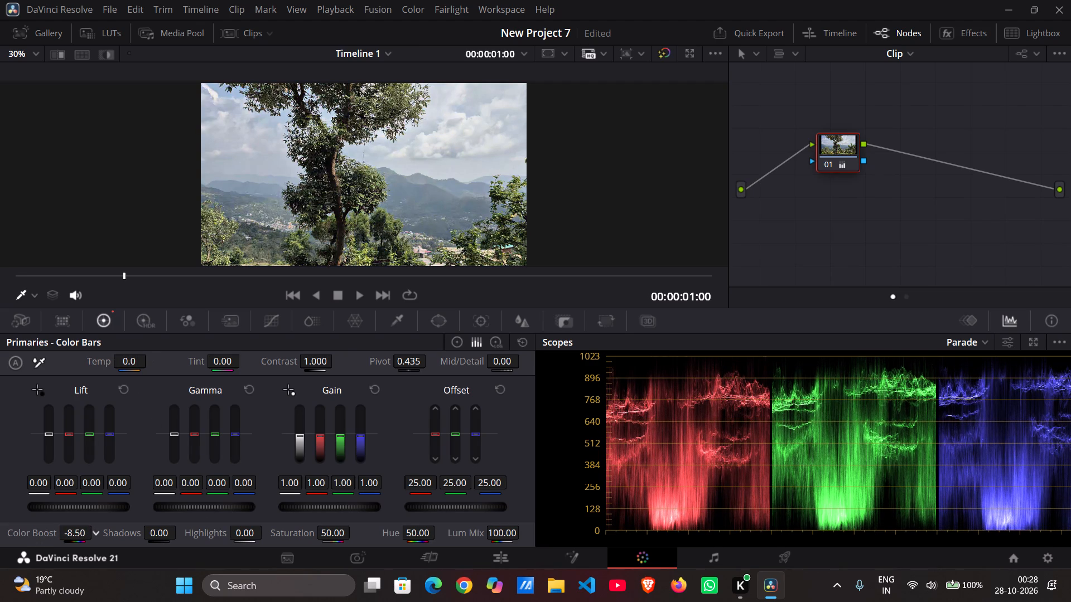
left_click_drag(68, 537, 554, 300)
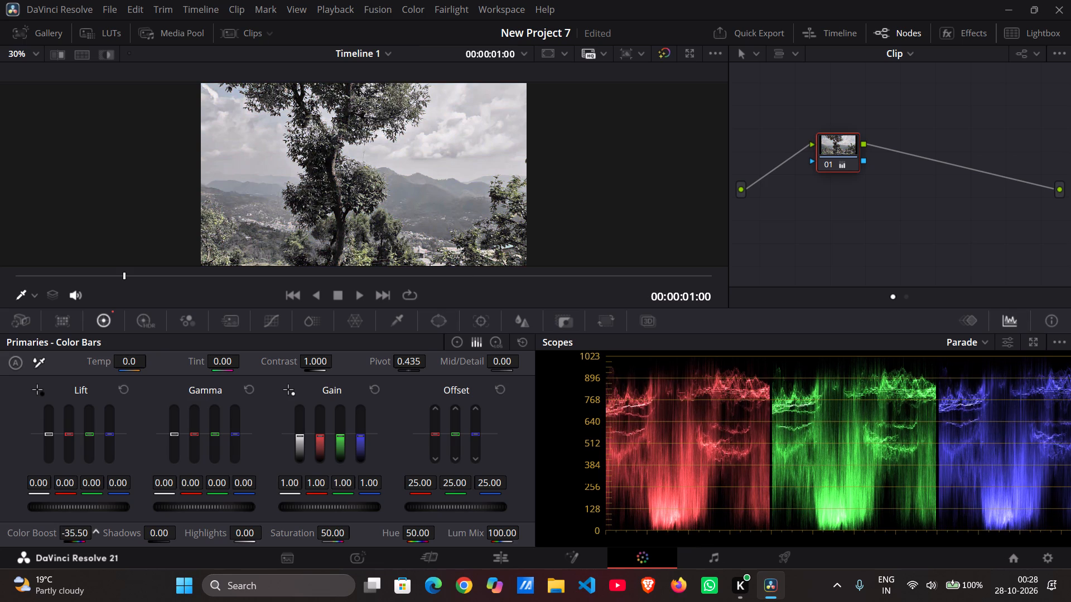
left_click_drag(554, 300, 605, 294)
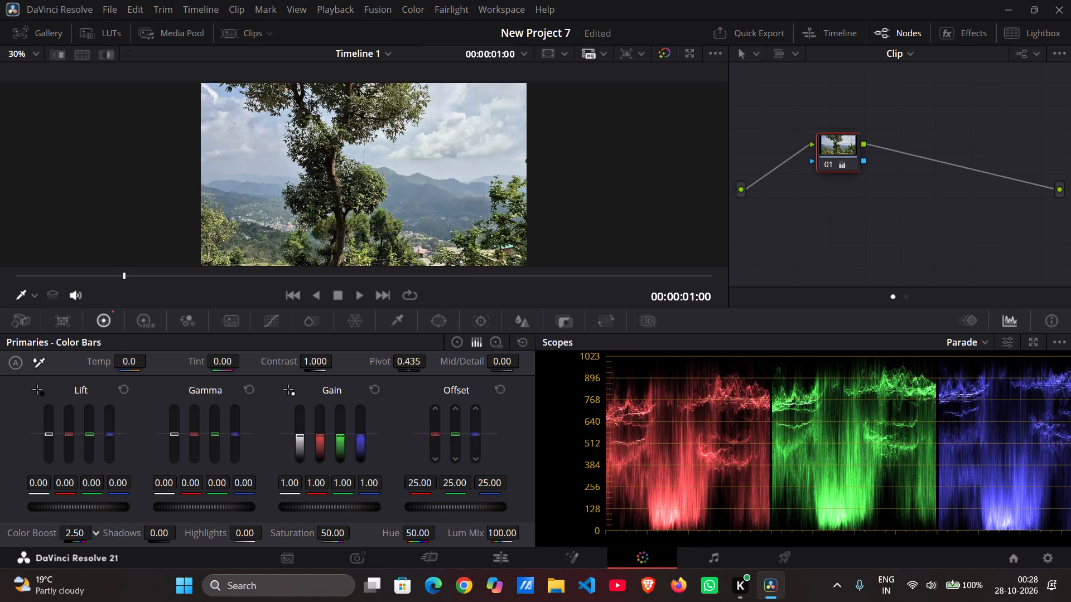
left_click_drag(605, 294, 604, 294)
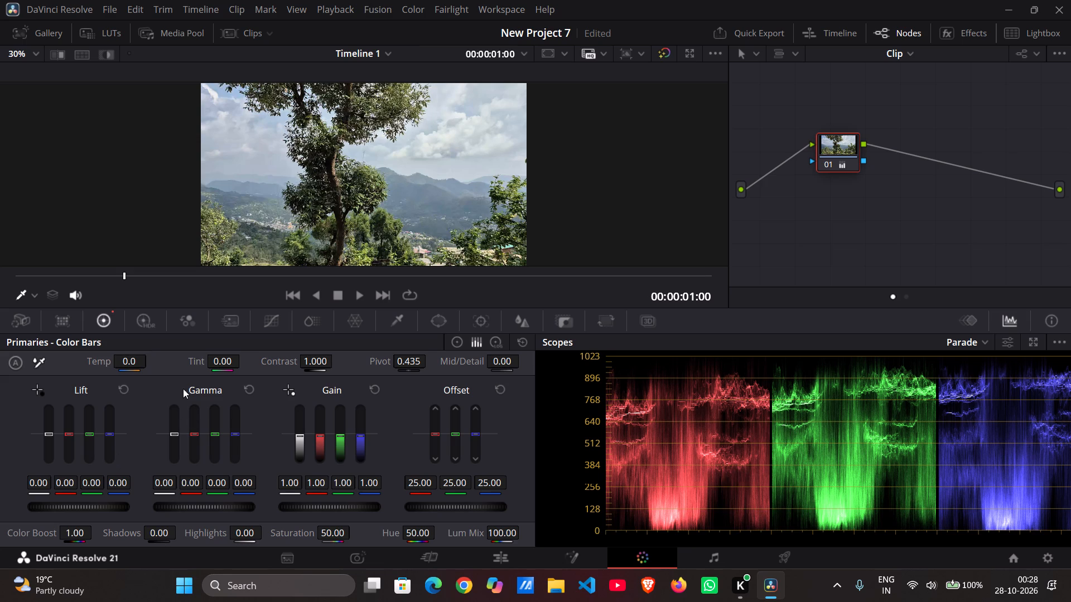
Using the HDR color wheels, shift the Dark balance of the 69238.mp4 shot towards green, to about X -0.11 and Y -0.27.
left_click(151, 328)
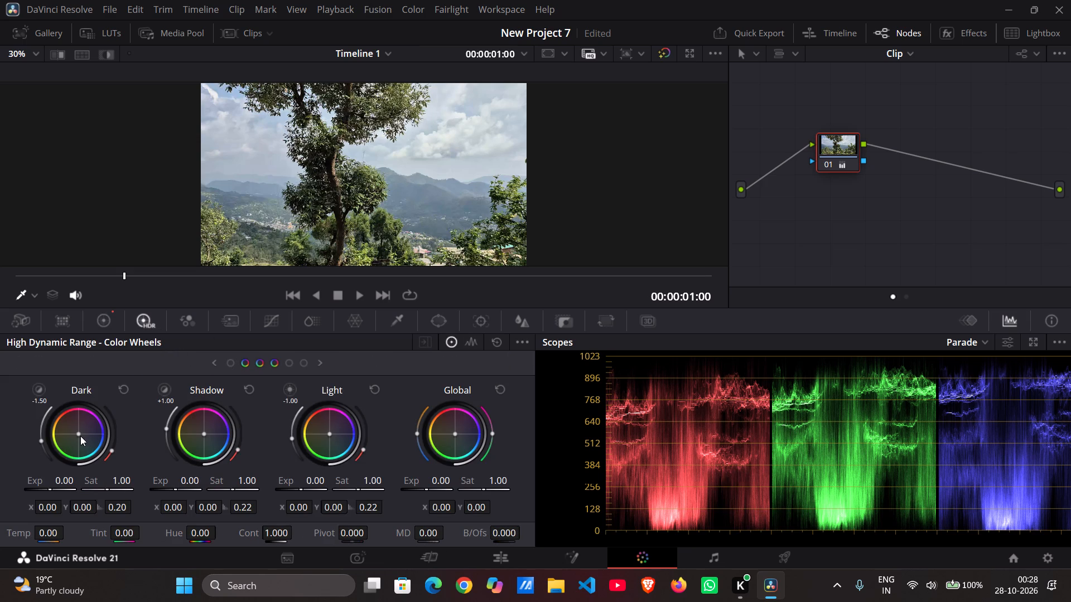
left_click_drag(79, 436, 62, 464)
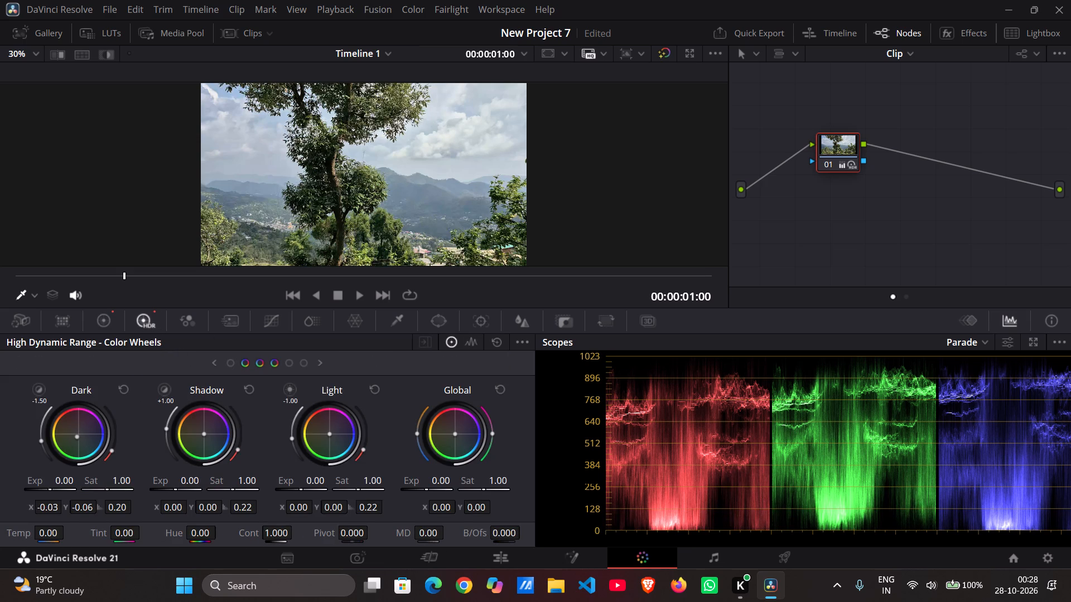
left_click_drag(62, 464, 485, 250)
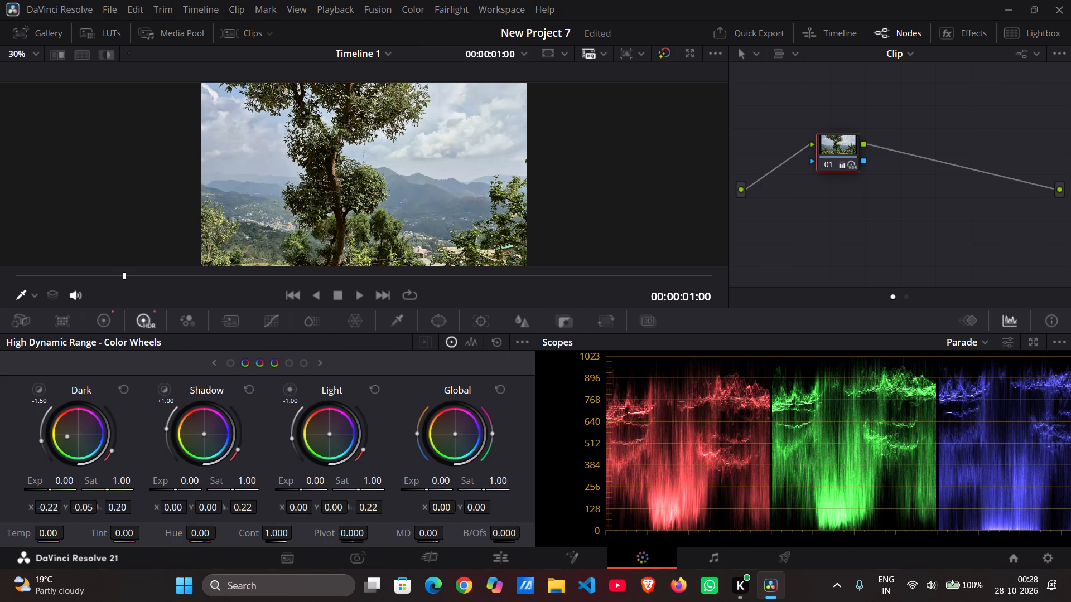
left_click_drag(485, 250, 549, 342)
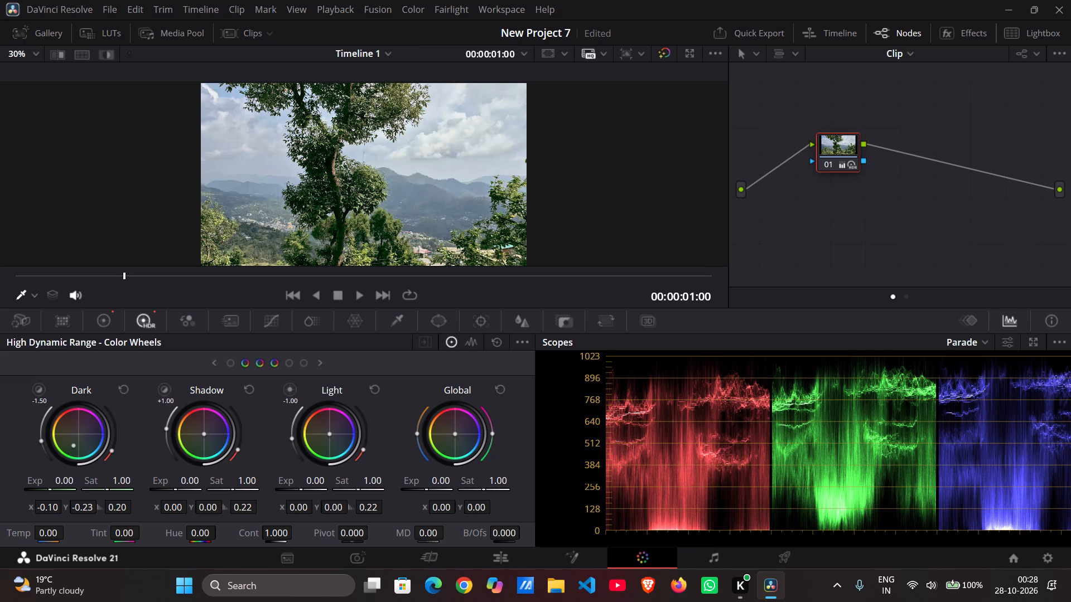
left_click_drag(549, 342, 540, 346)
left_click_drag(540, 346, 561, 388)
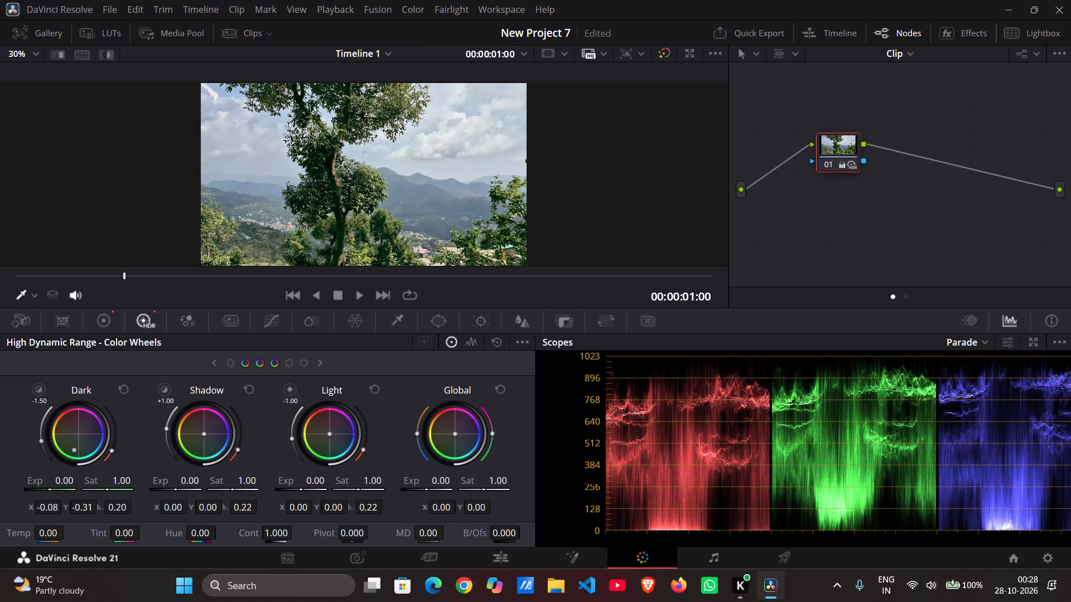
left_click_drag(561, 388, 522, 192)
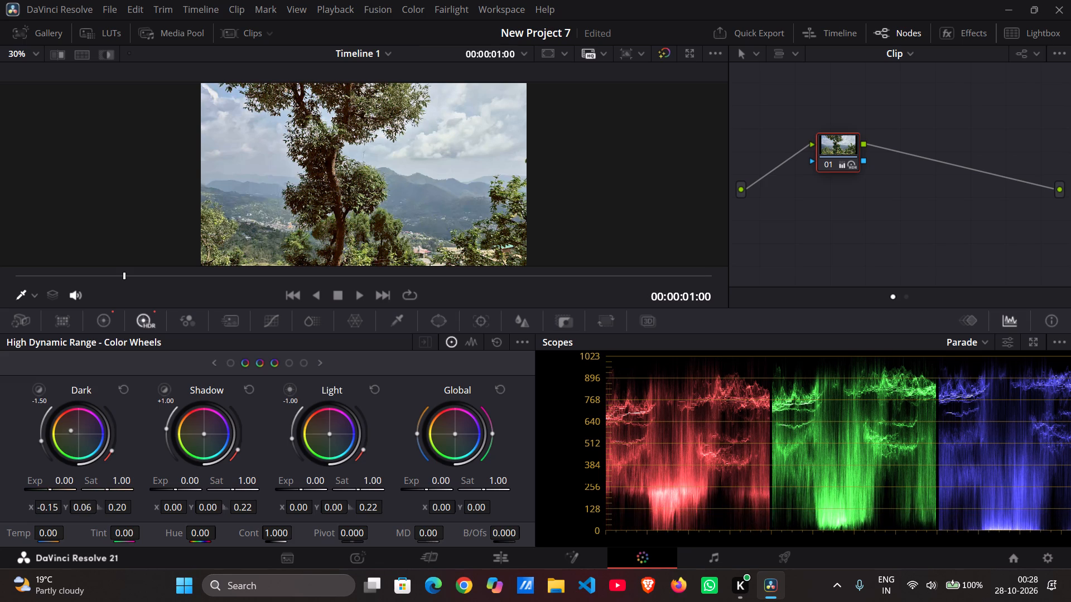
left_click_drag(522, 192, 703, 361)
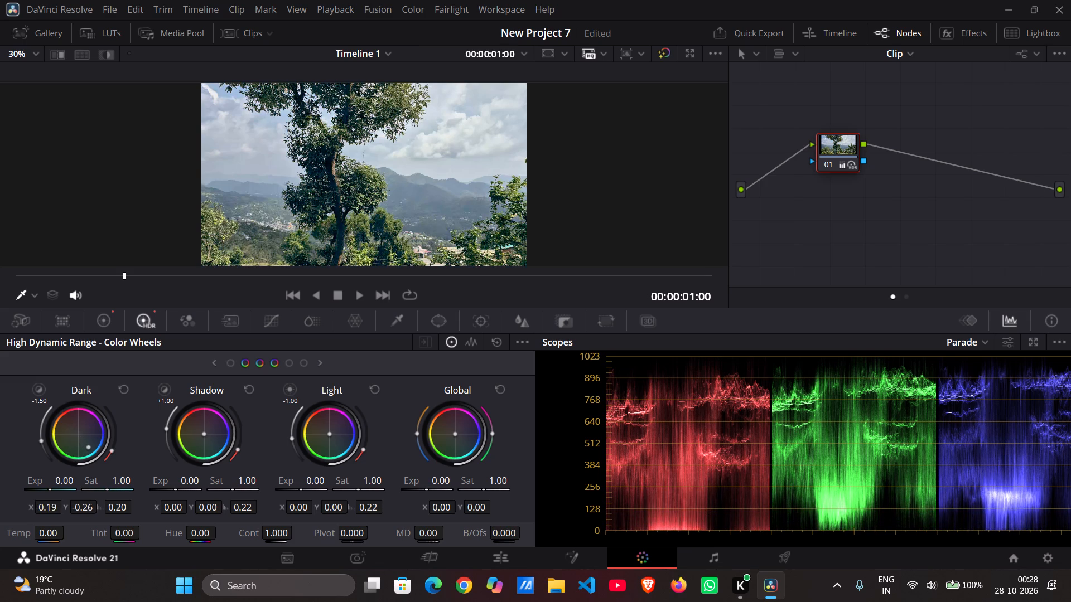
left_click_drag(703, 361, 721, 382)
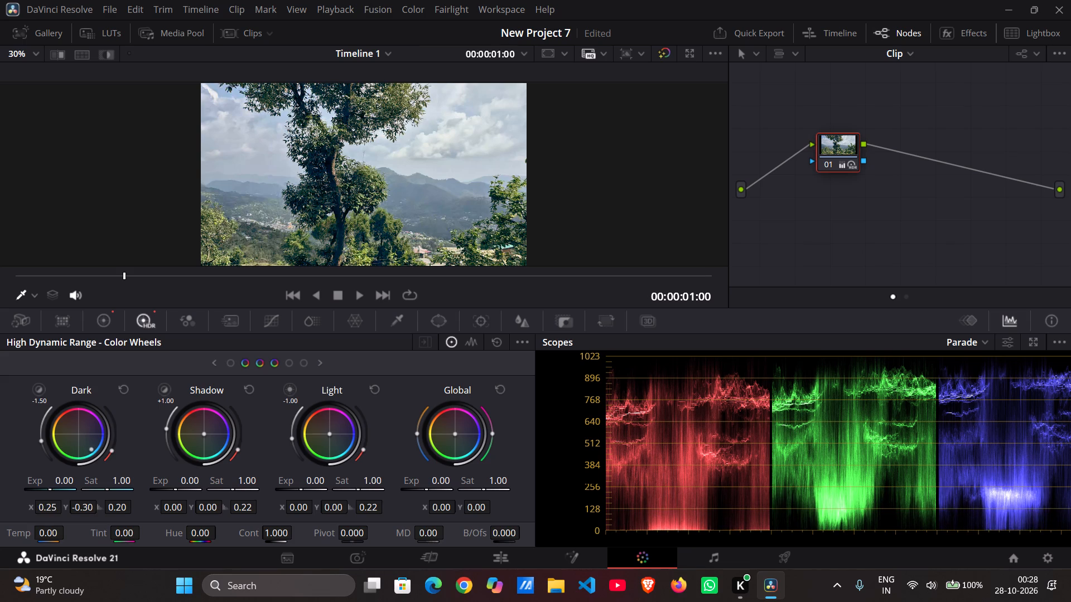
left_click_drag(721, 382, 538, 387)
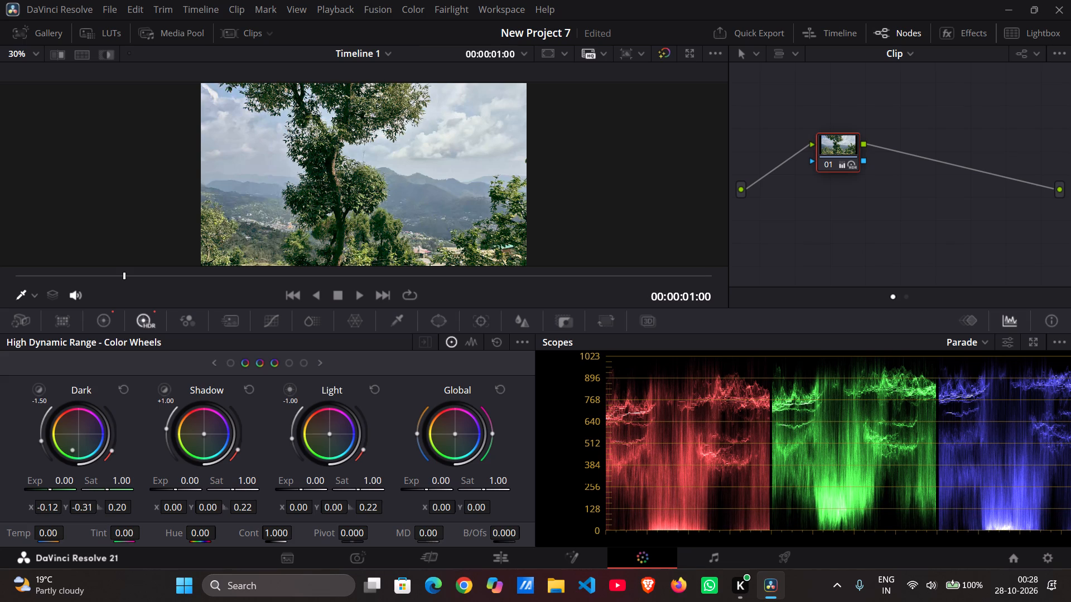
left_click_drag(538, 387, 538, 374)
left_click_drag(538, 374, 542, 366)
Set the HDR Shadow wheel balance of the shot to about X -0.01 and Y -0.02.
left_click_drag(205, 434, 236, 423)
left_click_drag(236, 423, 198, 447)
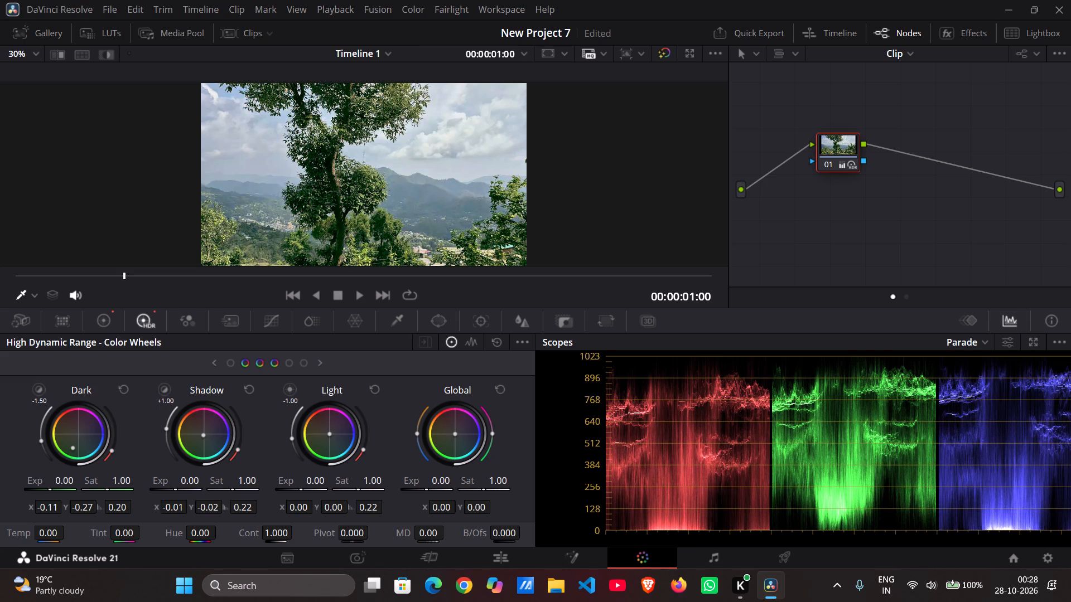
left_click_drag(198, 447, 201, 447)
Ease the HDR Dark wheel balance back to about X -0.09 and Y -0.20.
left_click_drag(75, 449, 74, 449)
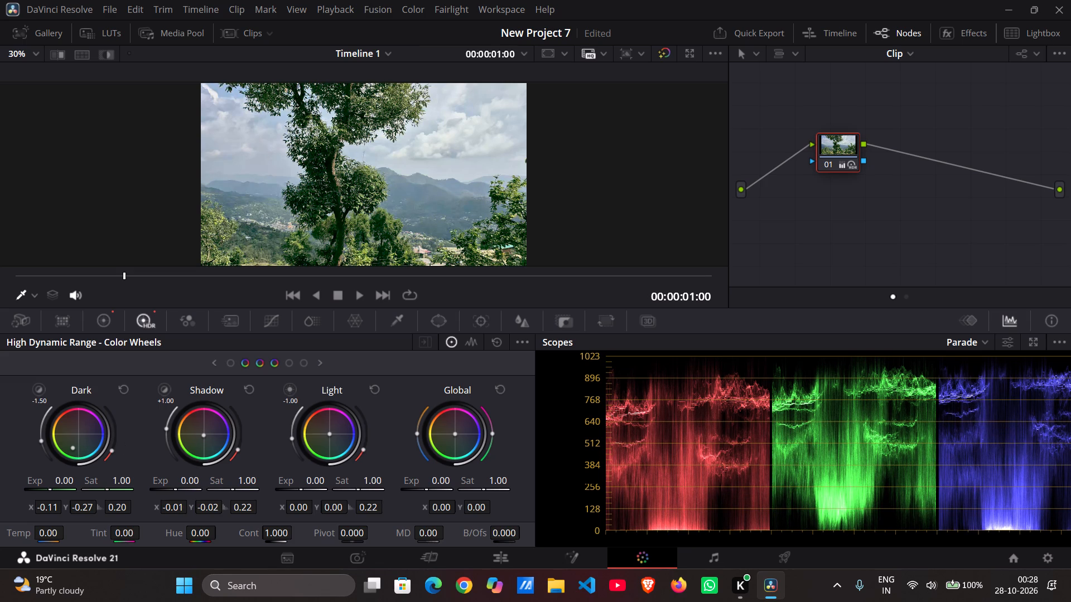
left_click_drag(74, 449, 81, 424)
left_click_drag(81, 424, 82, 423)
left_click_drag(82, 423, 85, 410)
Shift the HDR Light wheel towards blue, to about X 0.03 and Y 0.00, after trying pink and yellow tints.
left_click_drag(329, 432, 330, 414)
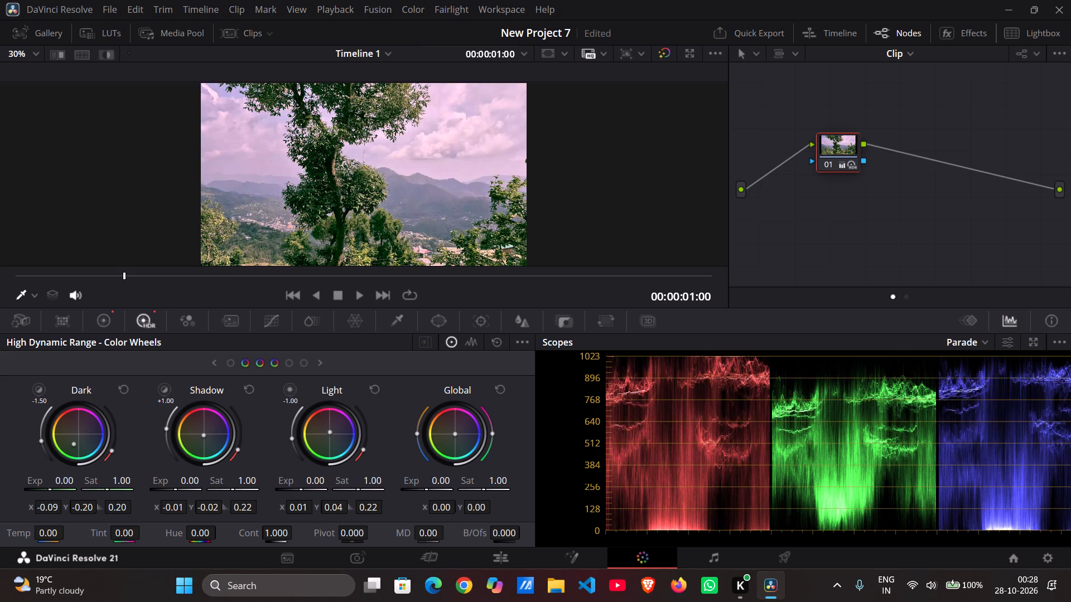
left_click_drag(330, 414, 314, 433)
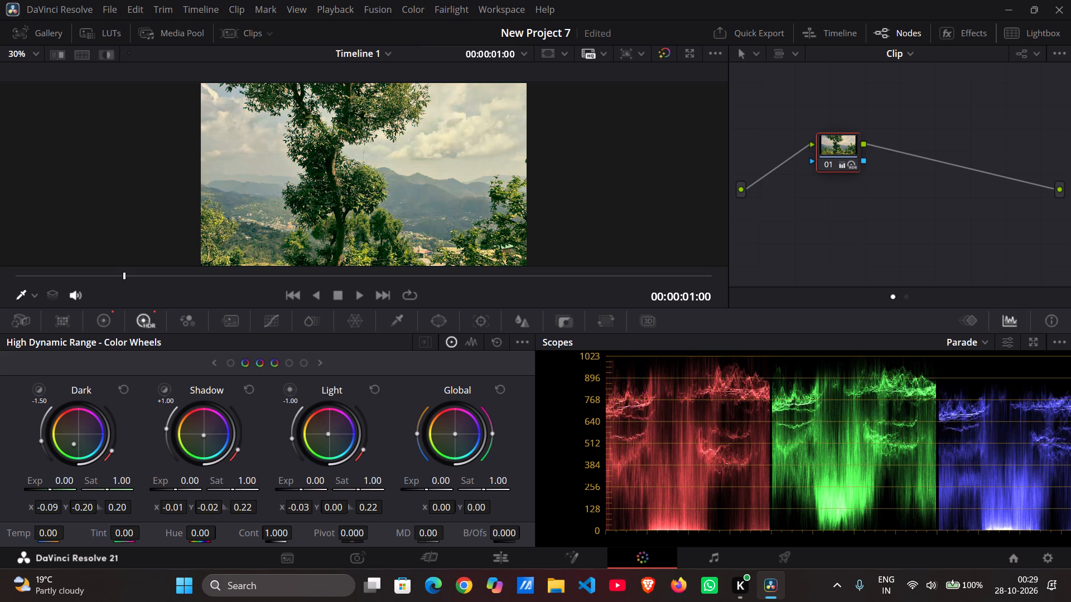
left_click_drag(314, 433, 337, 437)
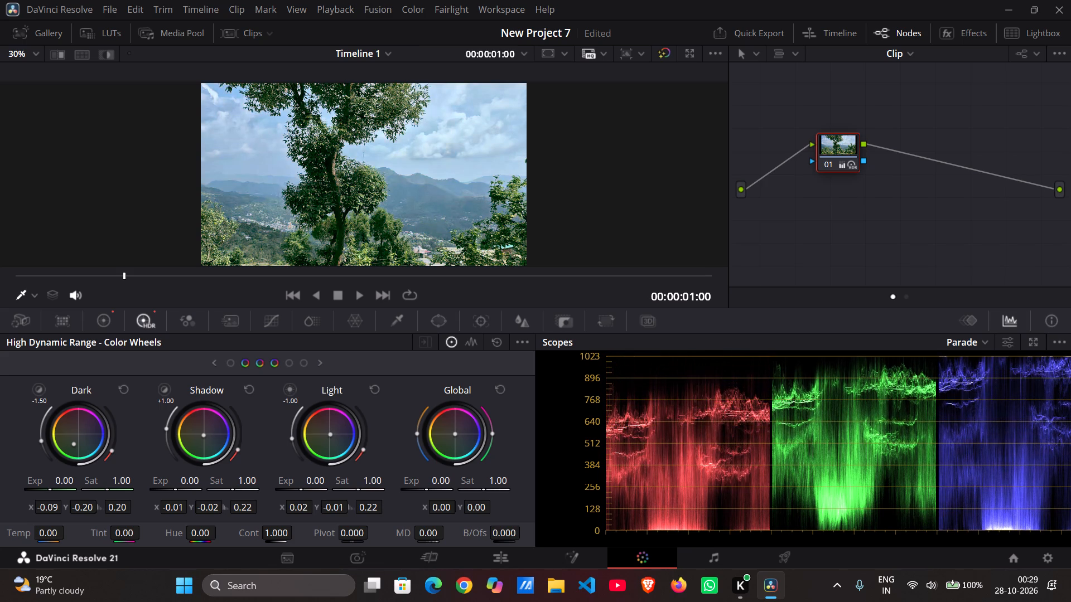
left_click_drag(337, 437, 316, 436)
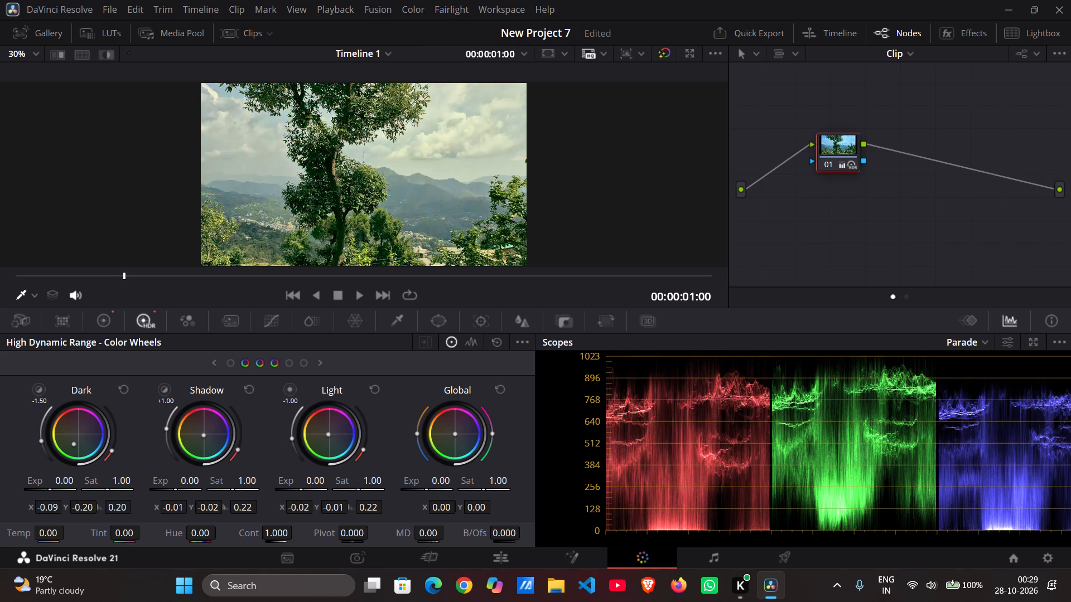
left_click_drag(316, 436, 339, 434)
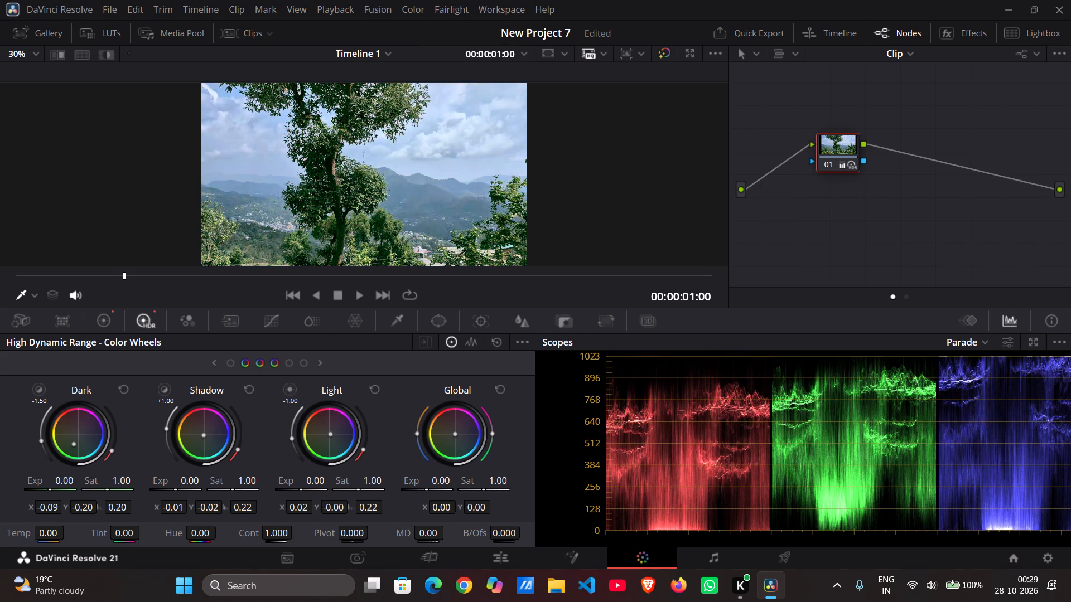
left_click_drag(339, 434, 345, 434)
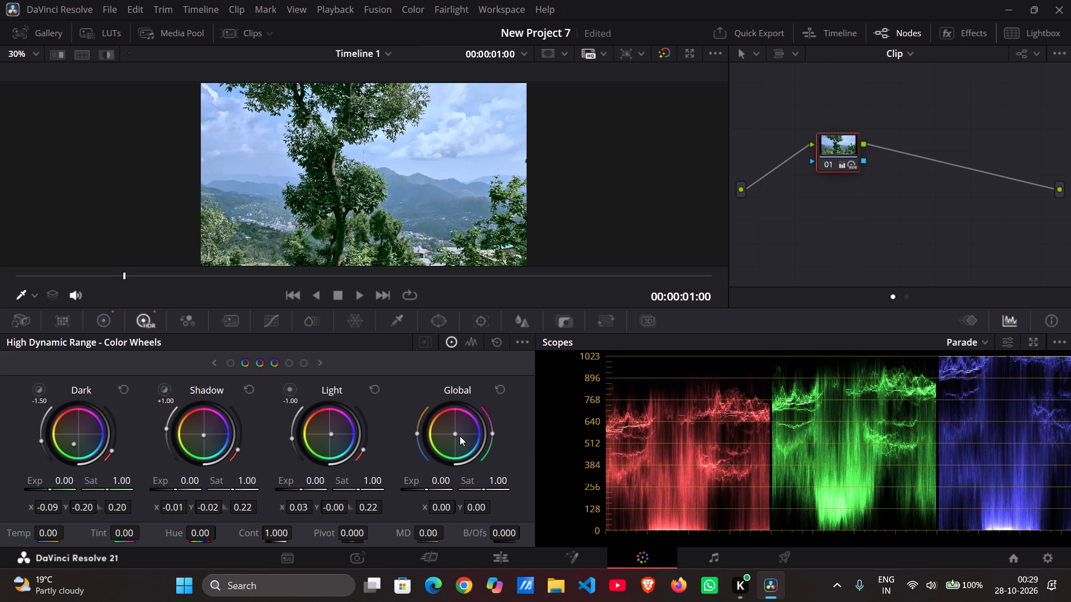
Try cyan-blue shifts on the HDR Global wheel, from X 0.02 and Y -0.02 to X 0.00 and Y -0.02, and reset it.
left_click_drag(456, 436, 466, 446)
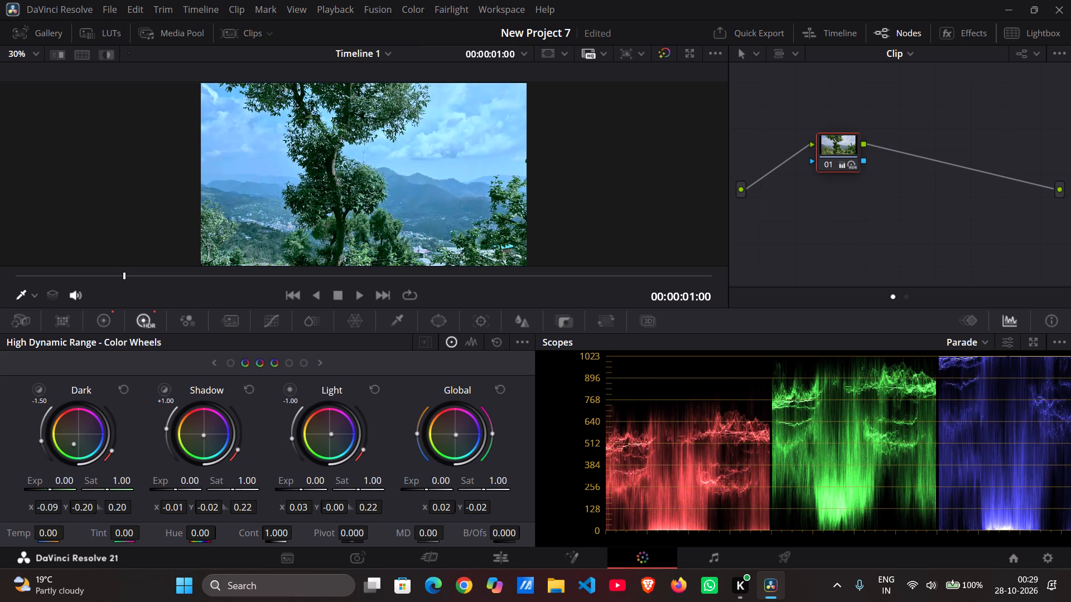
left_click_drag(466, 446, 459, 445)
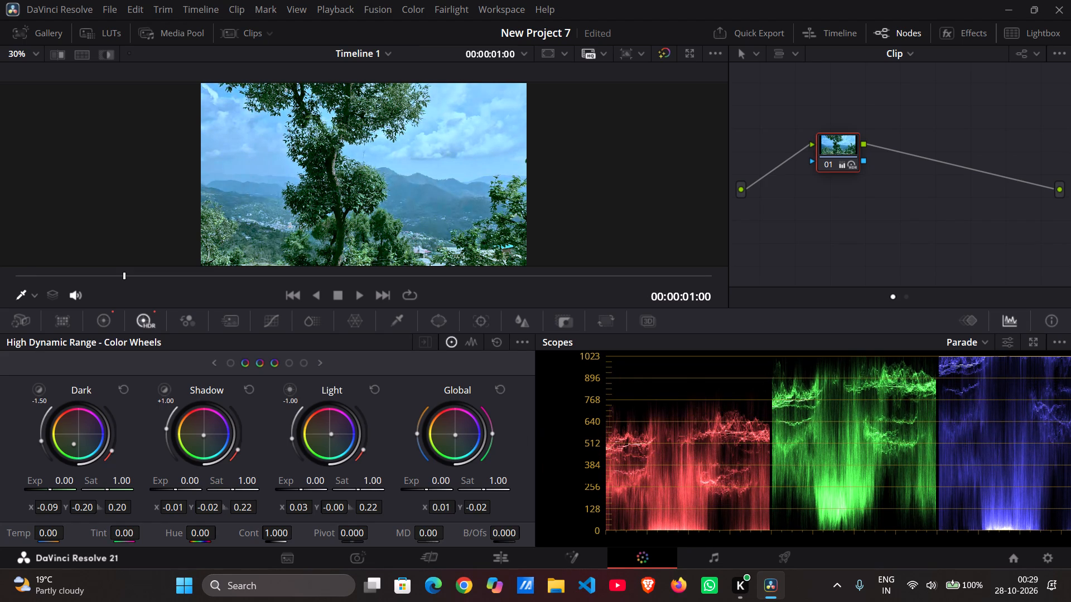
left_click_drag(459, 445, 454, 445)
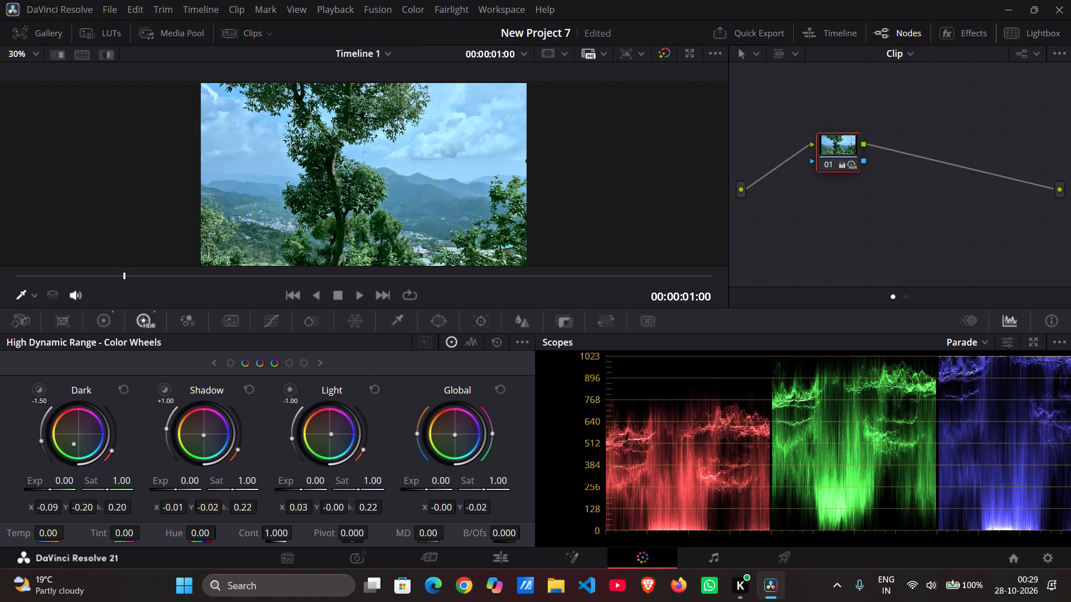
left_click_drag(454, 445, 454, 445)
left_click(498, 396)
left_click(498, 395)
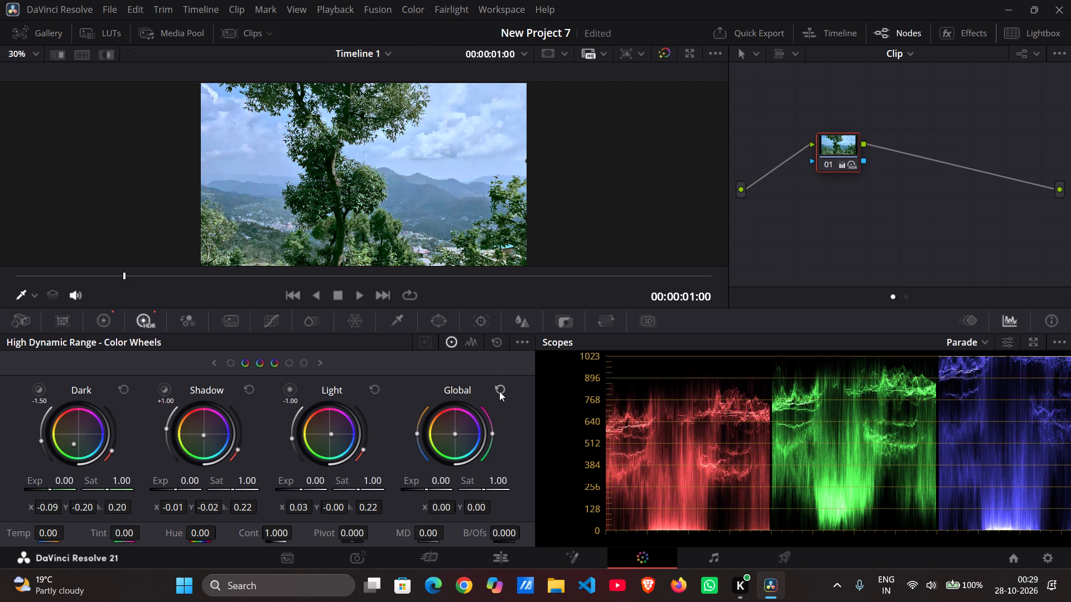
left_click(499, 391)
Look through the RGB Mixer, Custom Curves, ColorSlice, Motion Effects and HDR wheel controls for further grading options.
left_click(178, 327)
left_click(223, 321)
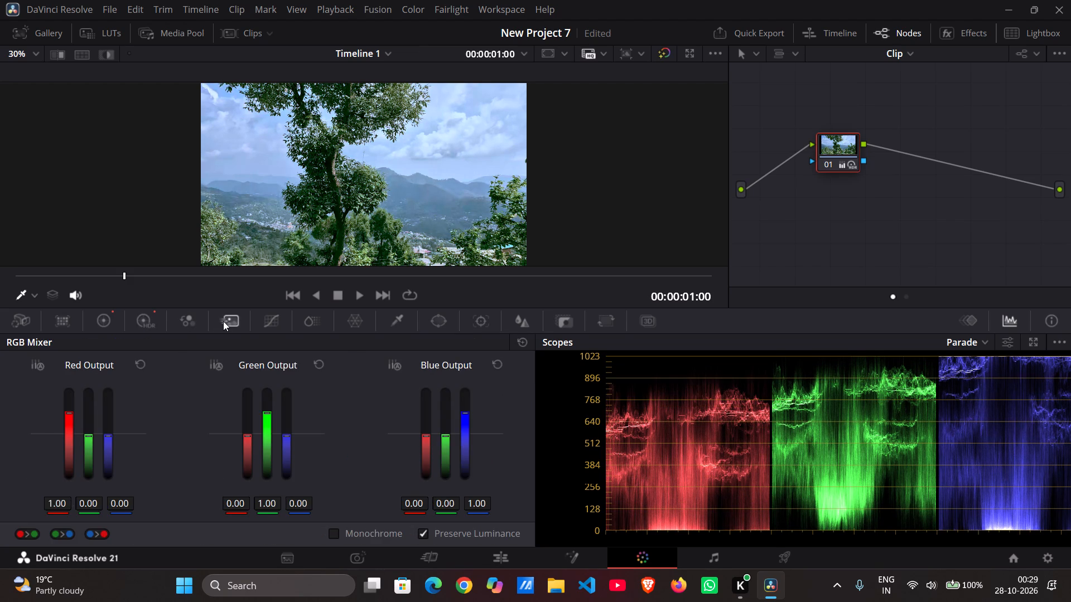
left_click(276, 327)
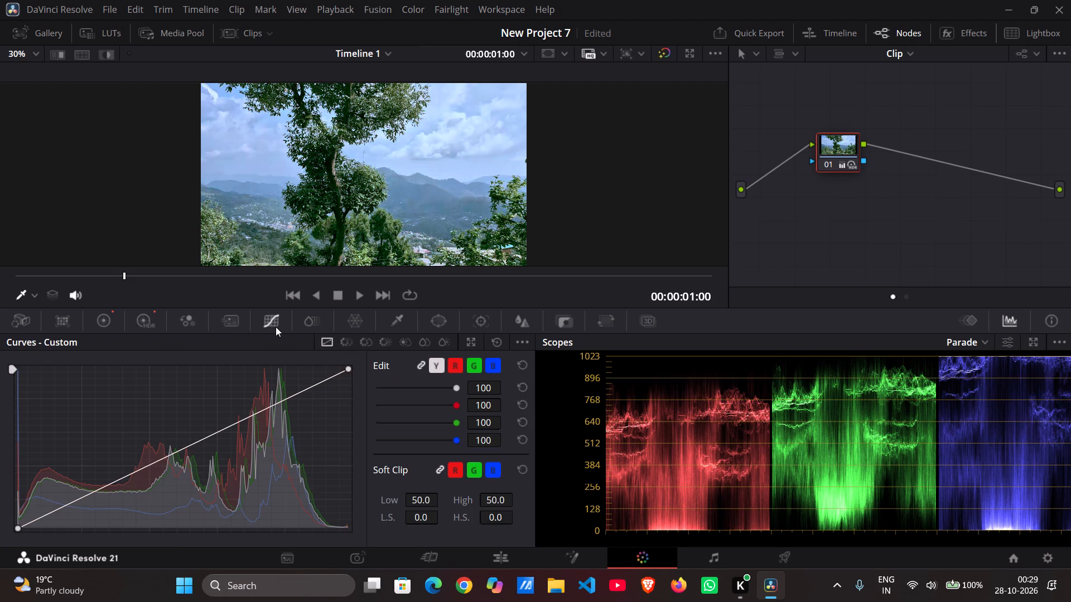
left_click(307, 318)
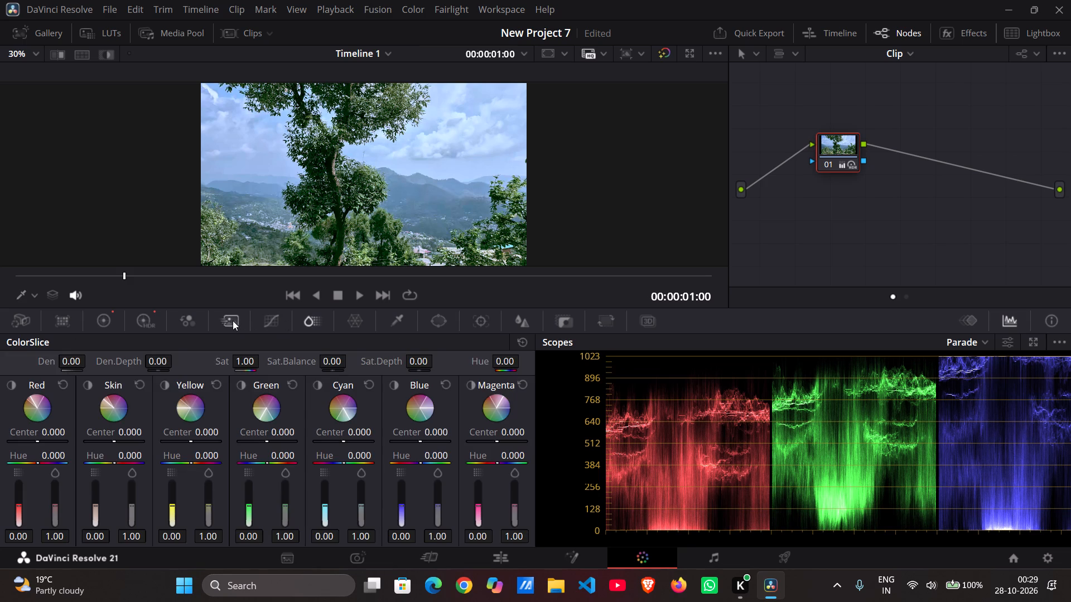
left_click(233, 321)
left_click(173, 321)
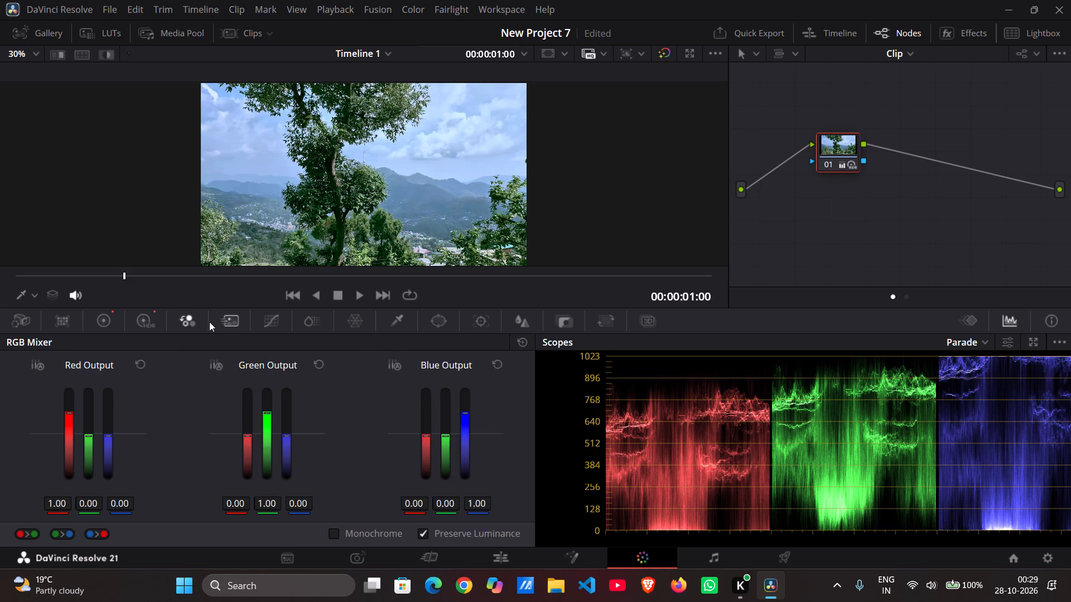
left_click(218, 322)
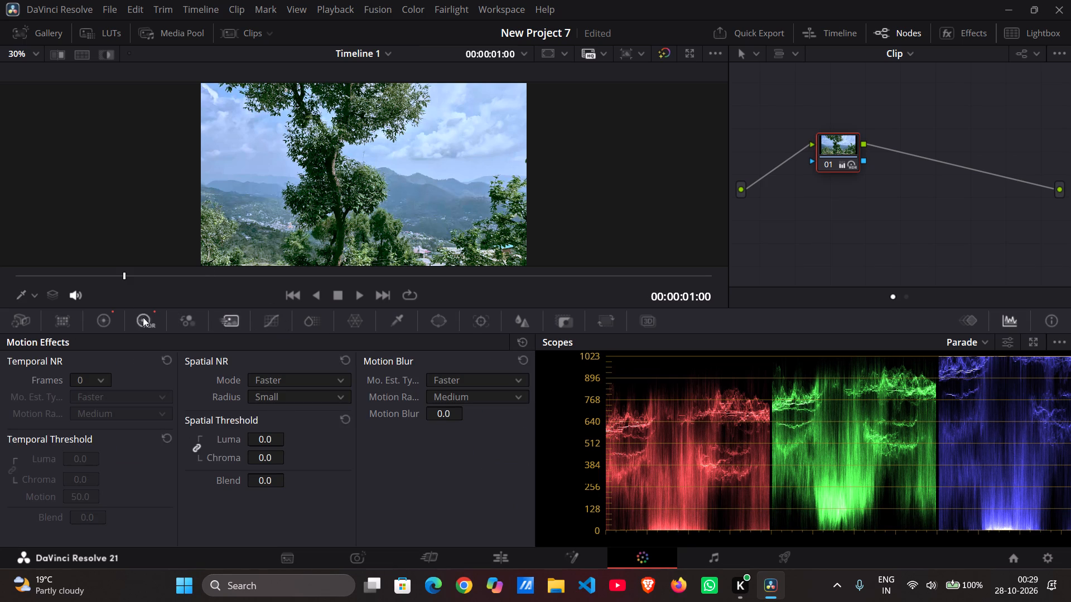
left_click(147, 319)
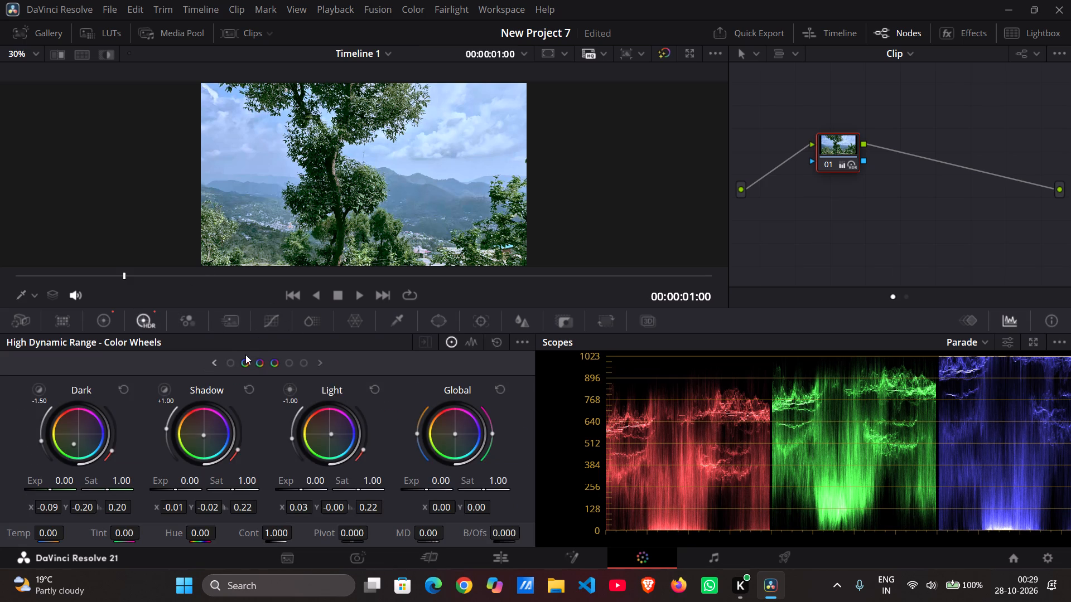
left_click(234, 319)
left_click(275, 320)
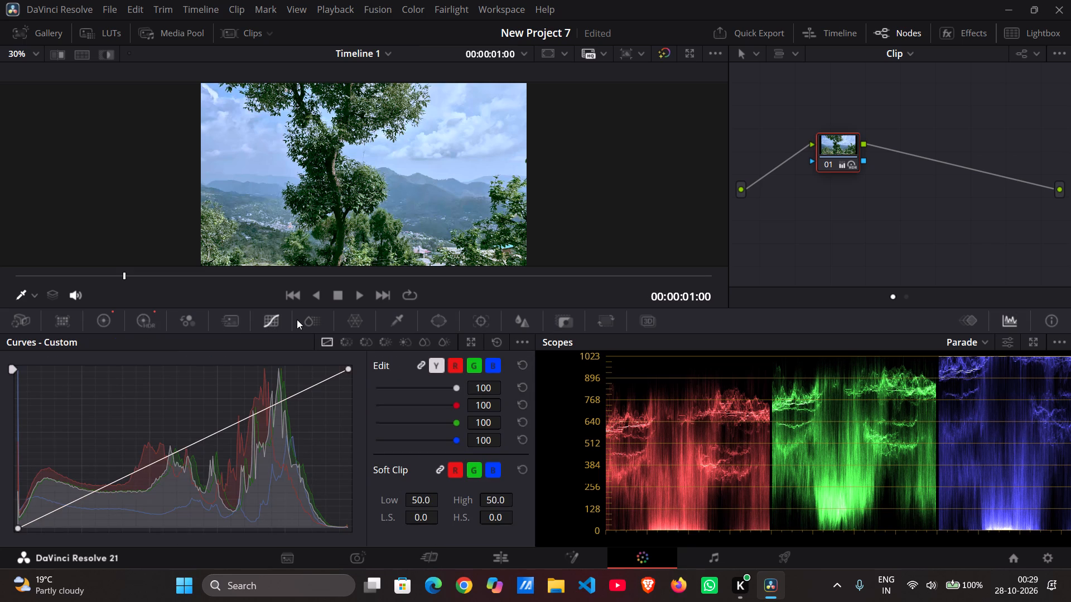
left_click(302, 319)
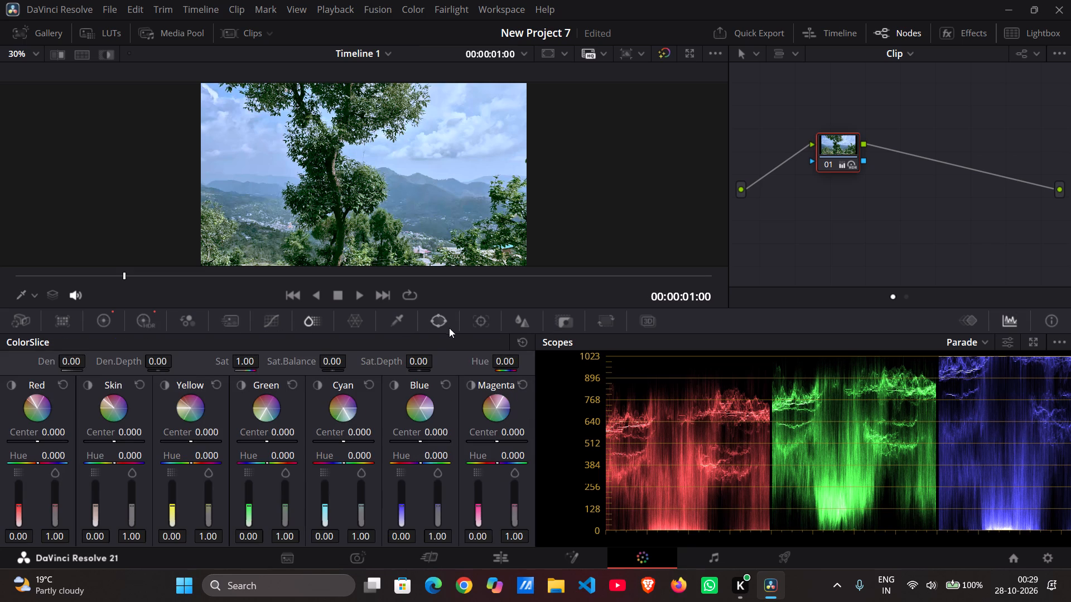
On the Edit page, review the graded 69238.mp4 clip from the timeline start through the following "really are" title section.
right_click_drag(451, 327, 443, 328)
left_click(503, 561)
left_click_drag(244, 358, 187, 358)
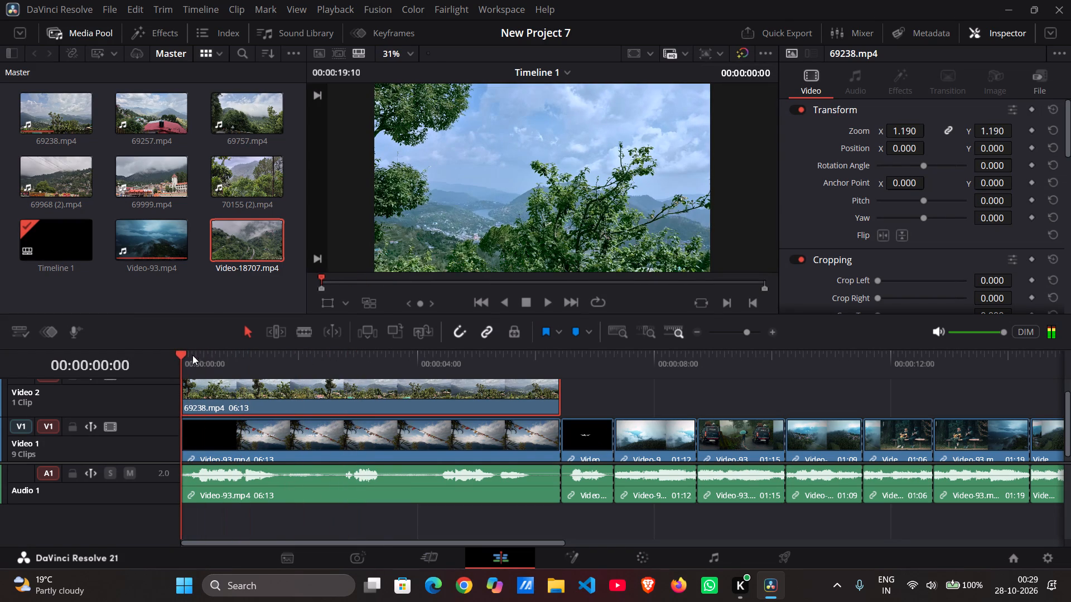
key("space")
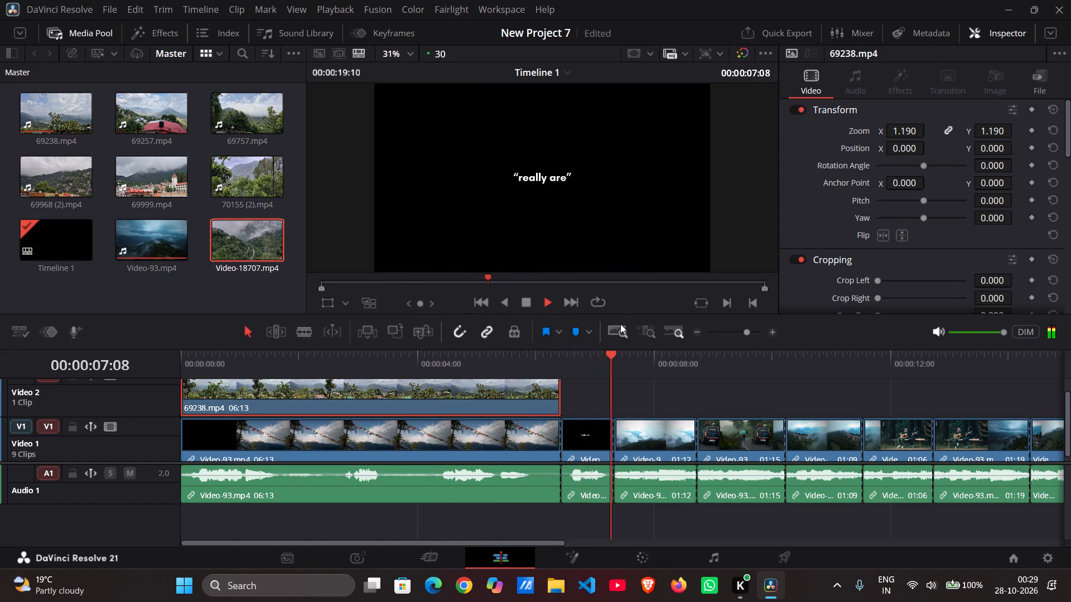
key("space")
left_click(436, 359)
left_click_drag(433, 355, 331, 368)
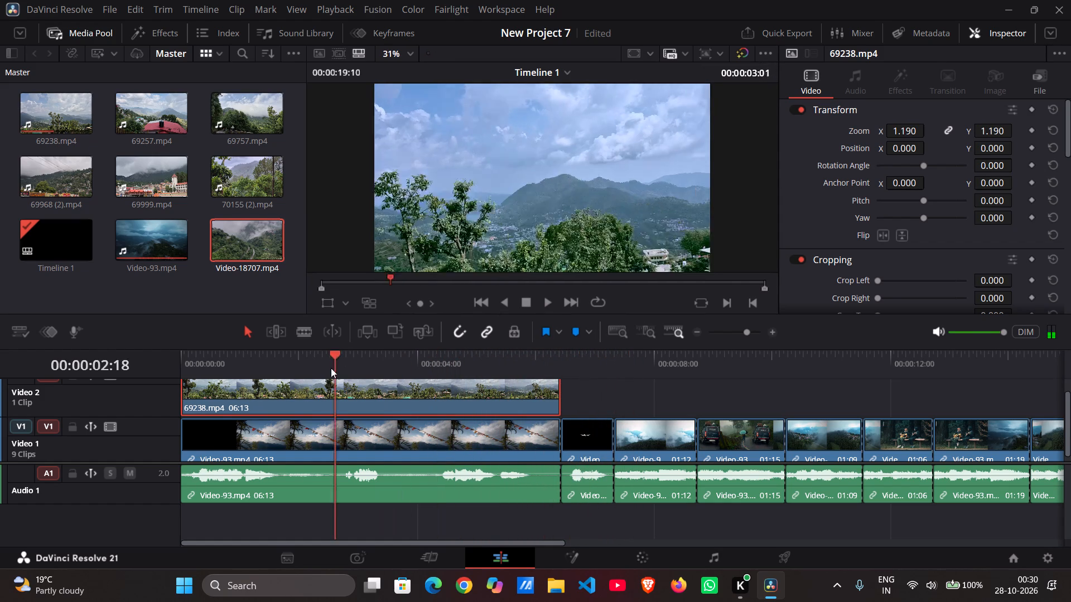
left_click_drag(331, 368, 227, 371)
key("space")
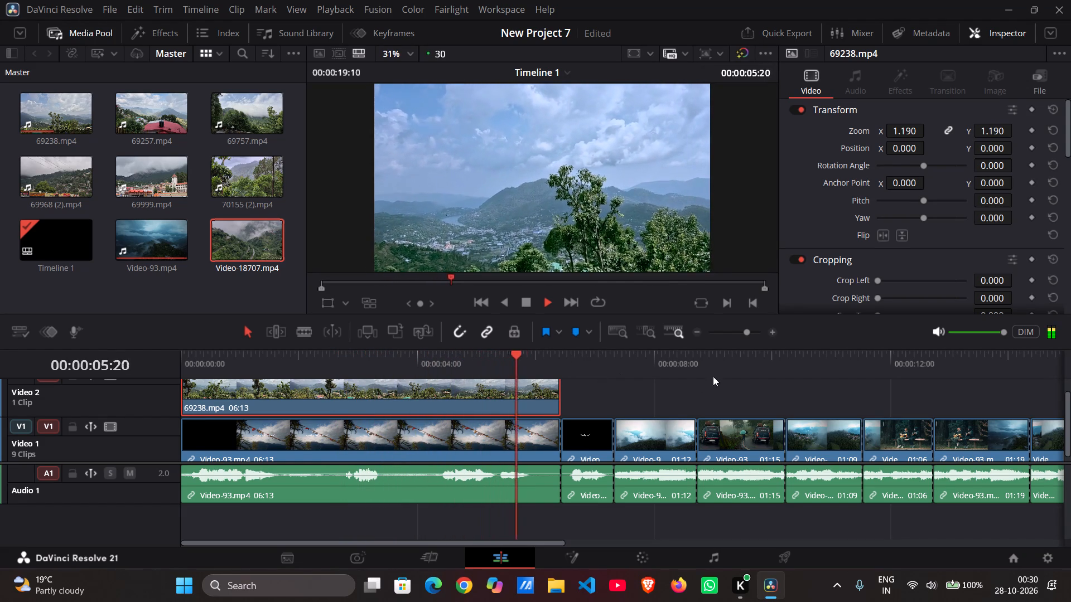
key("space")
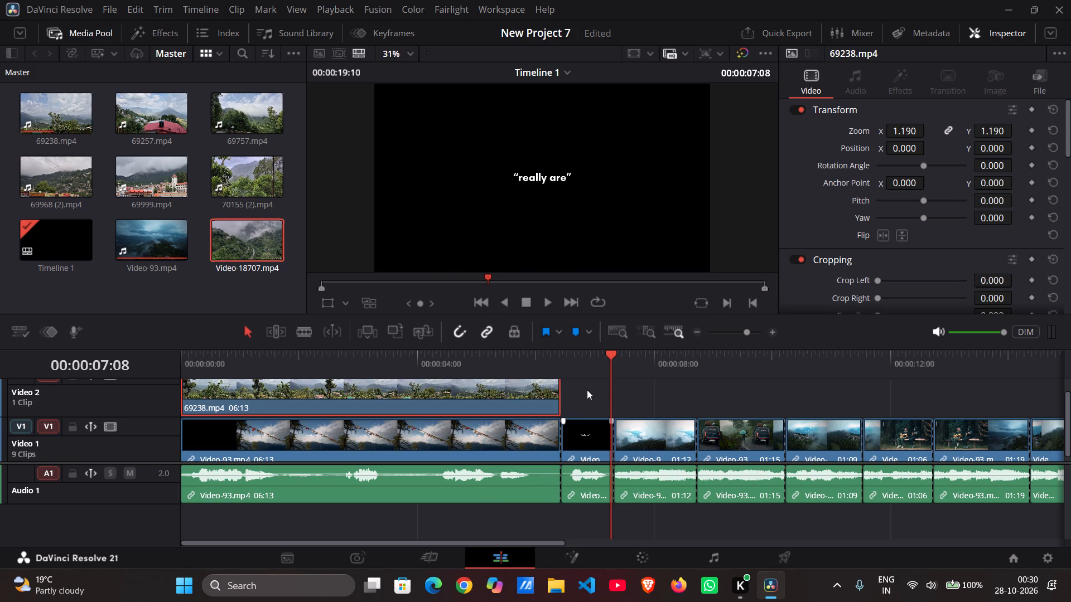
left_click_drag(616, 365, 601, 366)
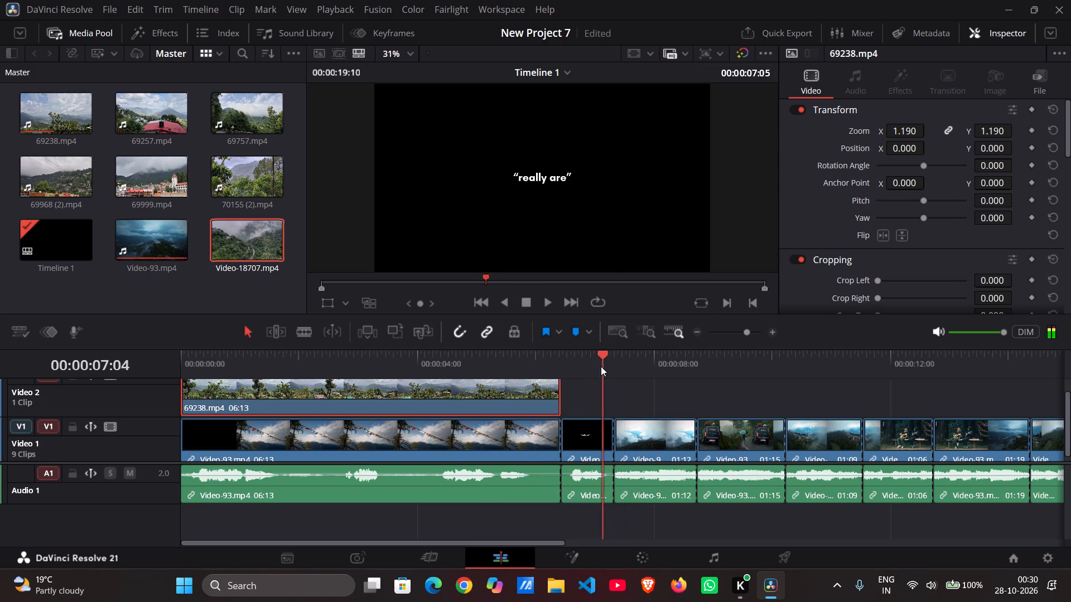
left_click_drag(601, 366, 589, 367)
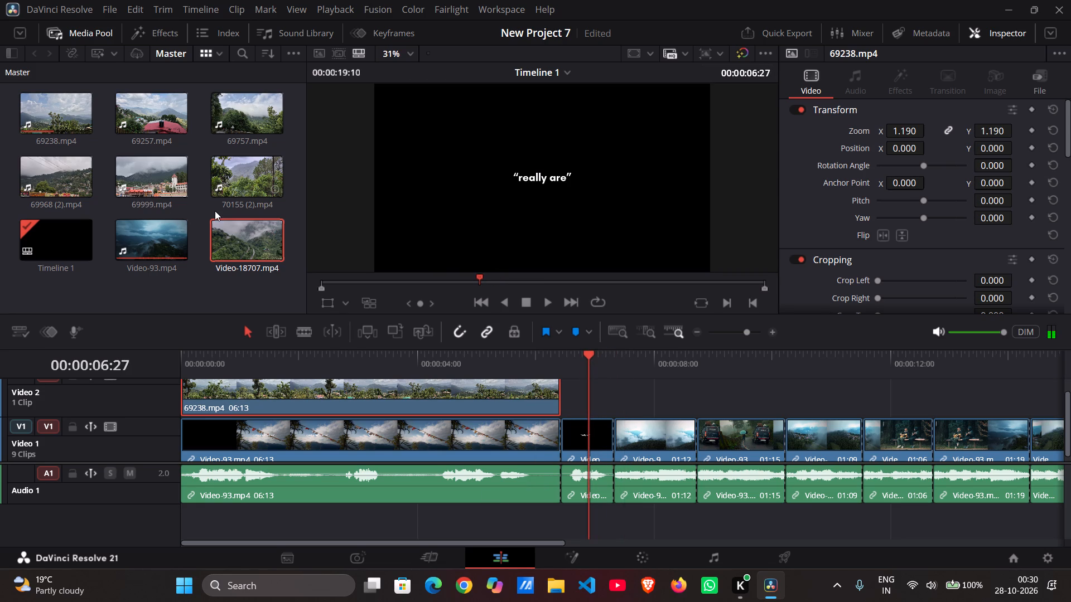
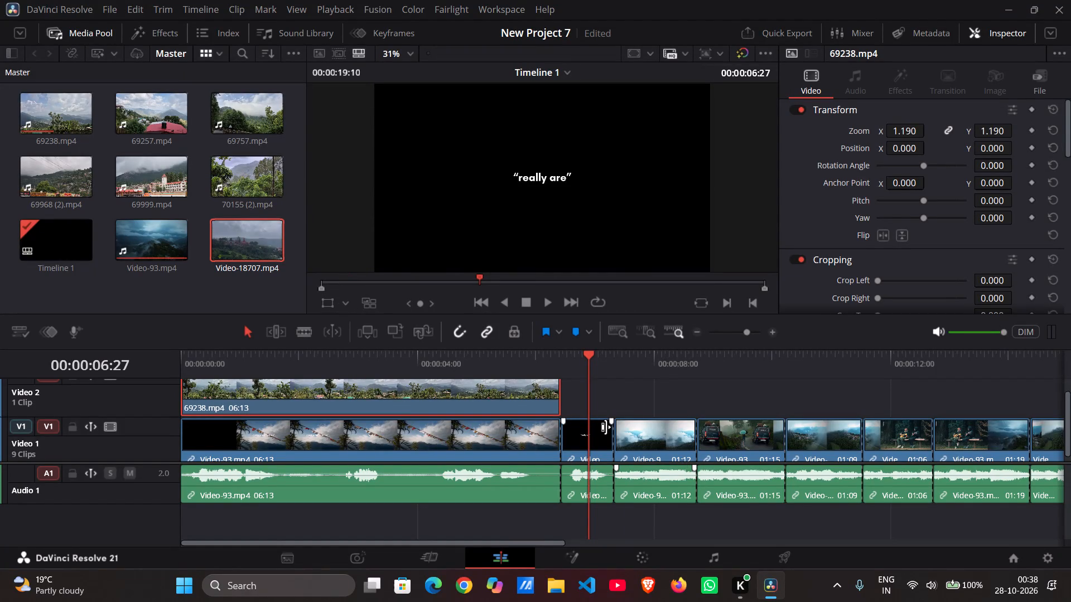
Scrub forward through the "really are" title section of Video-93.mp4 on the timeline, to about 00:00:07:01.
left_click_drag(585, 370, 596, 371)
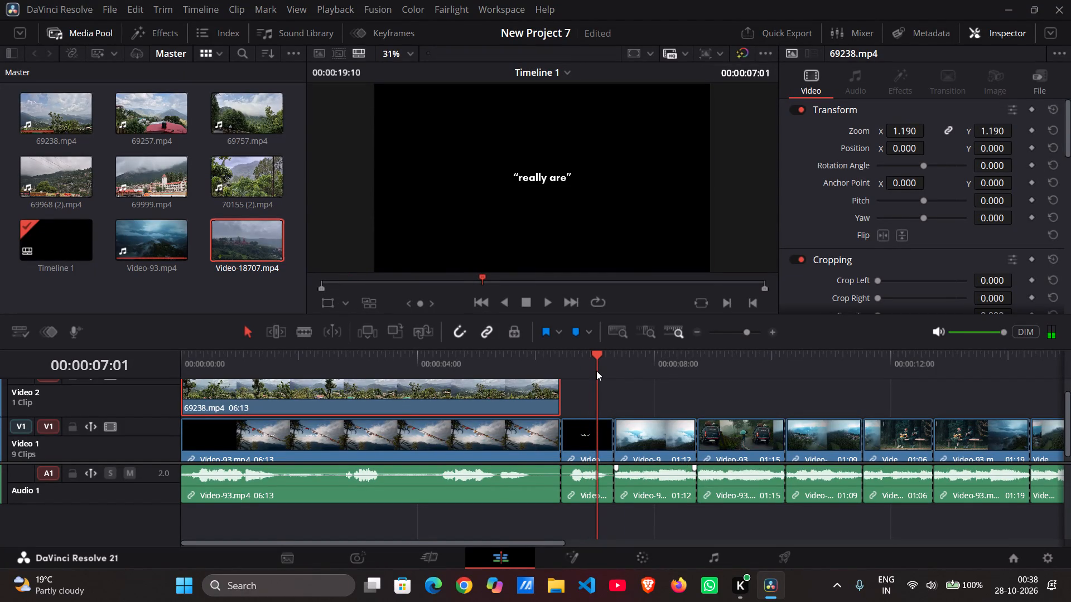
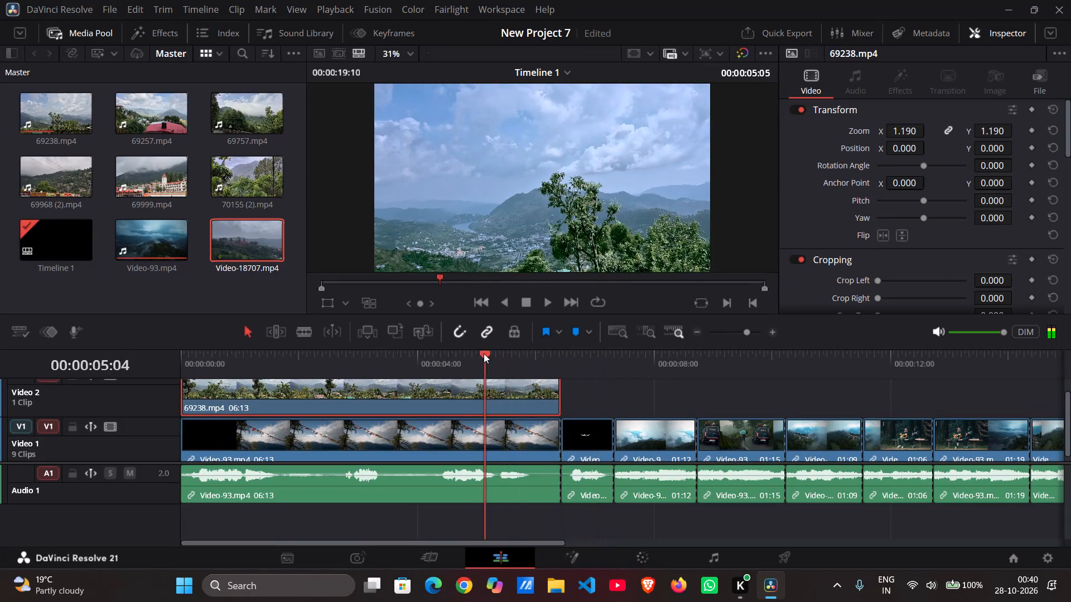
Play back the 69238.mp4 clip on Video 2 to review its grade, pausing at 00:00:03:23.
key("space")
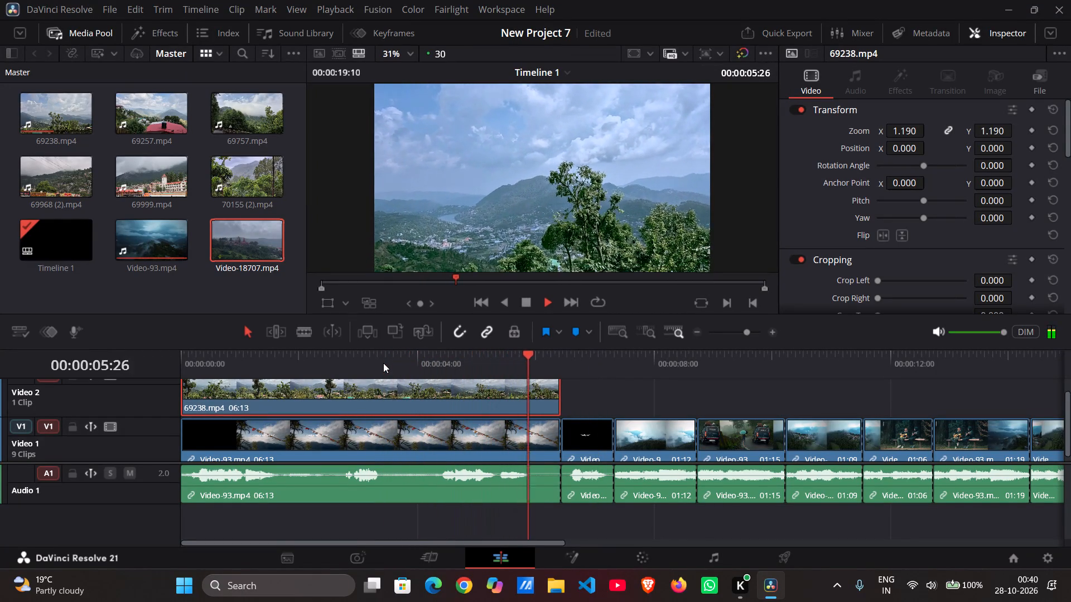
key("space")
left_click_drag(544, 350, 121, 379)
key("space")
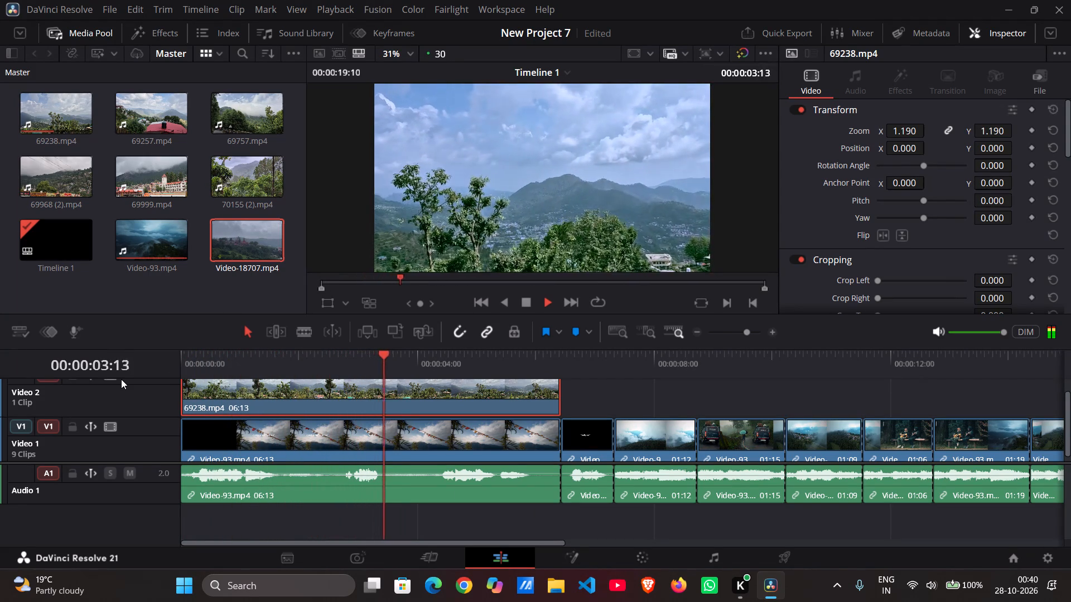
key("space")
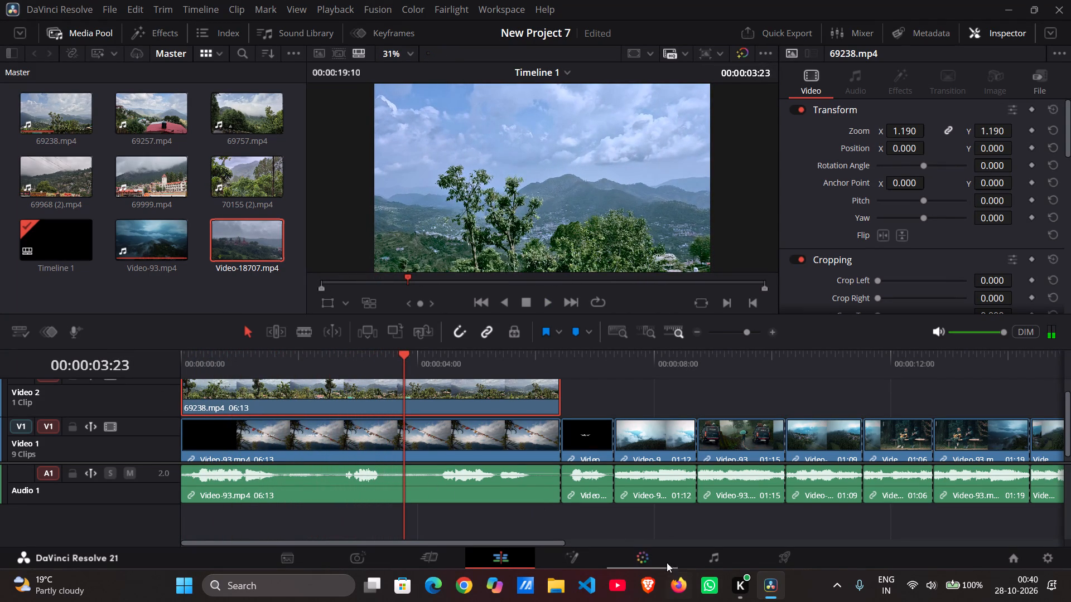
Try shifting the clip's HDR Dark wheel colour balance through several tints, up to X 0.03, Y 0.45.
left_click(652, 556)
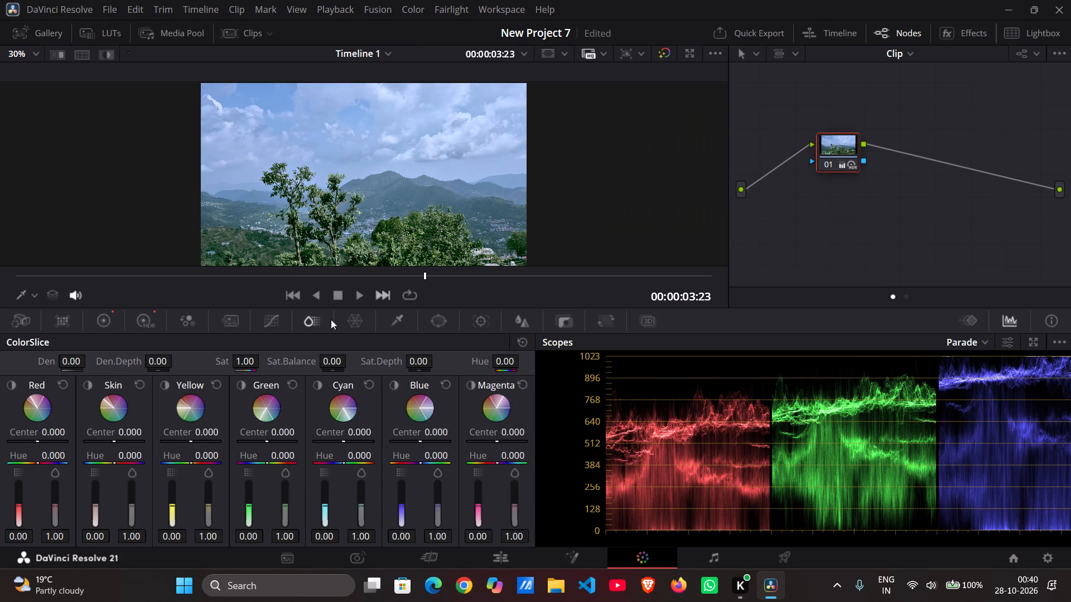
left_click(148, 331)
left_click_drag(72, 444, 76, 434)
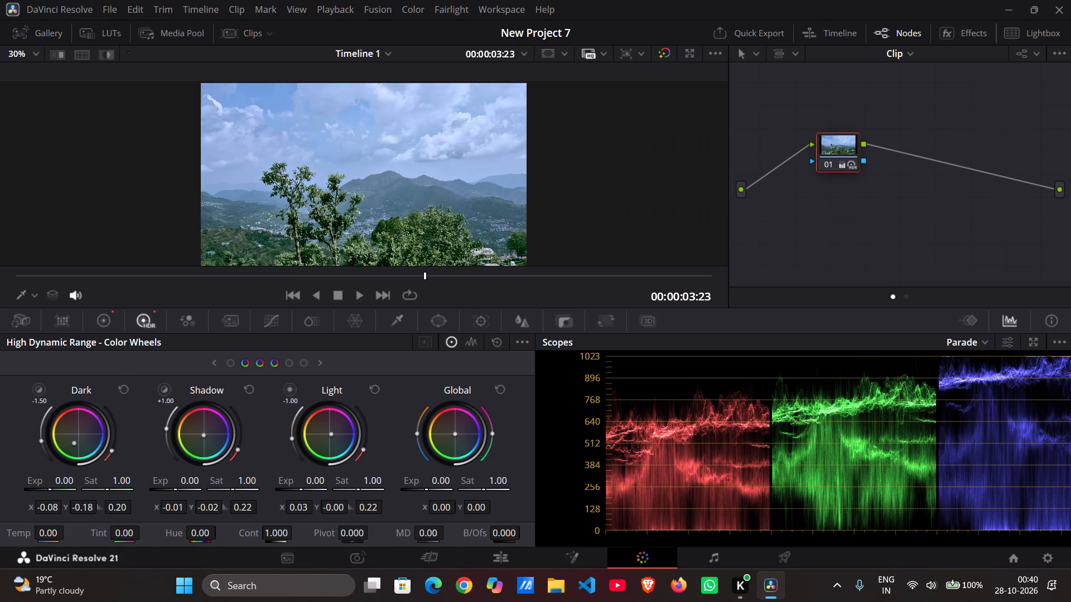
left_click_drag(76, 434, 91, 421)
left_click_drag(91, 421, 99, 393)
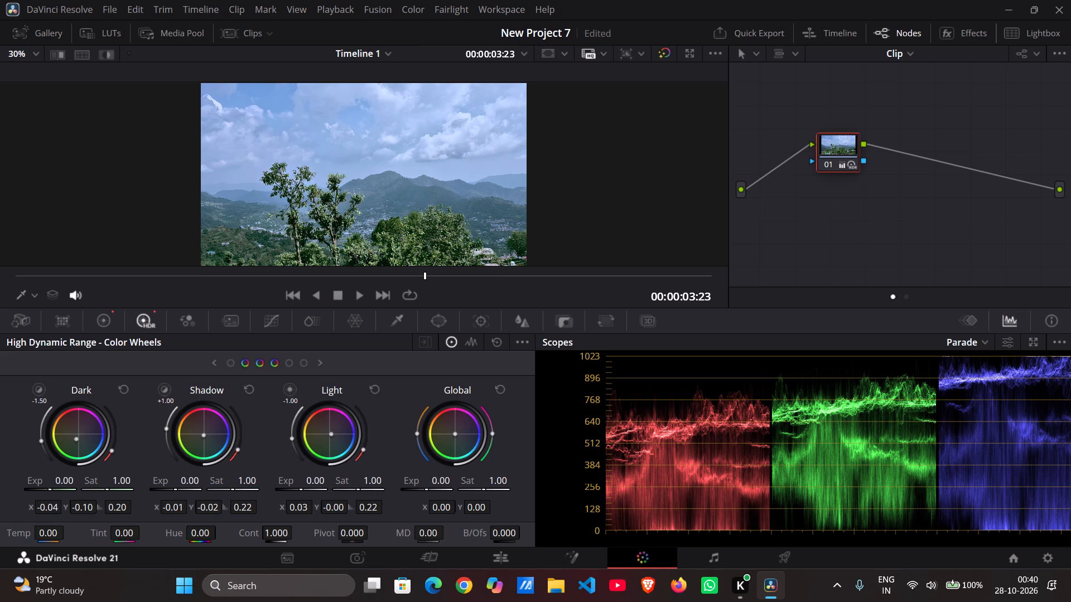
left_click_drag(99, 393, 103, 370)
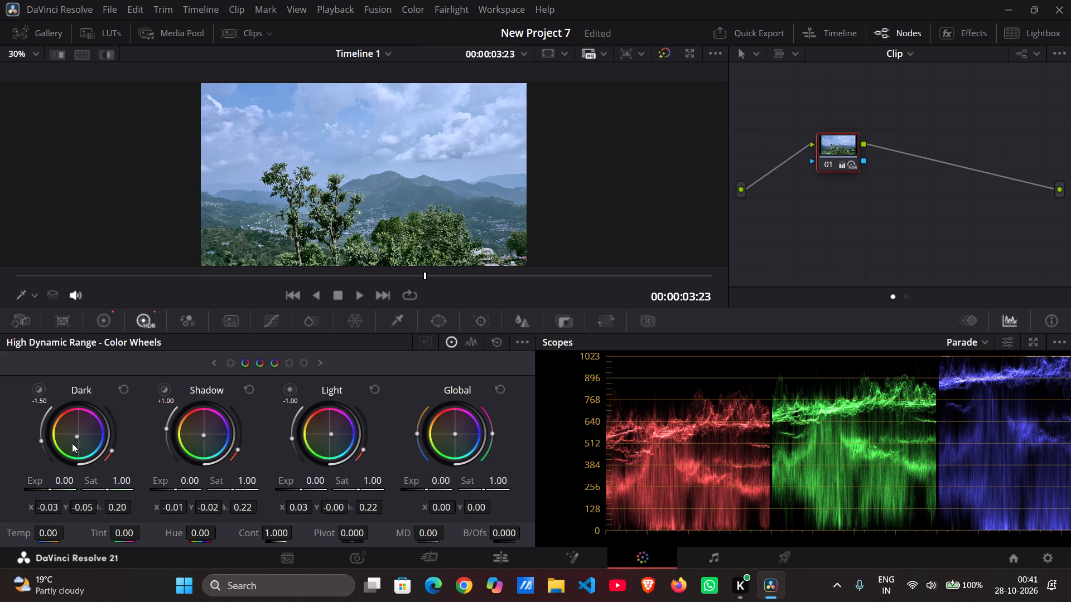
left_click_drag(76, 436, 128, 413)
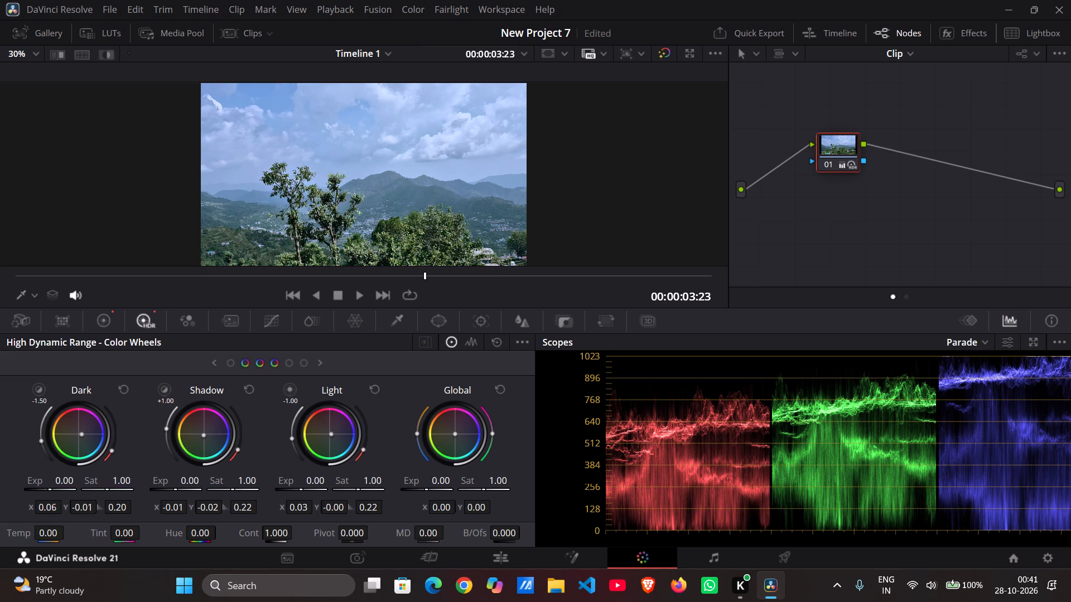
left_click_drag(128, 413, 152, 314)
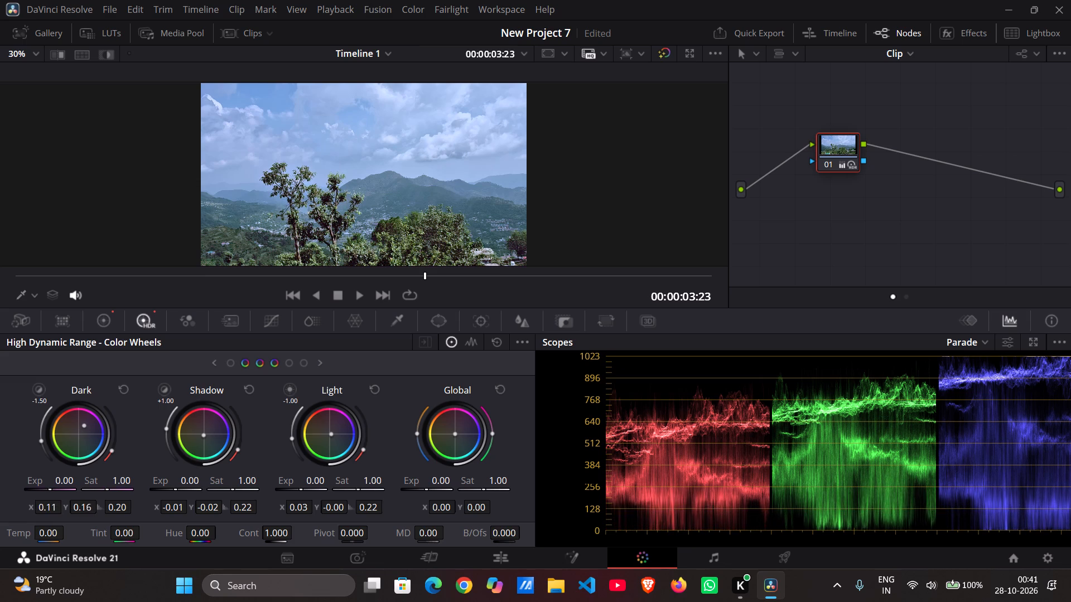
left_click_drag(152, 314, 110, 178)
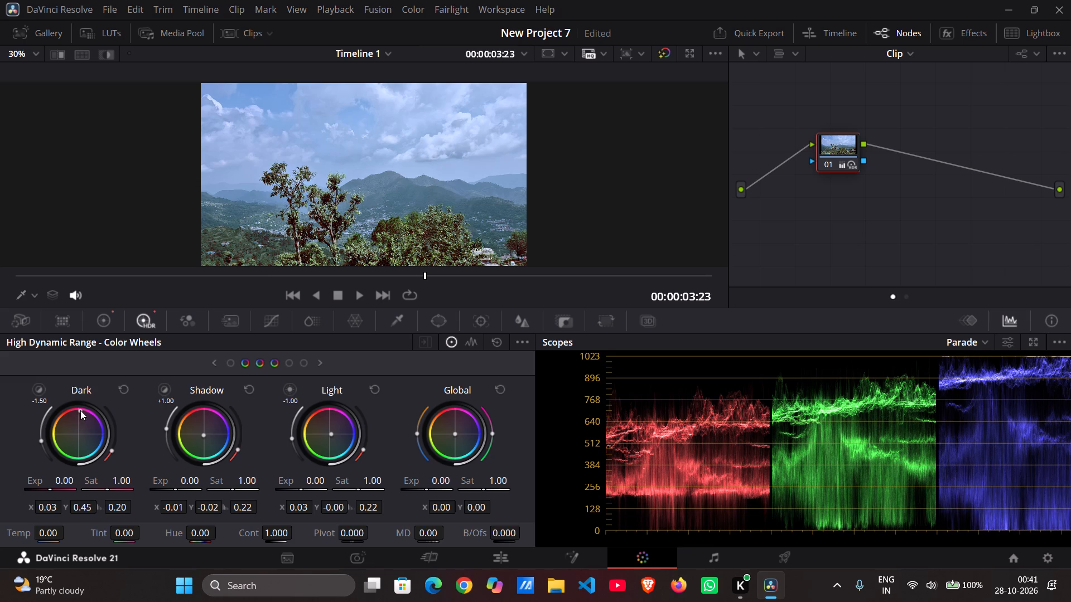
Reset the HDR Dark and Shadow wheels and shift the Dark colour balance to about X -0.02, Y -0.03.
left_click(126, 389)
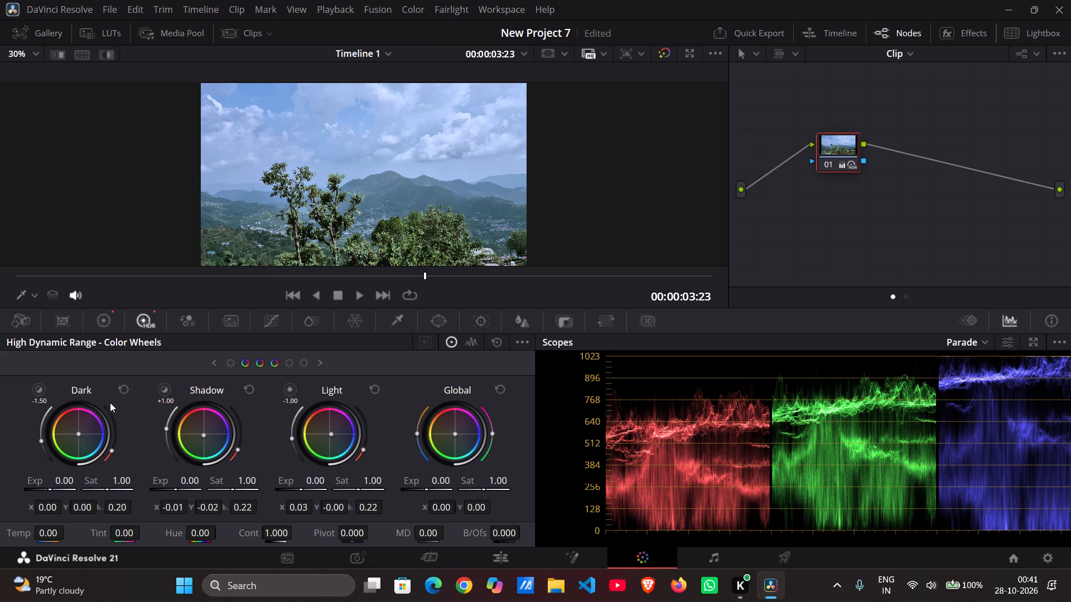
left_click(250, 391)
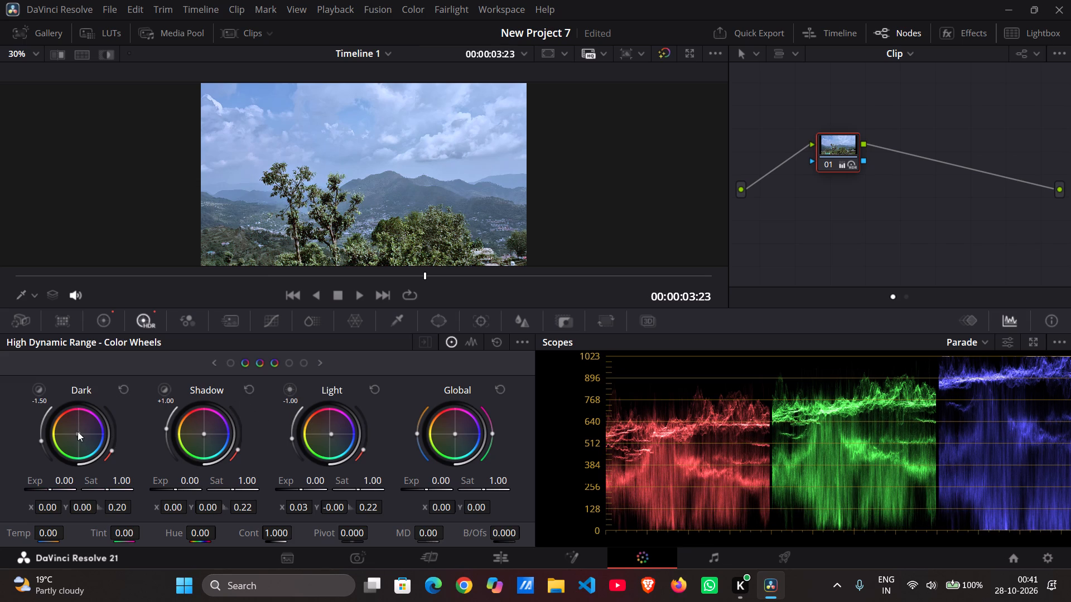
left_click_drag(78, 432, 71, 447)
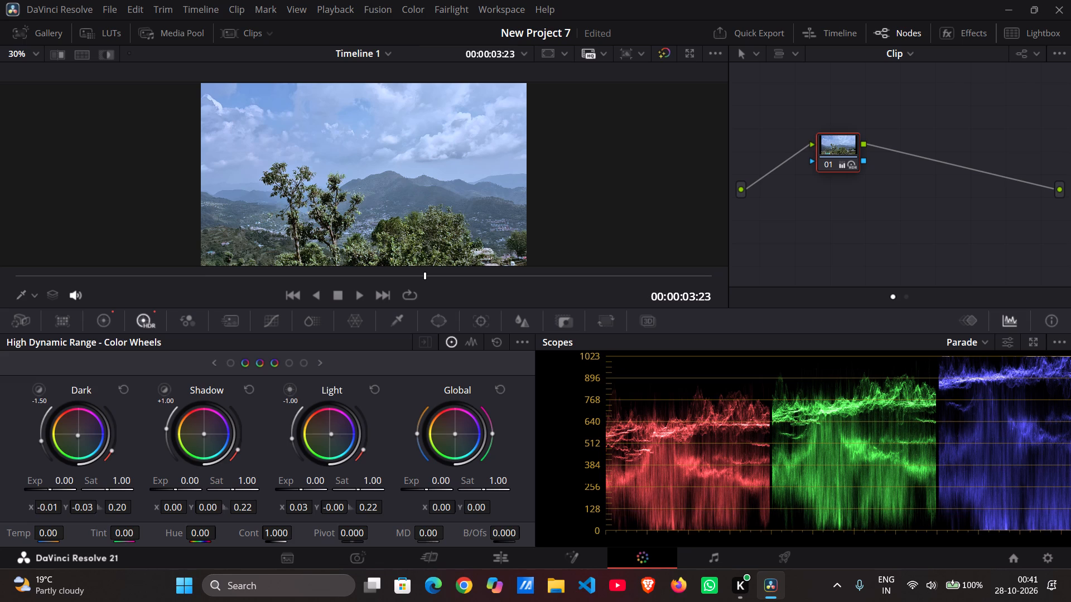
left_click_drag(71, 447, 70, 448)
Lower the clip's primary Gamma to about -0.03 on all channels.
left_click(100, 323)
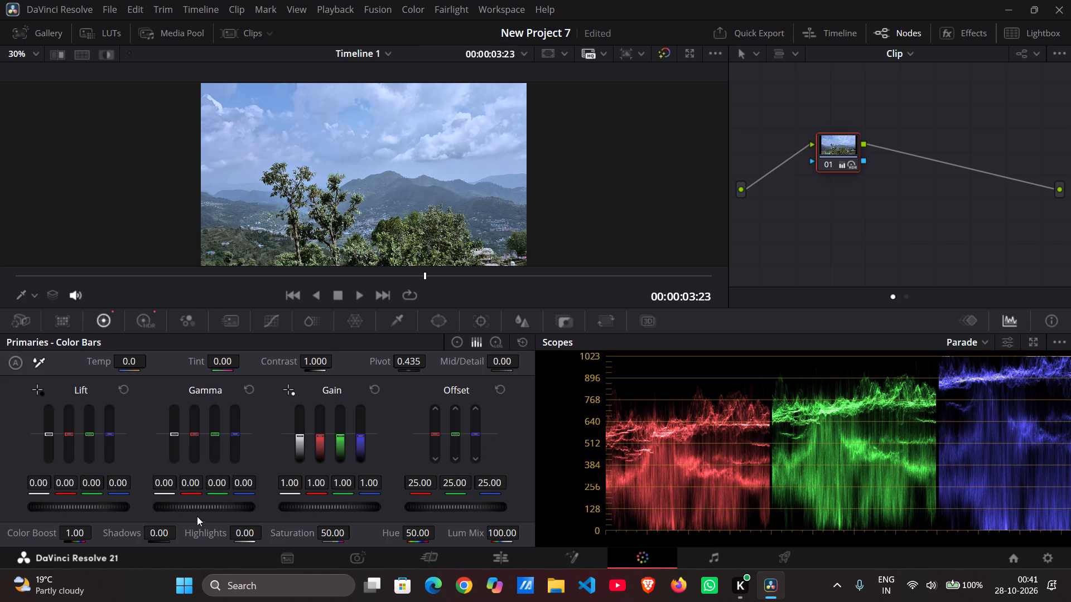
left_click_drag(198, 503, 110, 512)
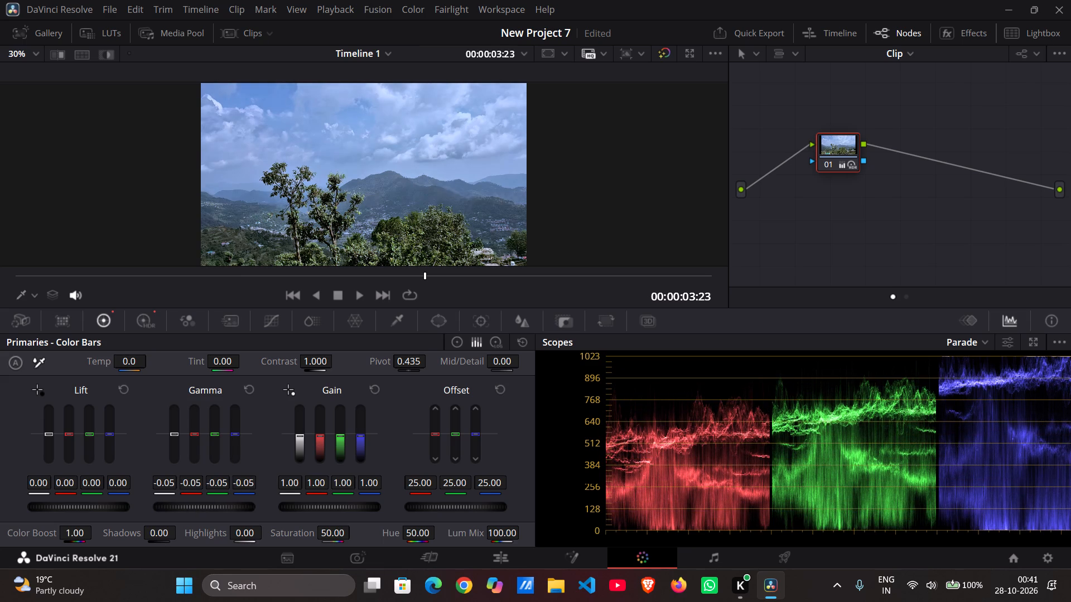
left_click_drag(110, 512, 598, 303)
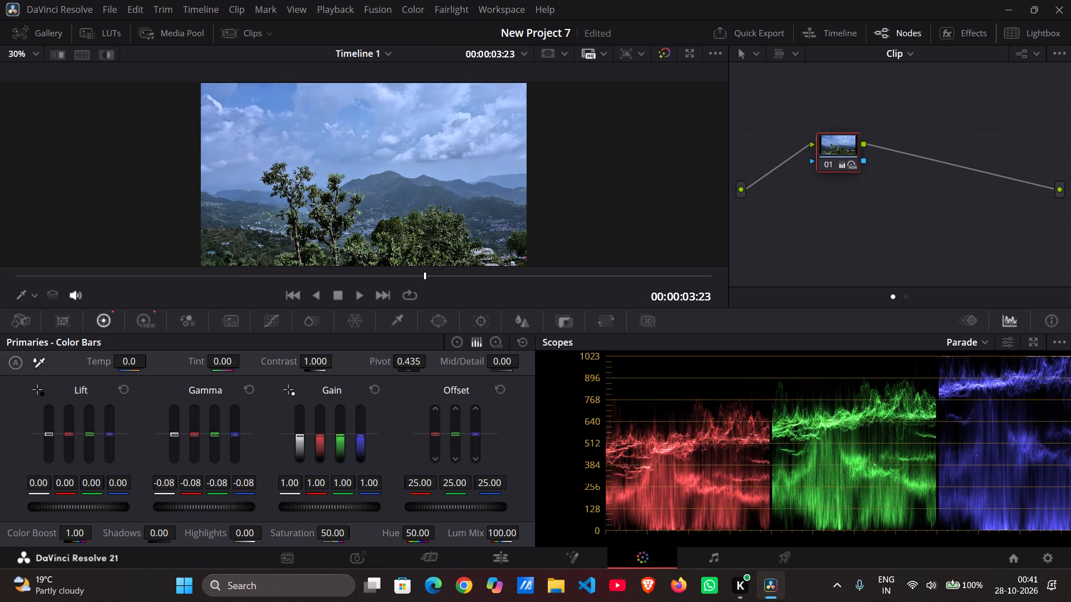
left_click_drag(598, 303, 547, 305)
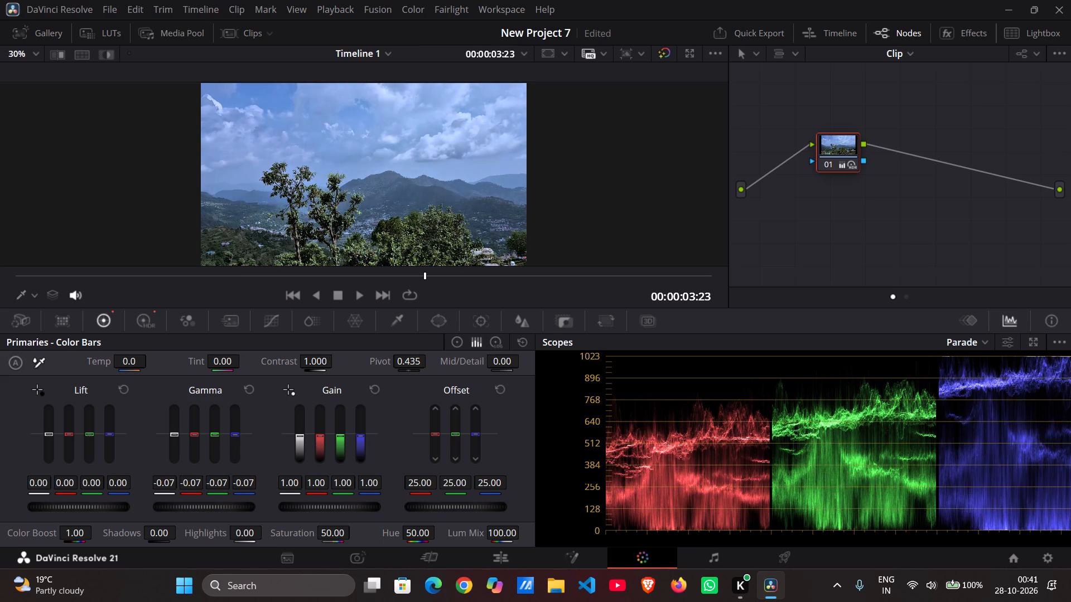
left_click_drag(547, 305, 620, 334)
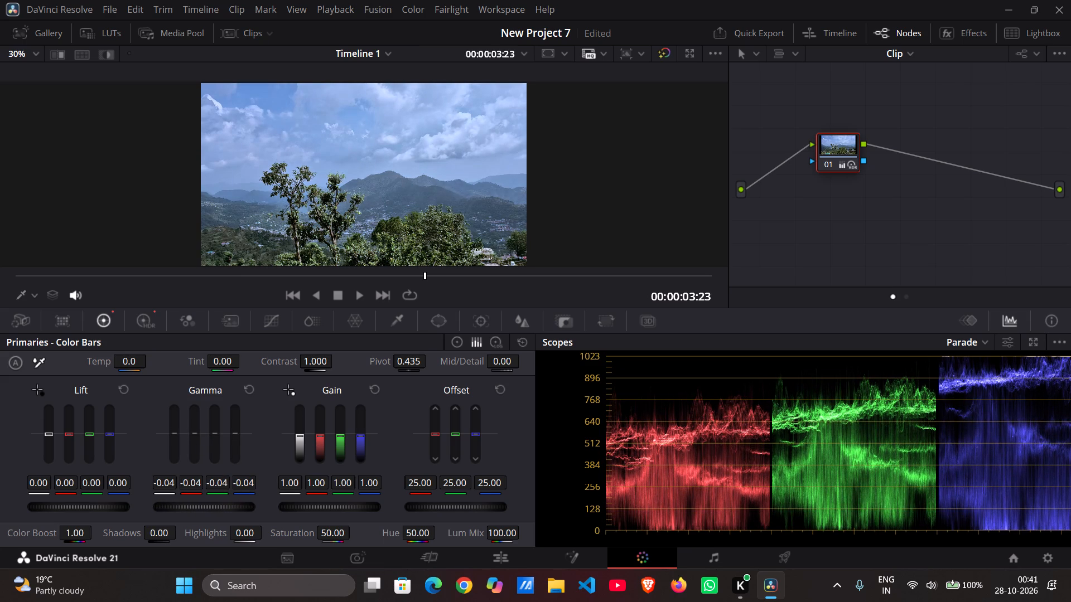
left_click_drag(620, 334, 597, 346)
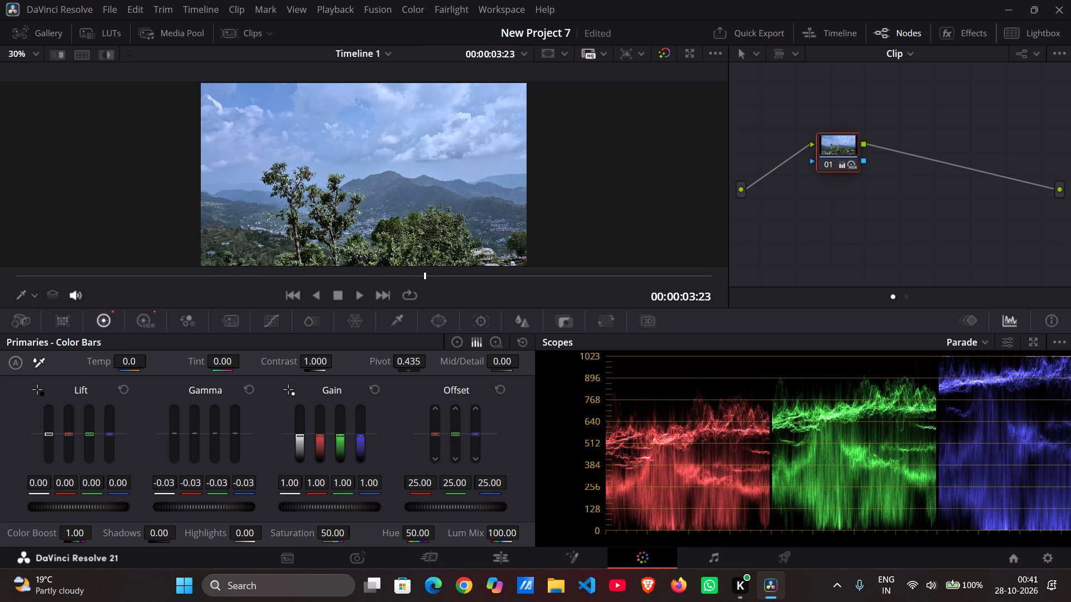
left_click_drag(597, 346, 588, 343)
Raise the primary Gain to 1.03 and lower the Offset to 19.00 on all channels.
left_click_drag(313, 508, 358, 514)
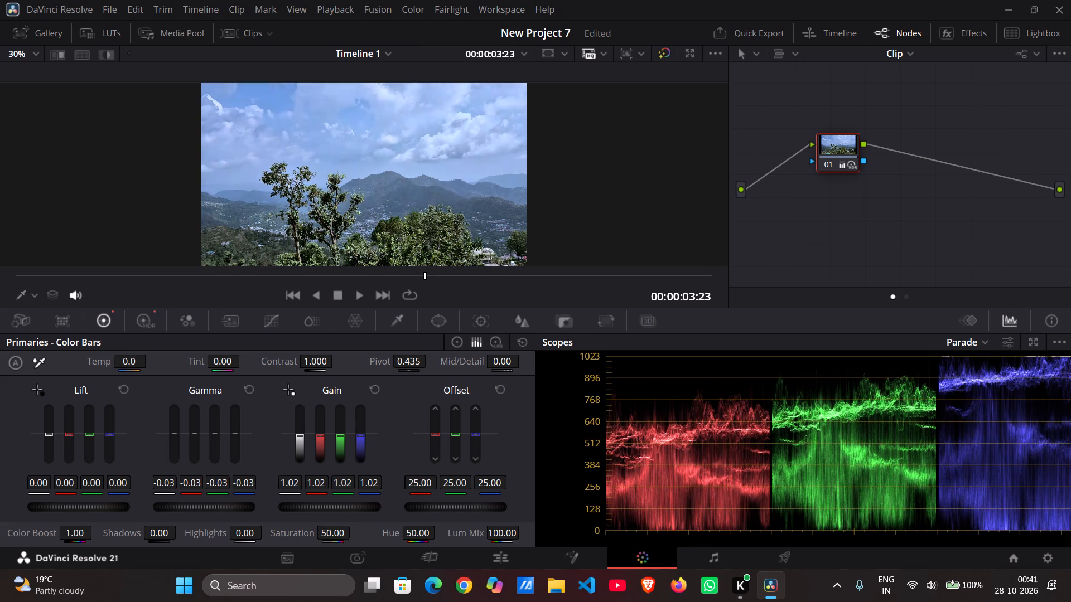
left_click_drag(358, 514, 334, 520)
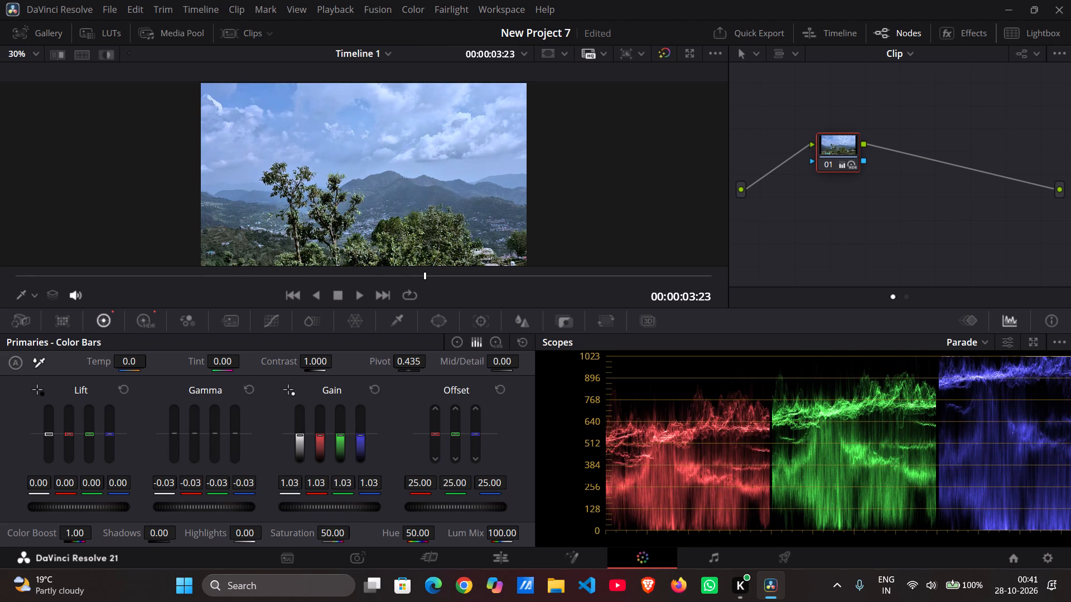
left_click_drag(334, 520, 343, 522)
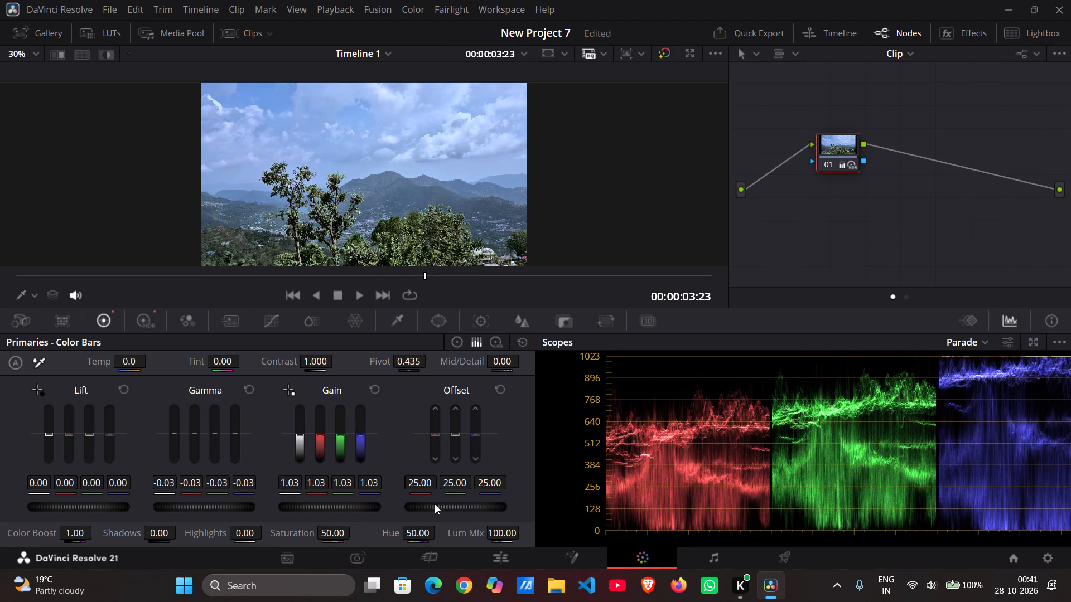
left_click_drag(435, 504, 414, 511)
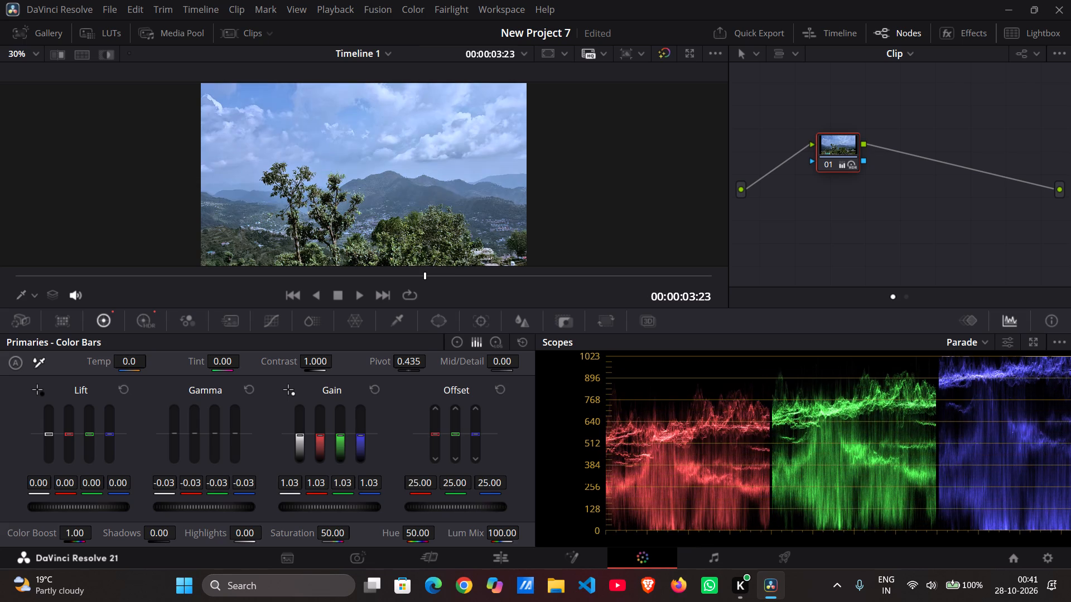
left_click_drag(414, 511, 367, 507)
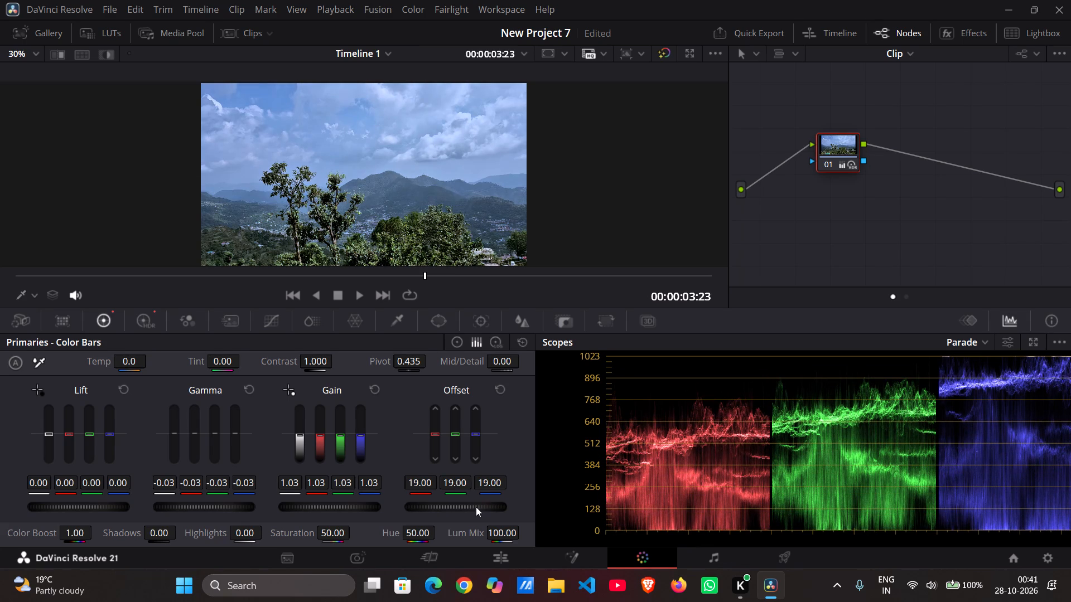
Lower the primary Lift to -0.01 on all channels.
left_click_drag(89, 504, 90, 503)
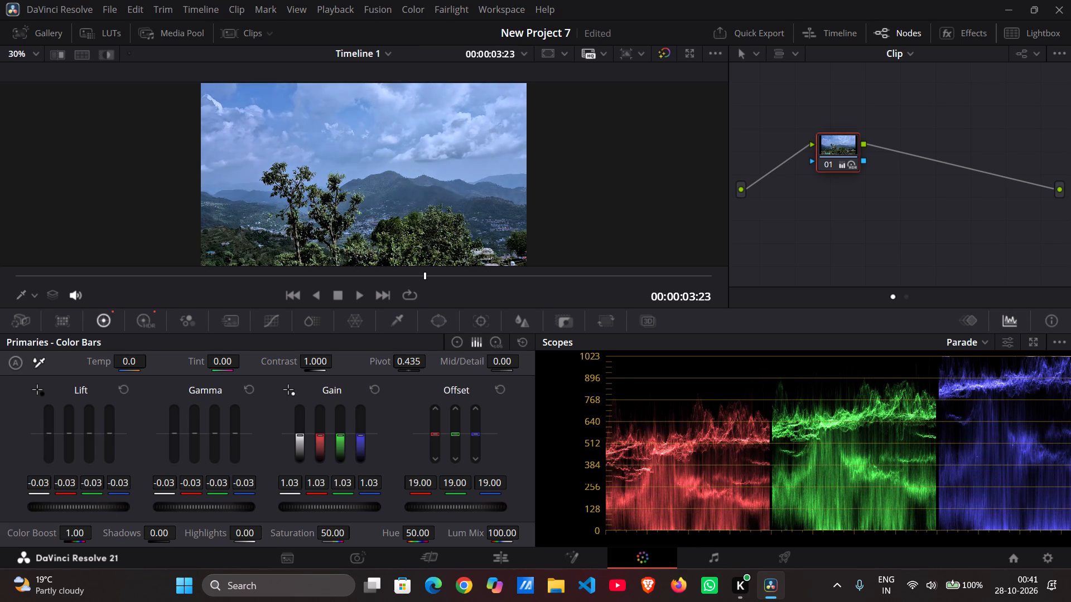
left_click_drag(90, 503, 66, 503)
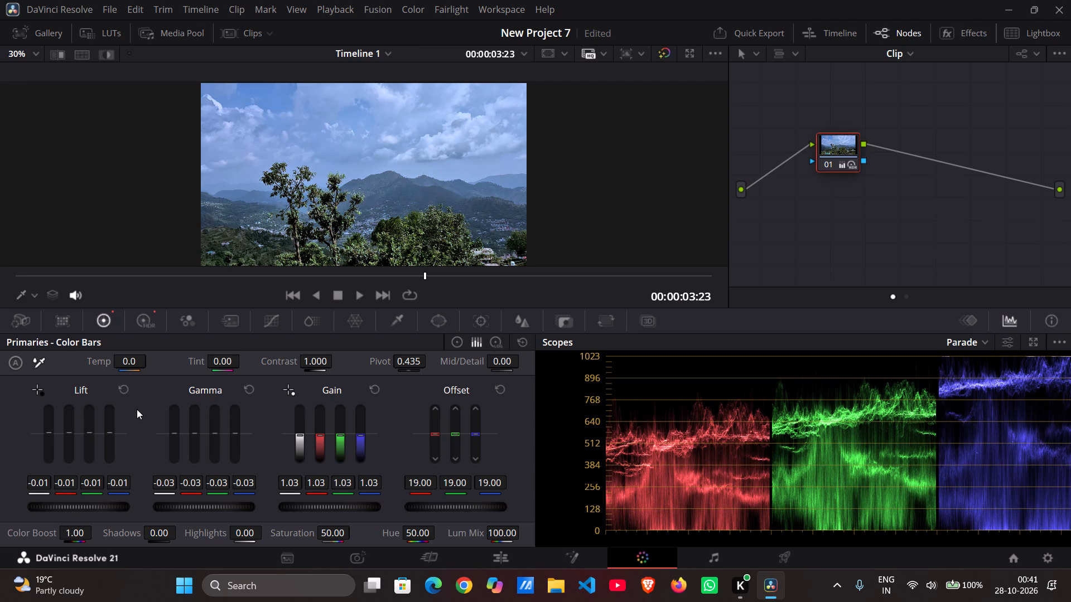
scroll(170, 416, "right", 1)
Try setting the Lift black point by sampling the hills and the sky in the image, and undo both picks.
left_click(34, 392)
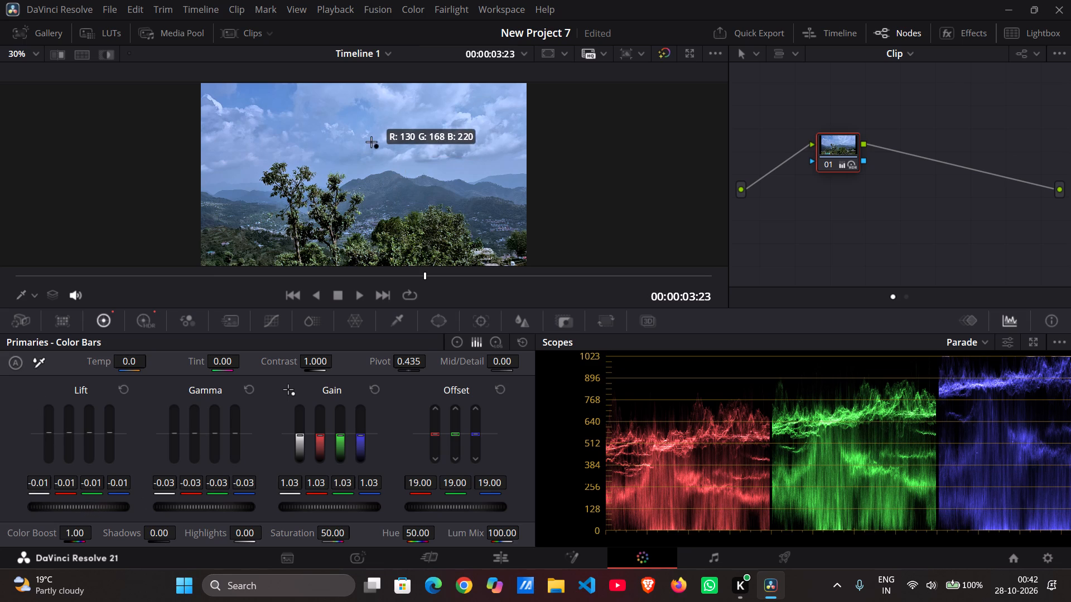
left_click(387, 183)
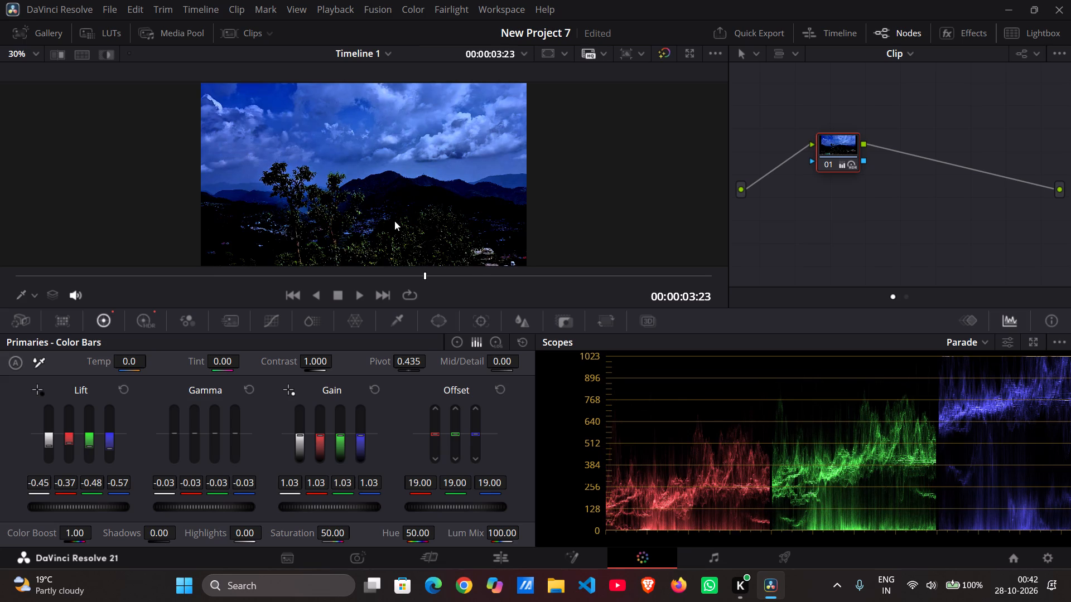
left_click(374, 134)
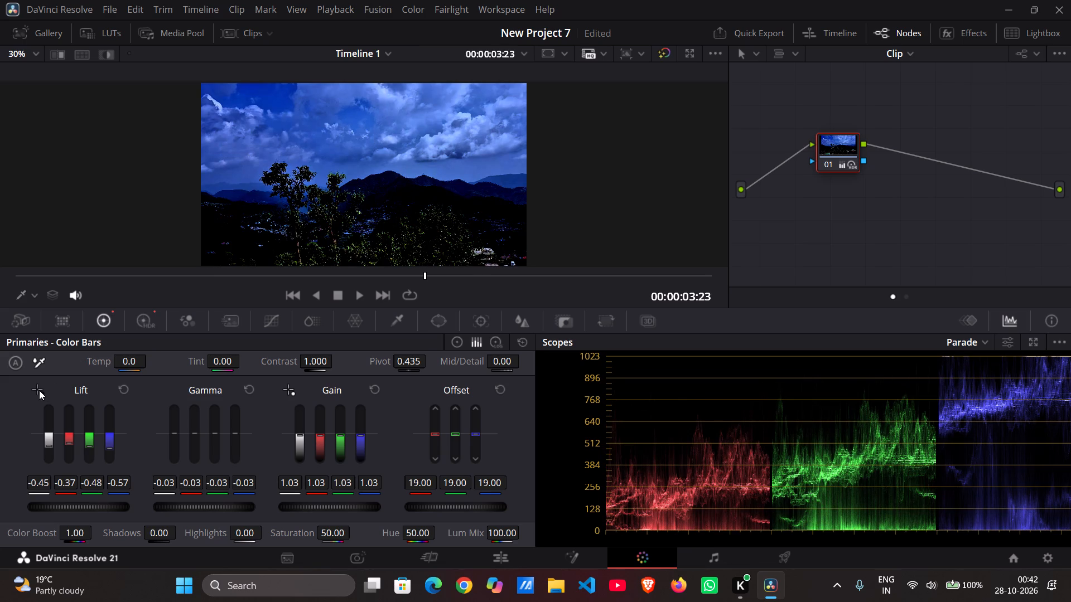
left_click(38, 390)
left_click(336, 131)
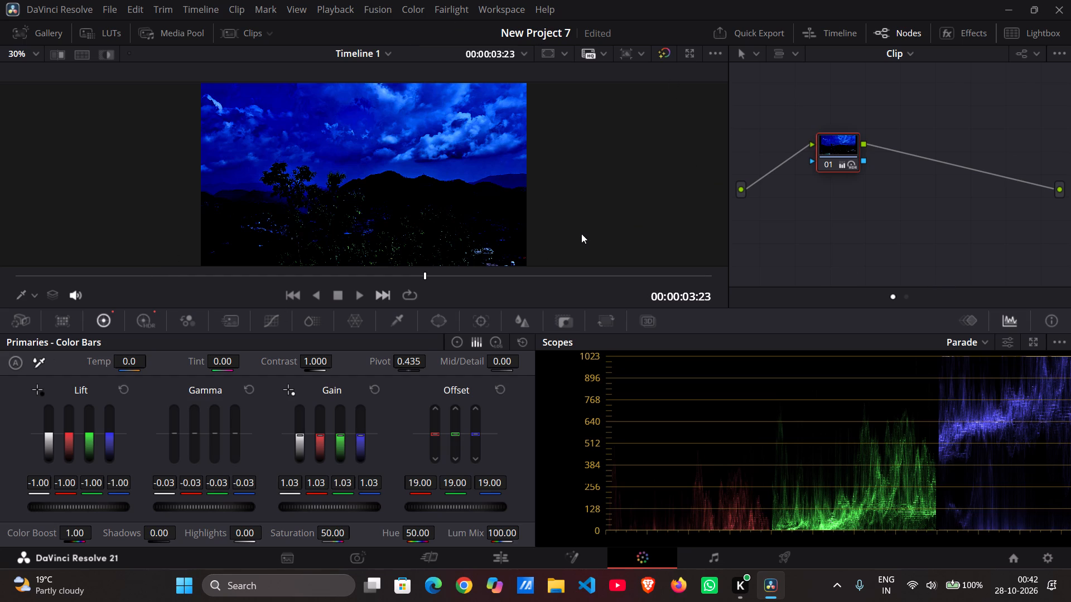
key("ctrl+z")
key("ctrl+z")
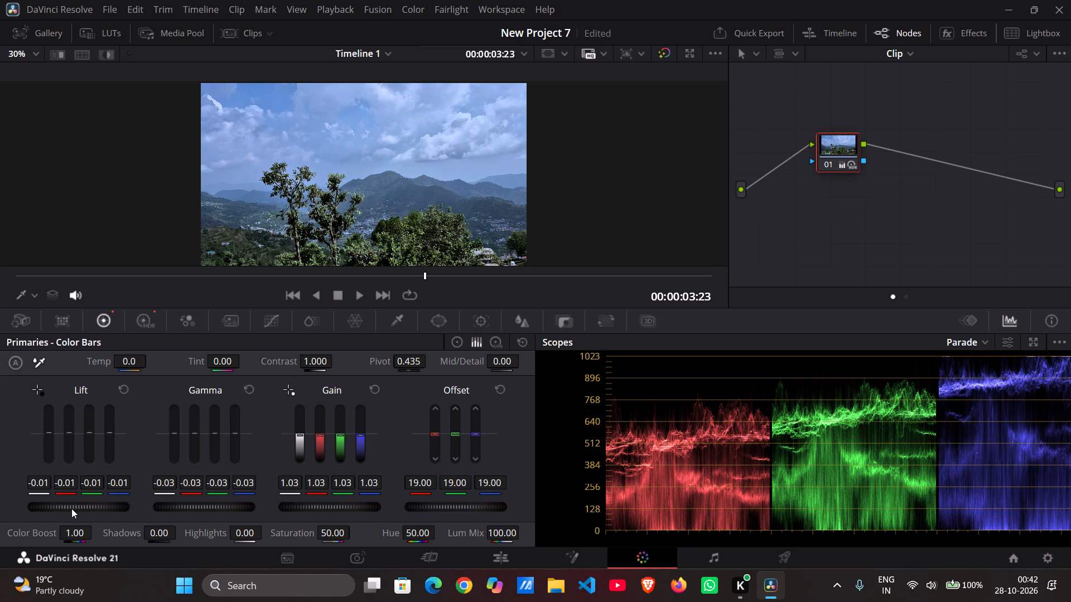
Raise the clip's primary Lift to 0.01 on all channels.
left_click_drag(71, 508, 45, 503)
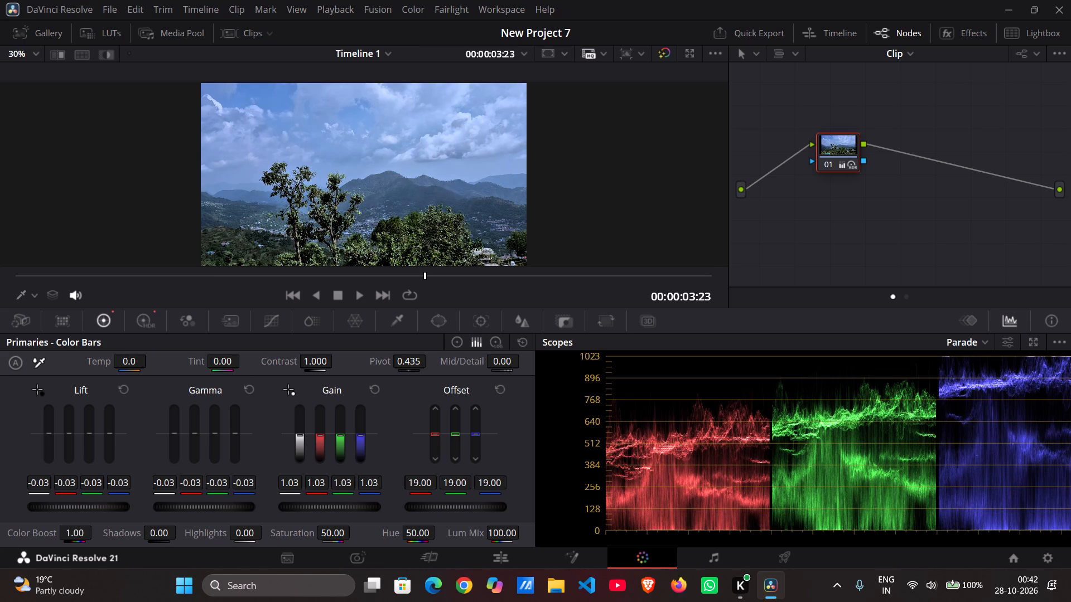
left_click_drag(45, 503, 115, 498)
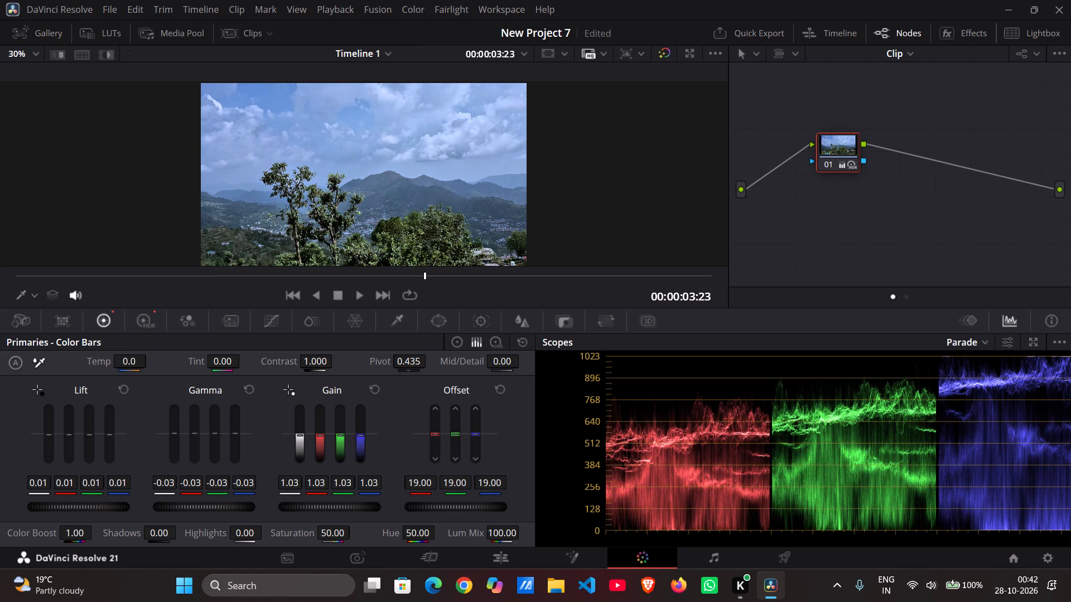
left_click_drag(115, 498, 104, 498)
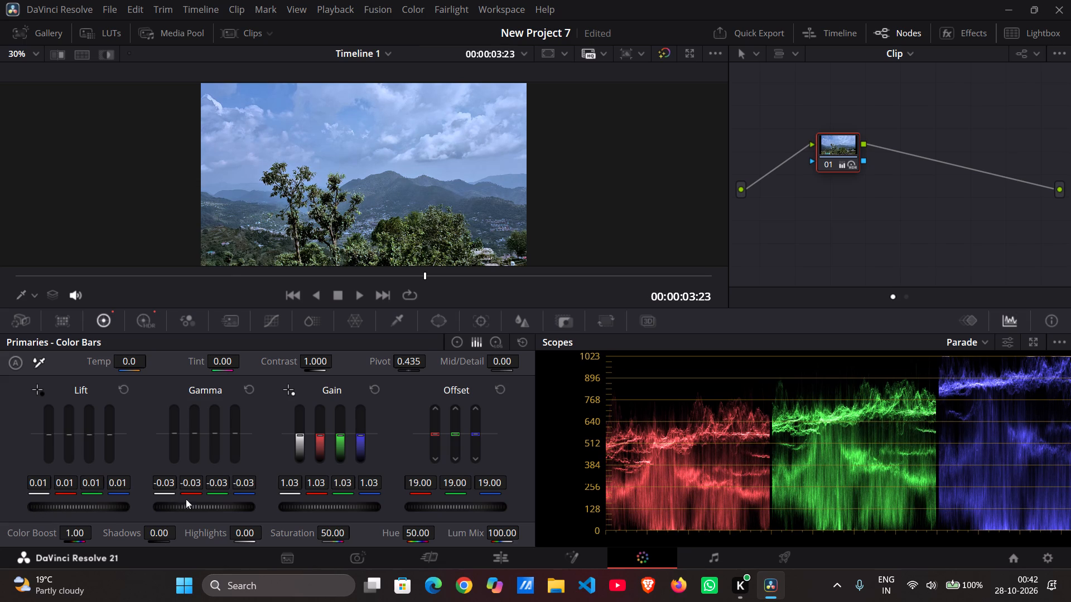
Lower the clip's primary Gamma to about -0.06 on all channels.
left_click_drag(214, 507, 151, 507)
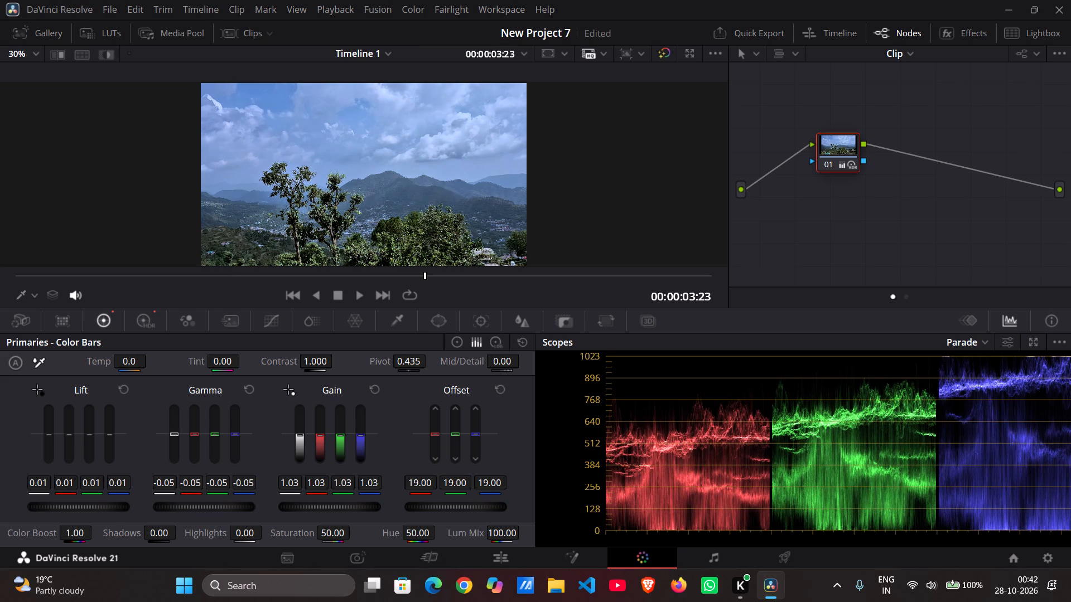
left_click_drag(151, 507, 147, 507)
left_click_drag(147, 507, 105, 503)
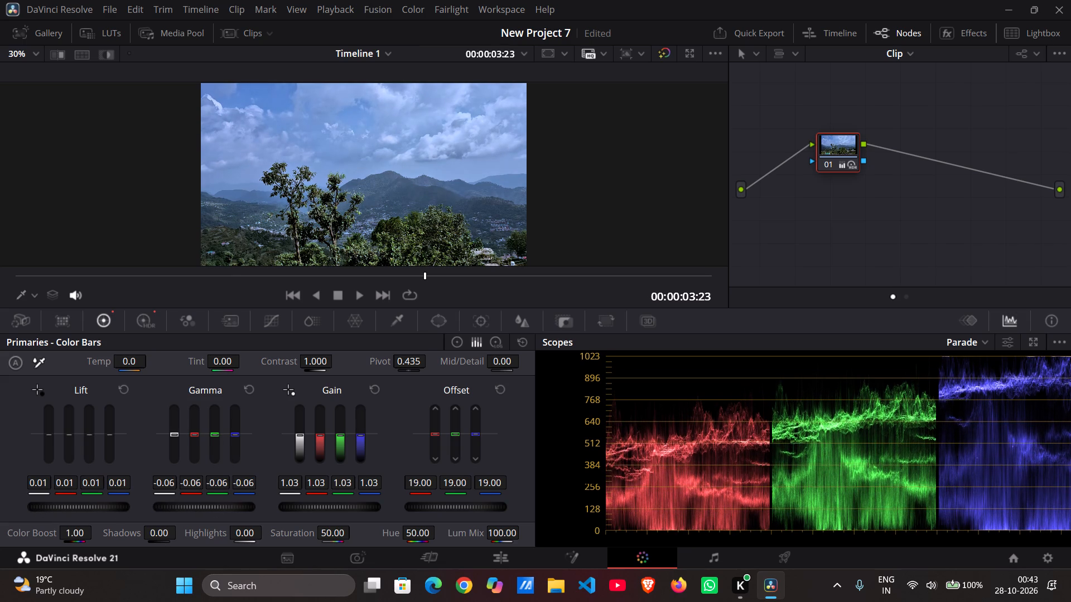
left_click_drag(105, 503, 120, 501)
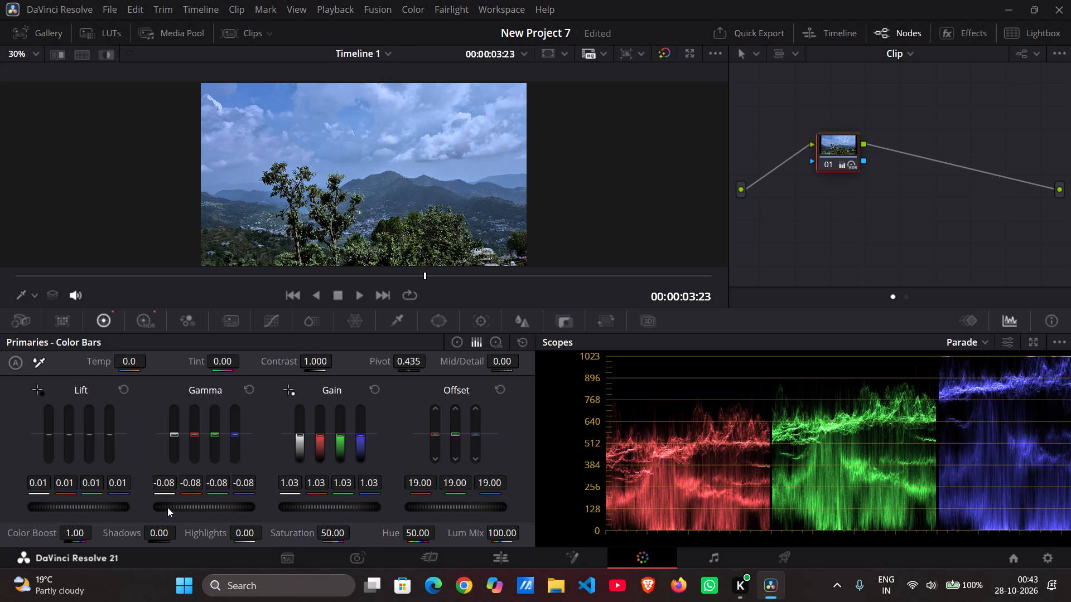
left_click_drag(201, 506, 212, 507)
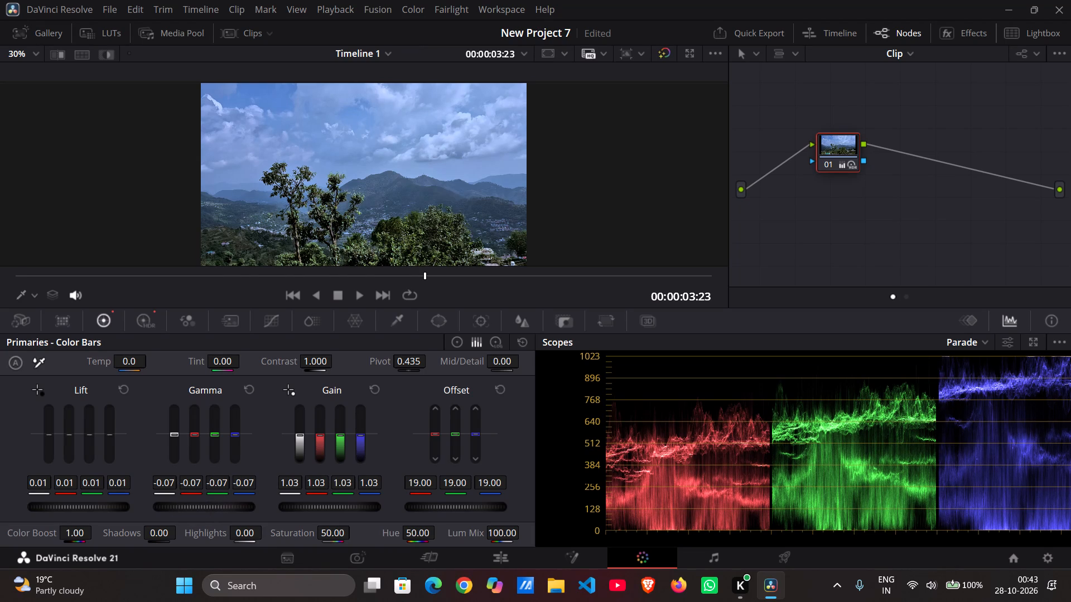
left_click_drag(212, 507, 230, 516)
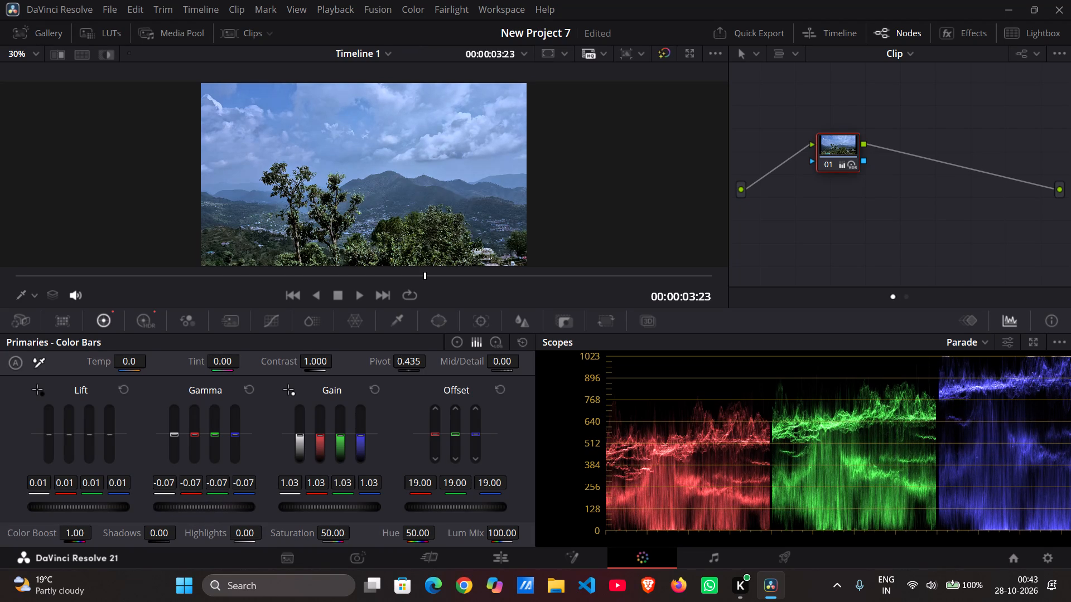
left_click_drag(230, 516, 253, 519)
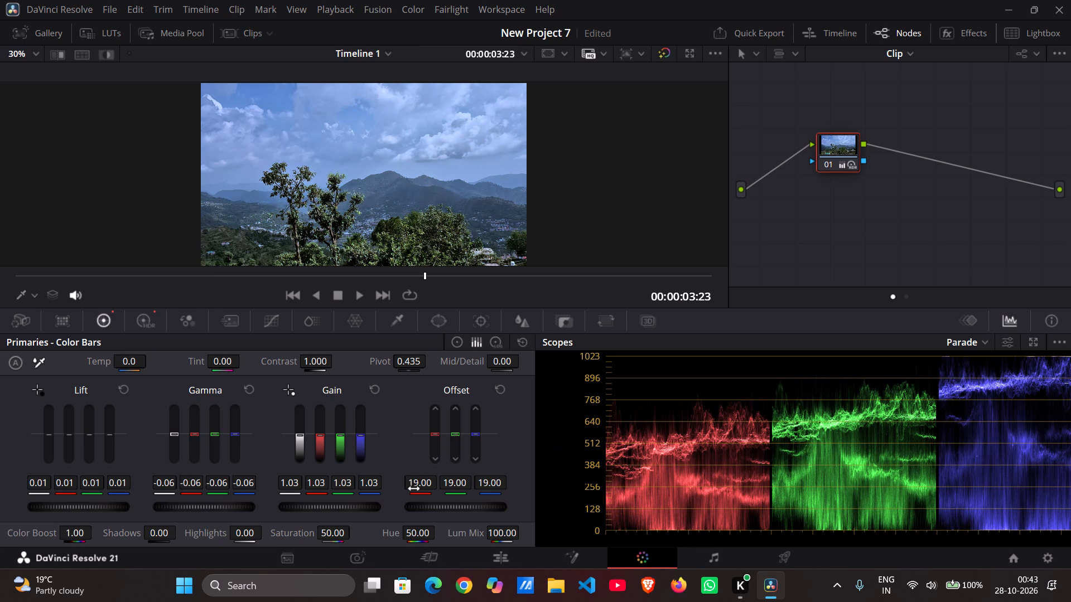
Return to the Edit page and play the graded 69238.mp4 clip through to the following "really are" title shot.
left_click(505, 564)
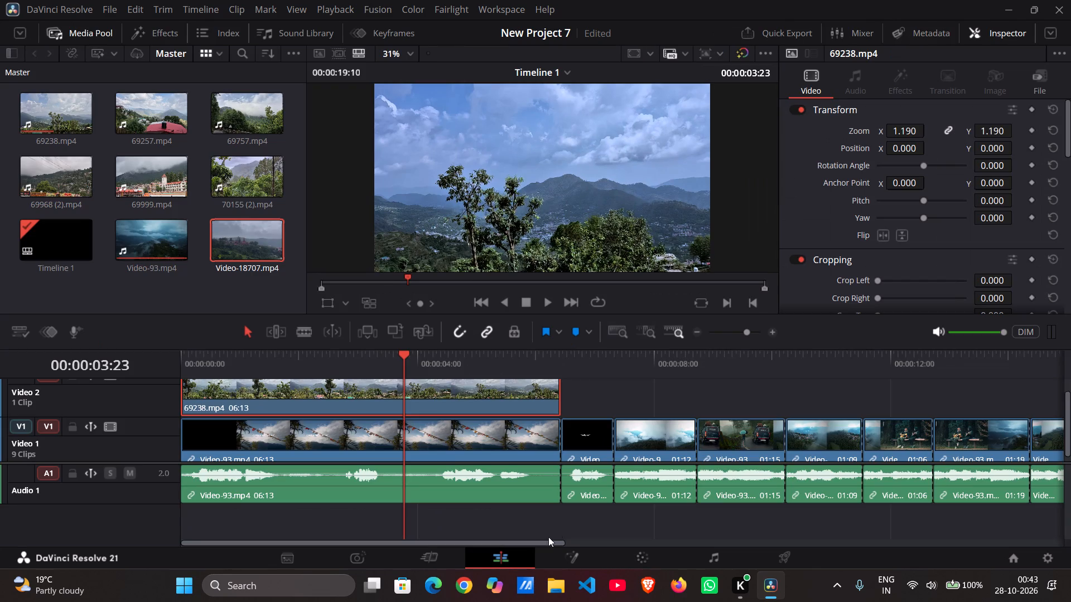
left_click_drag(401, 360, 597, 373)
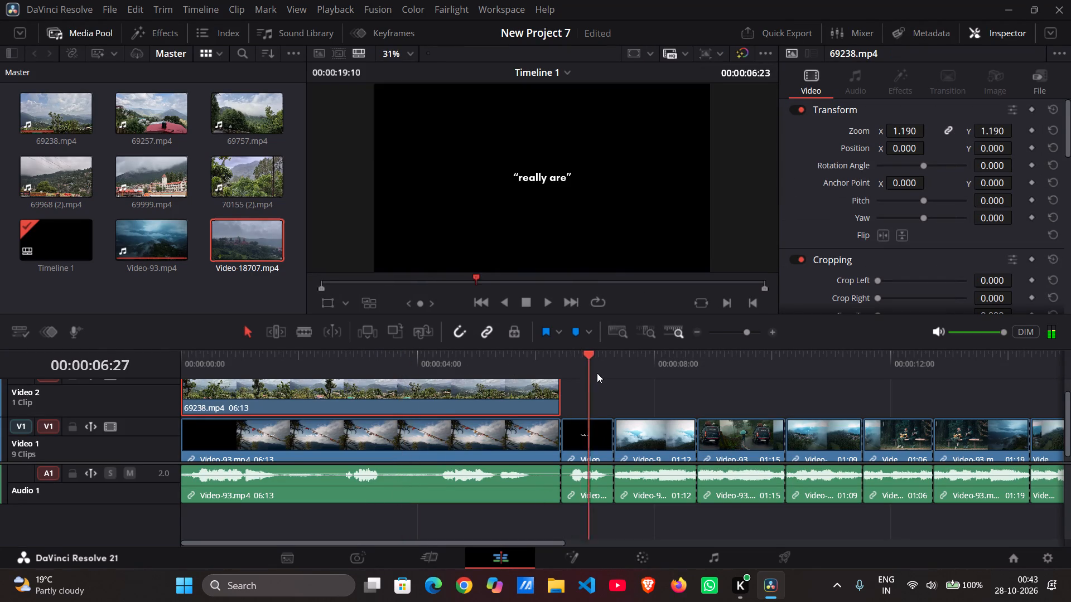
left_click_drag(597, 373, 59, 397)
key("space")
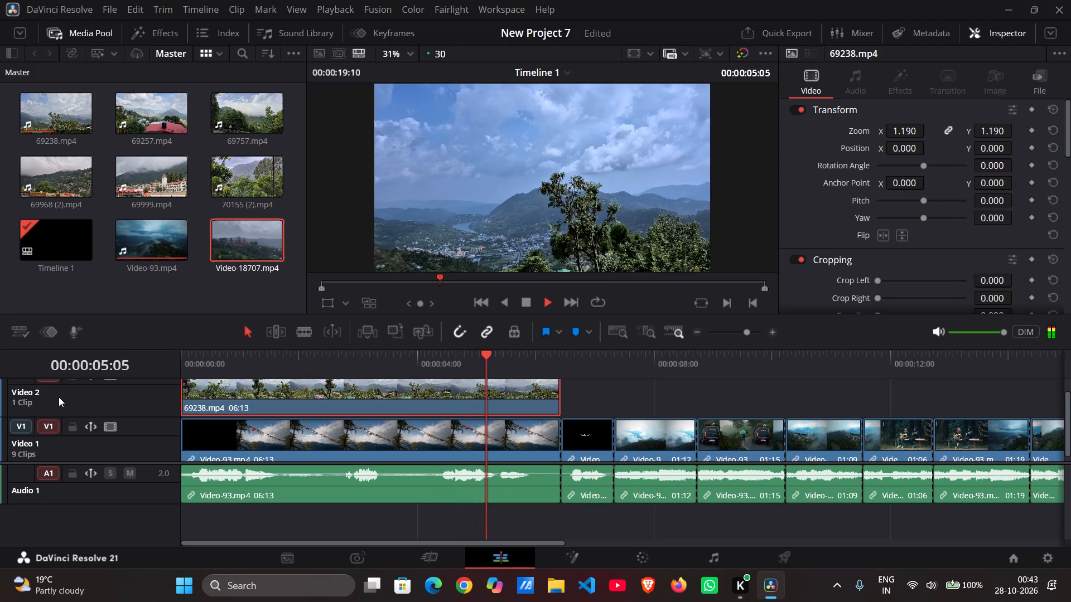
key("space")
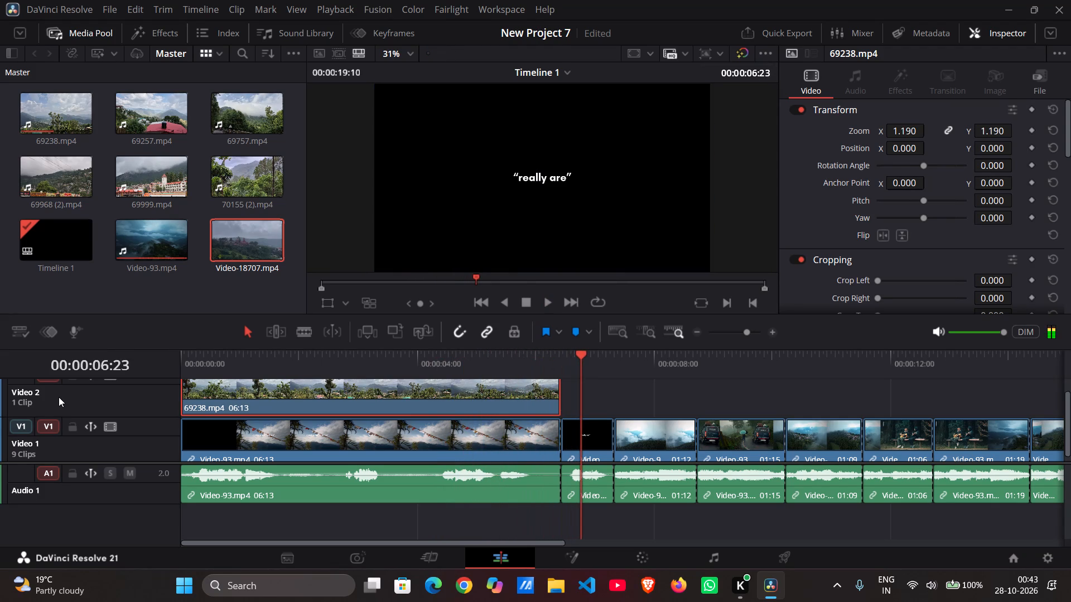
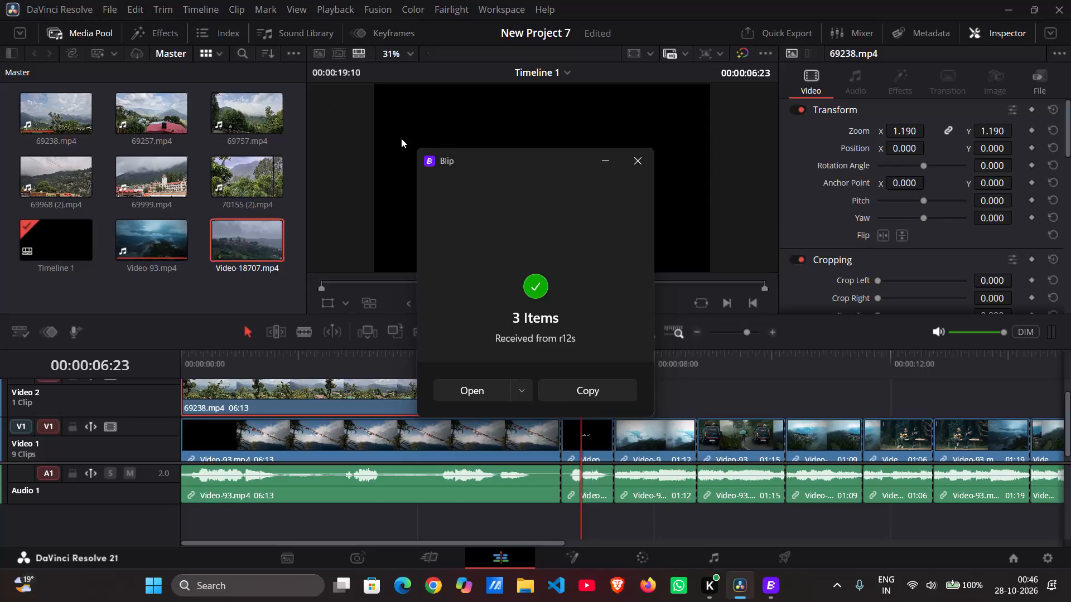
Dismiss the Blip file-transfer window.
left_click(643, 169)
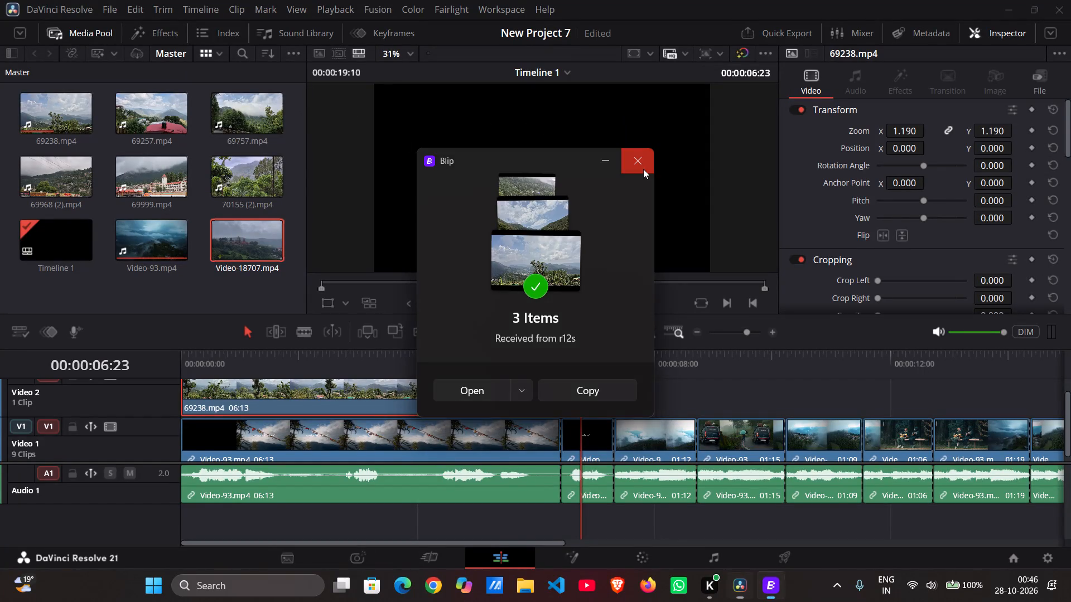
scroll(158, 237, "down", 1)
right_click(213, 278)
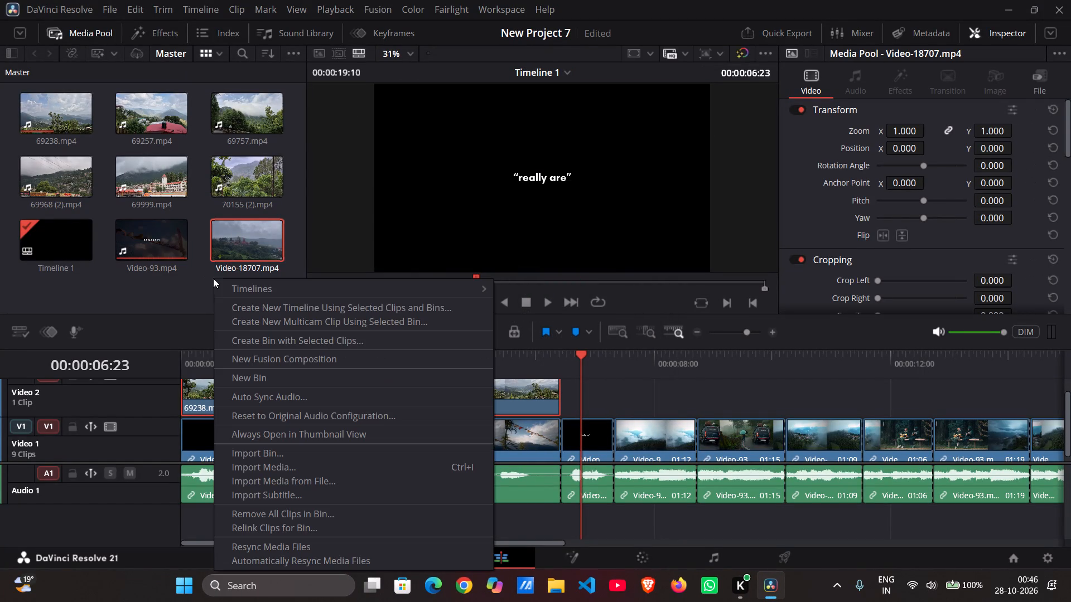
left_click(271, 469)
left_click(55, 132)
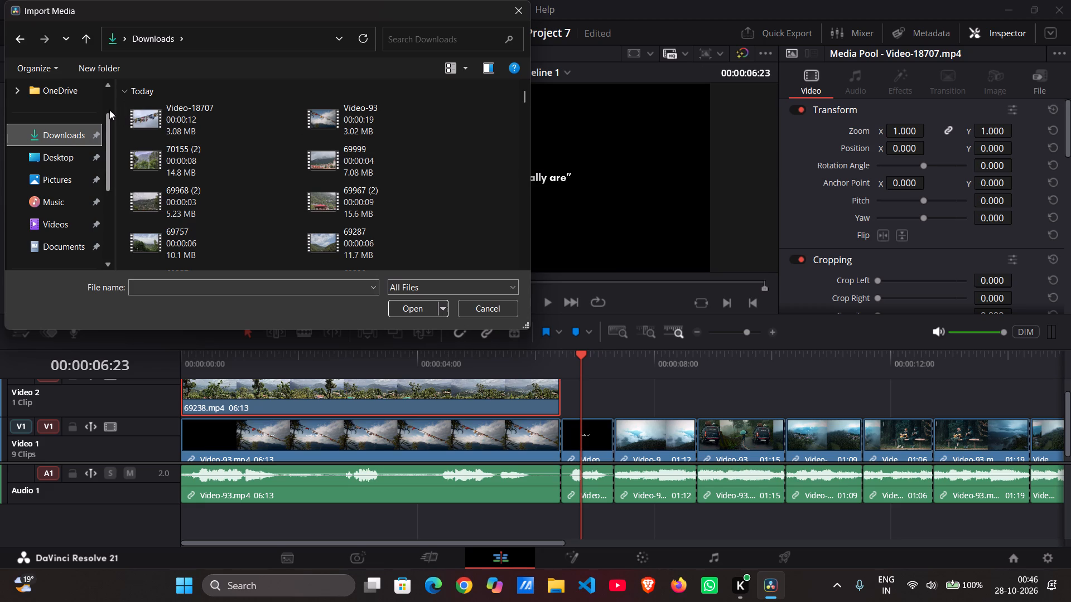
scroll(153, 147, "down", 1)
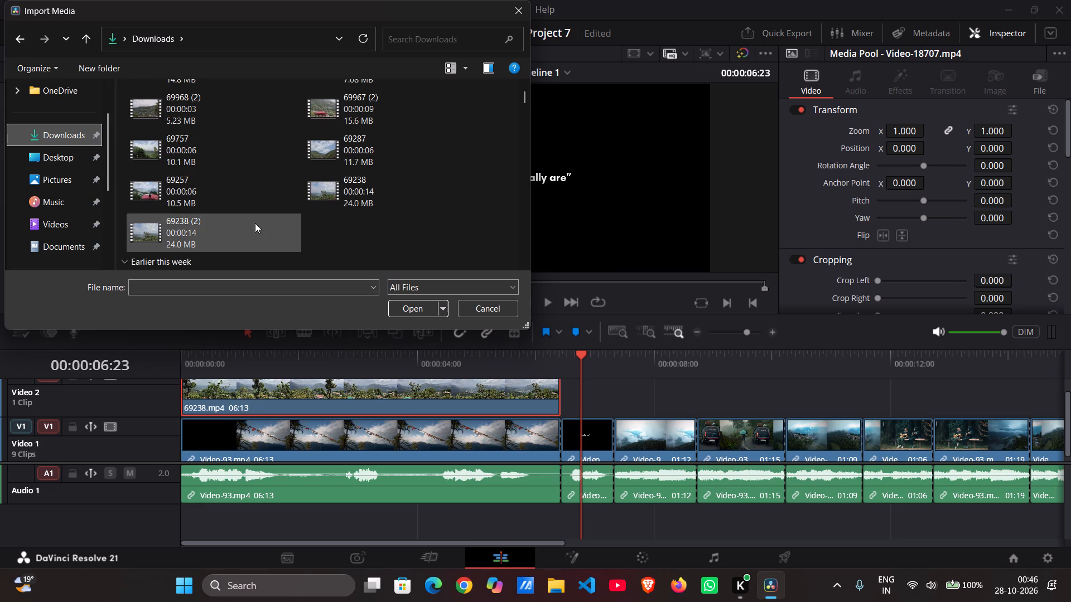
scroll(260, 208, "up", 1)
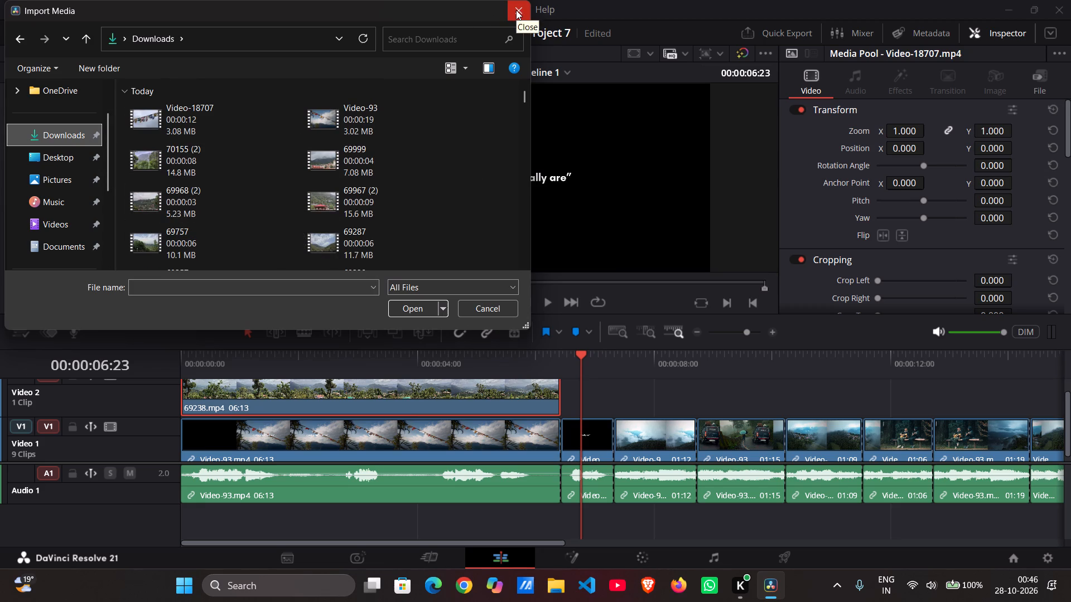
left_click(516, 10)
In File Explorer, move the clips 69967 (2), 69287 and 69238 (2) from Downloads to the Videos folder, check that folder, and close the window.
left_click(558, 594)
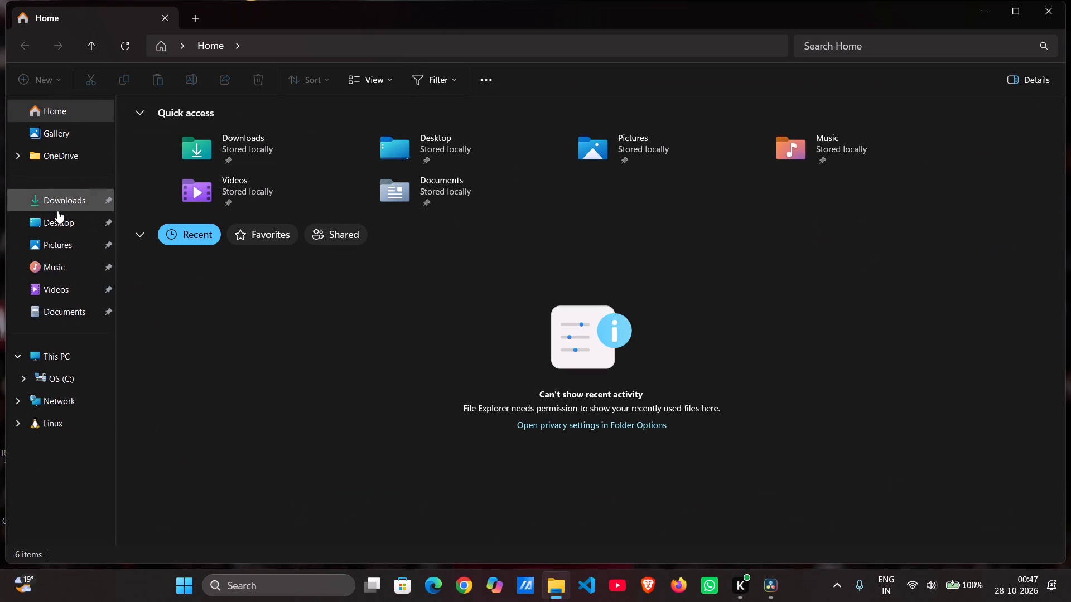
left_click(57, 211)
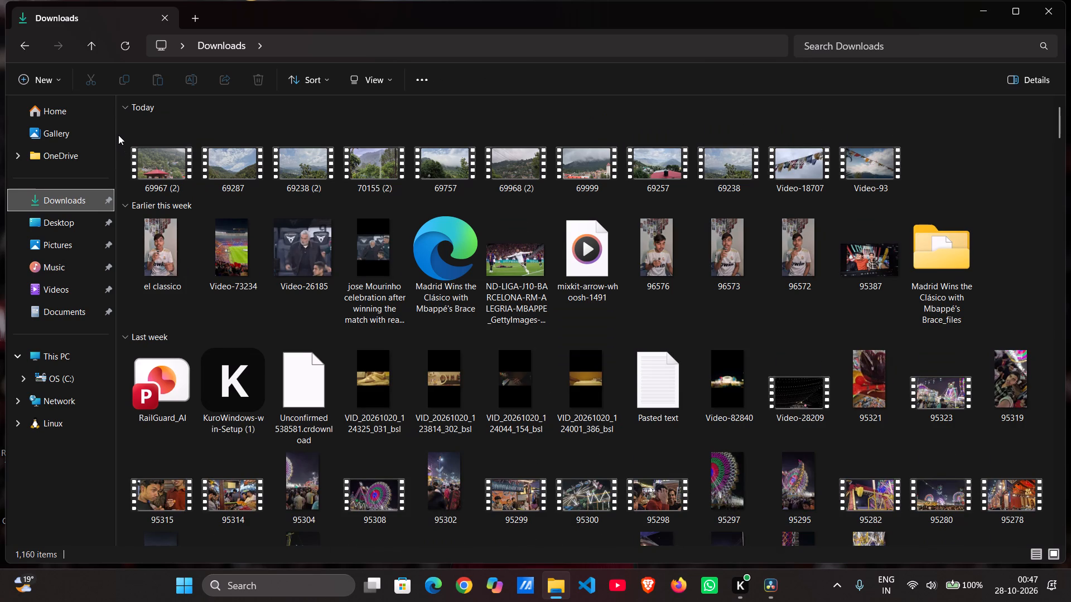
left_click_drag(118, 135, 296, 176)
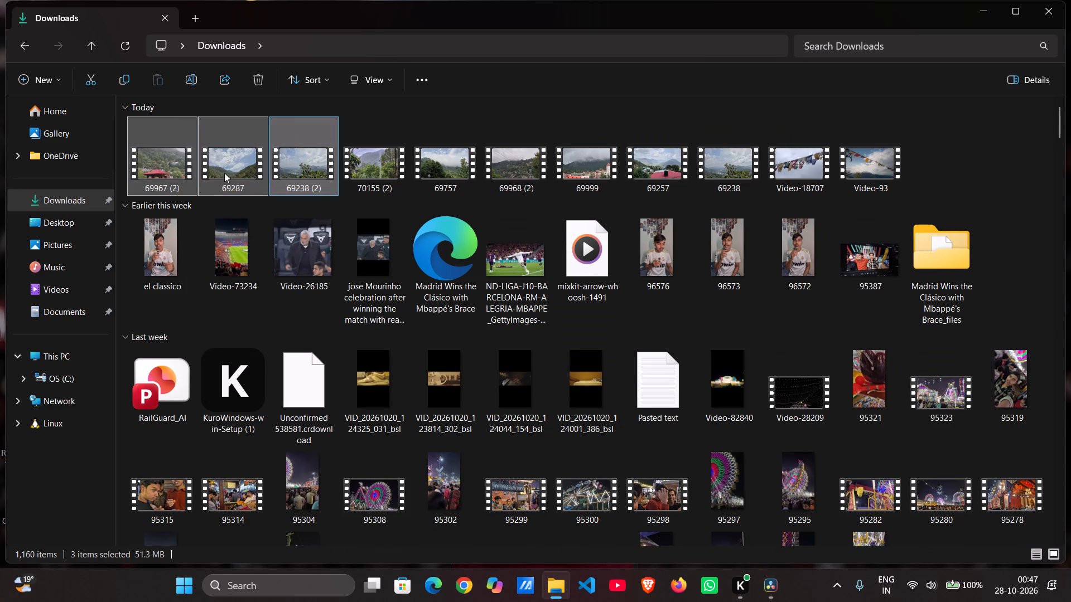
left_click_drag(224, 173, 32, 300)
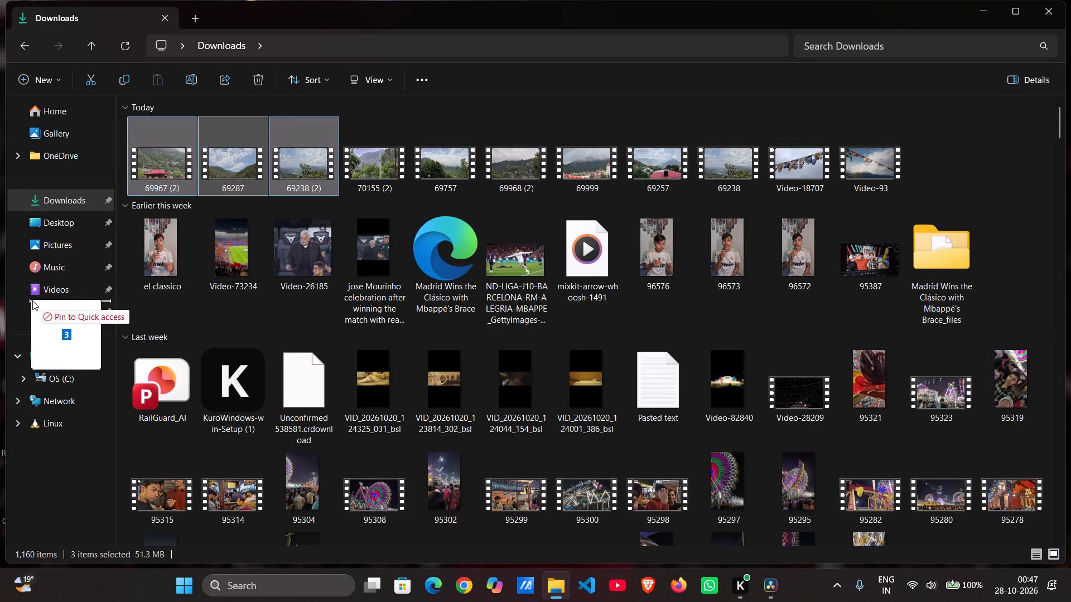
left_click_drag(32, 300, 33, 288)
left_click(47, 288)
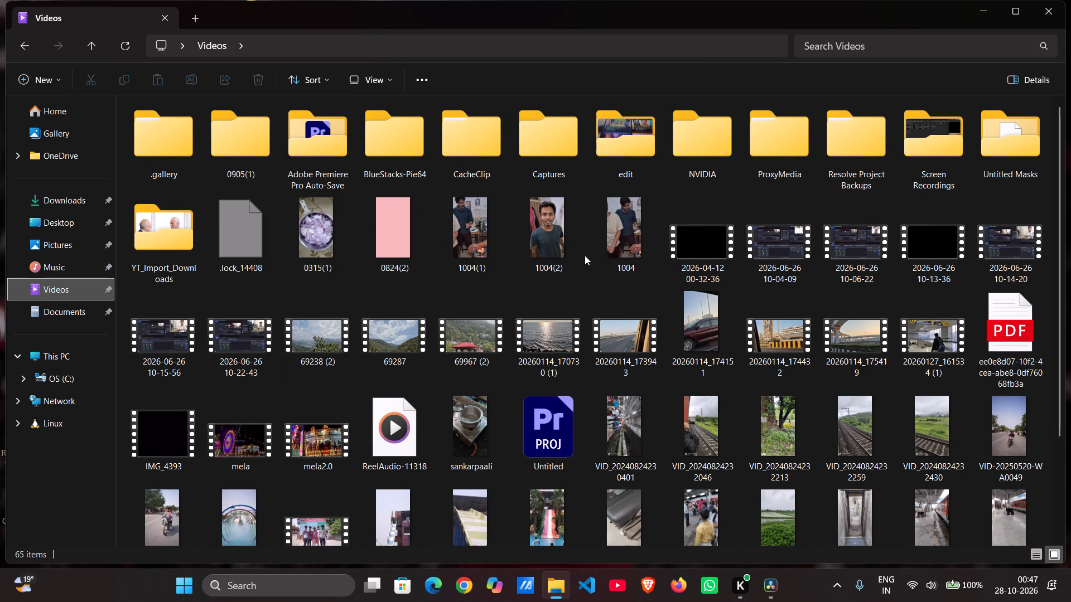
left_click(1045, 8)
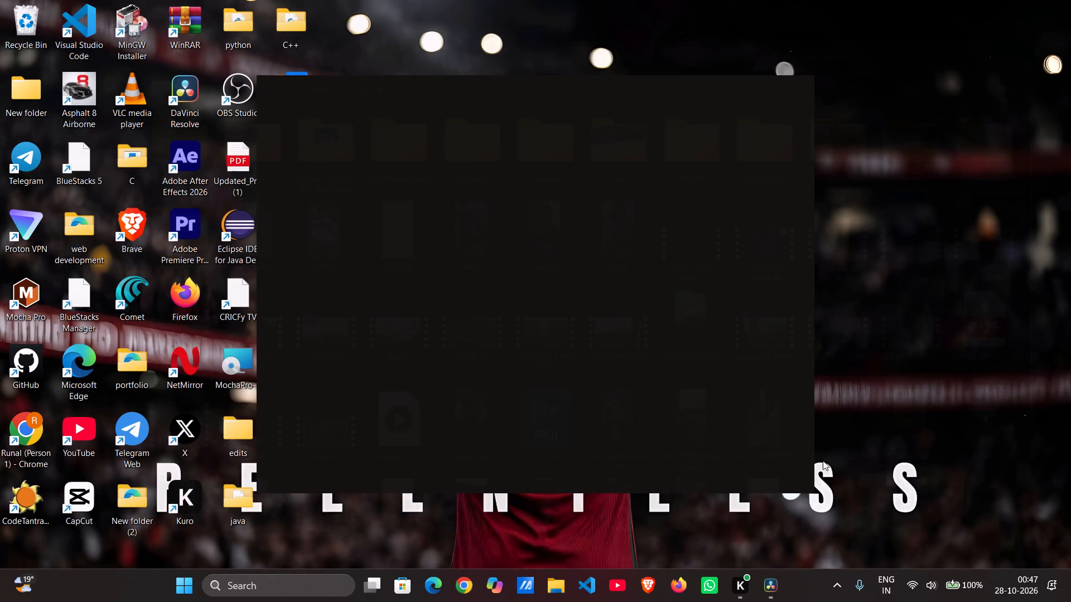
Back in DaVinci Resolve, import 69238 (2), 69287 and 69967 (2) from the Videos folder into the media pool.
left_click(762, 580)
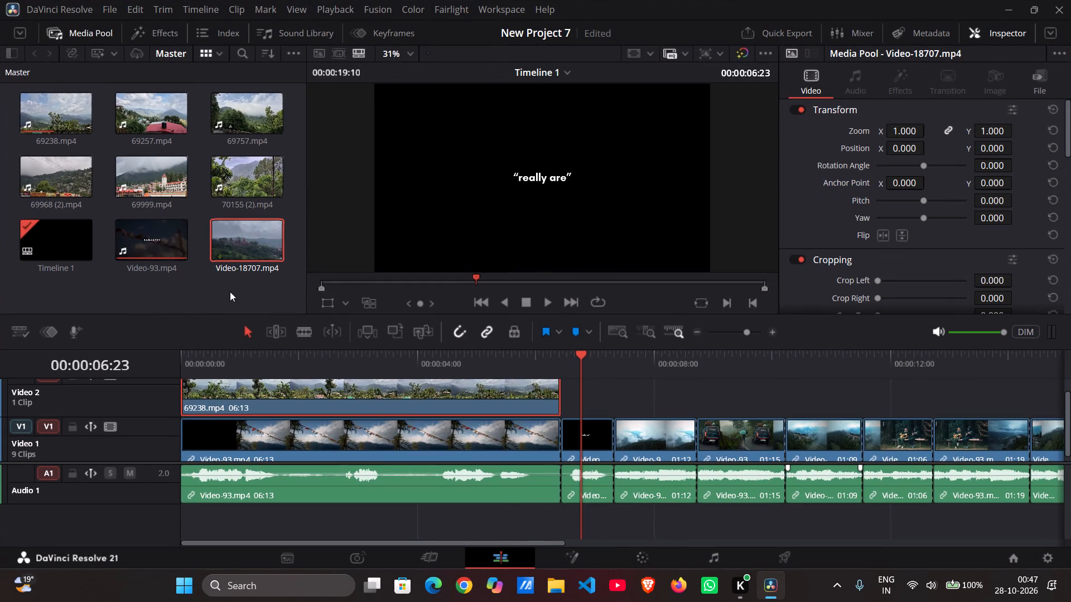
right_click(230, 292)
left_click(275, 480)
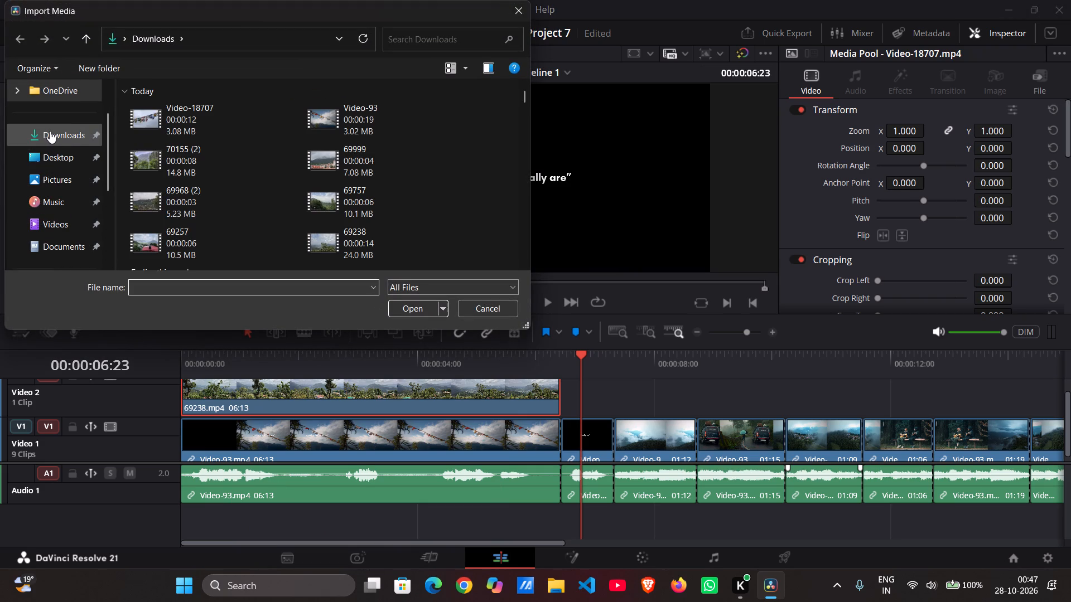
left_click(42, 231)
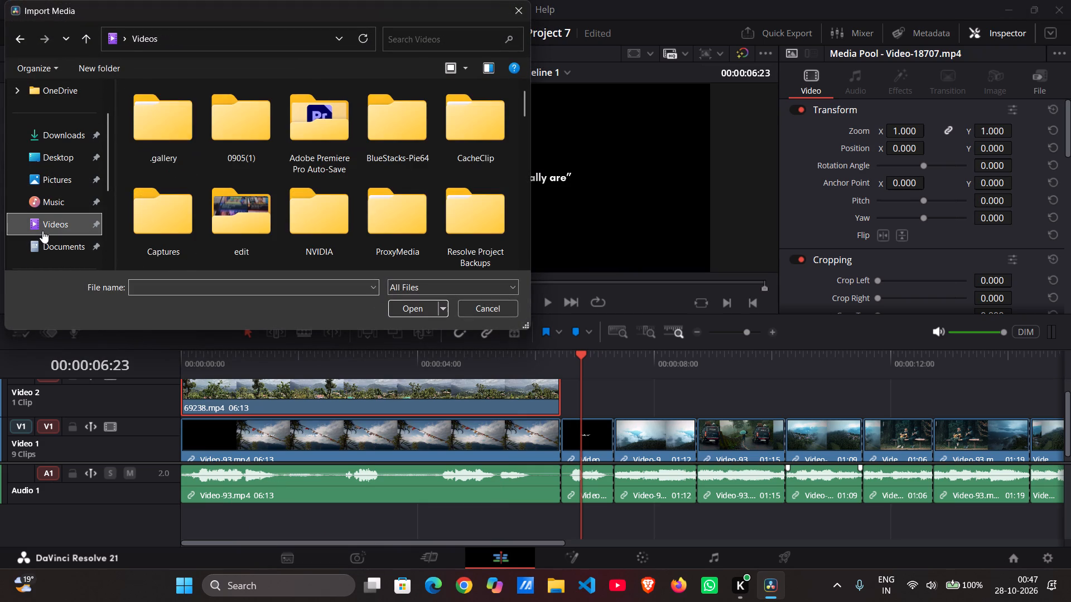
scroll(208, 158, "down", 1)
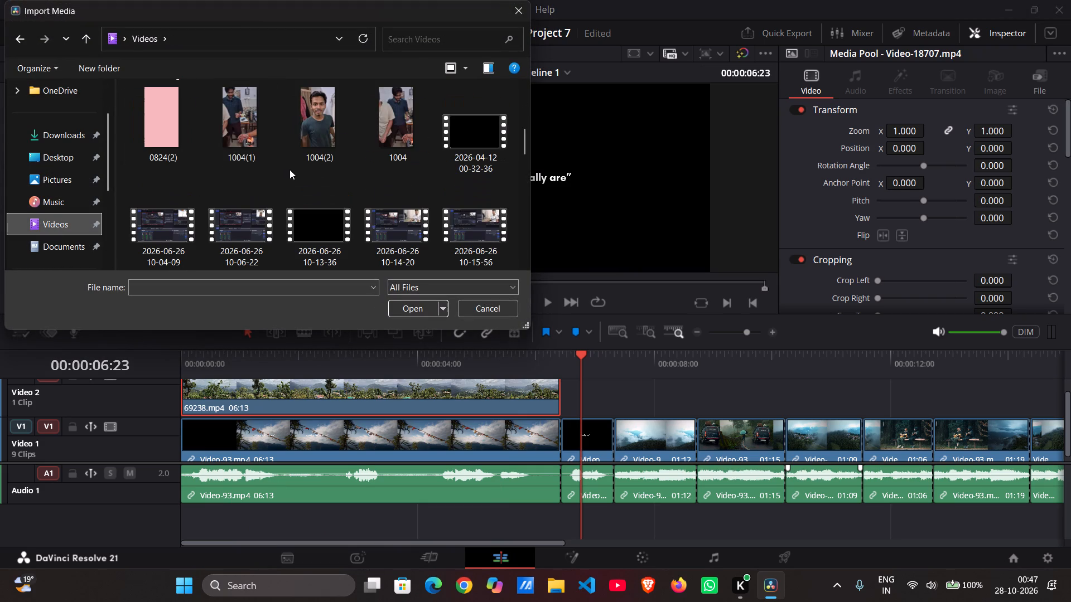
scroll(290, 169, "down", 1)
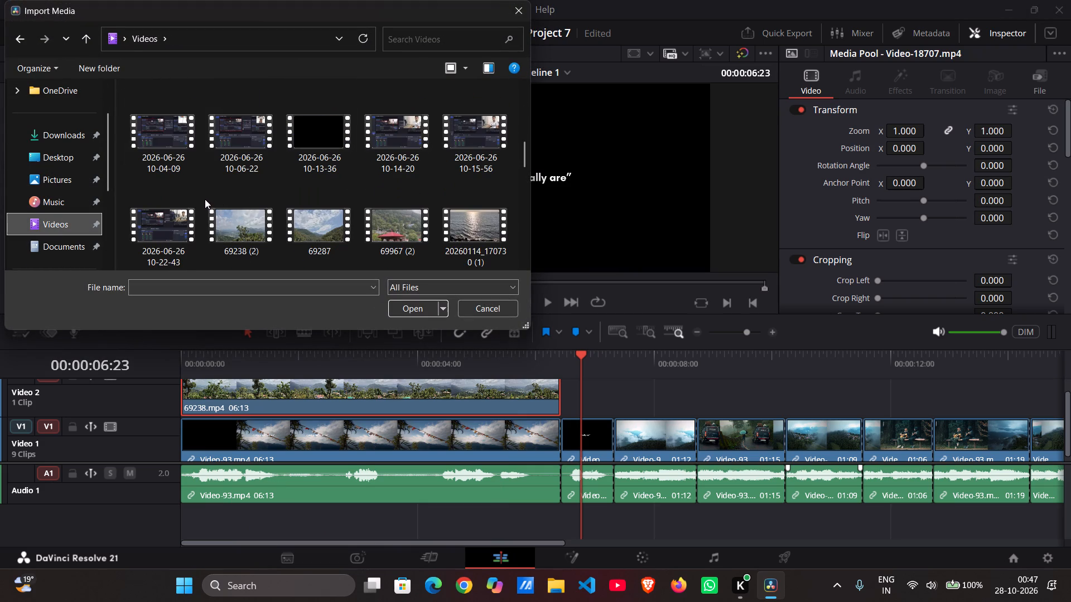
left_click_drag(202, 194, 388, 236)
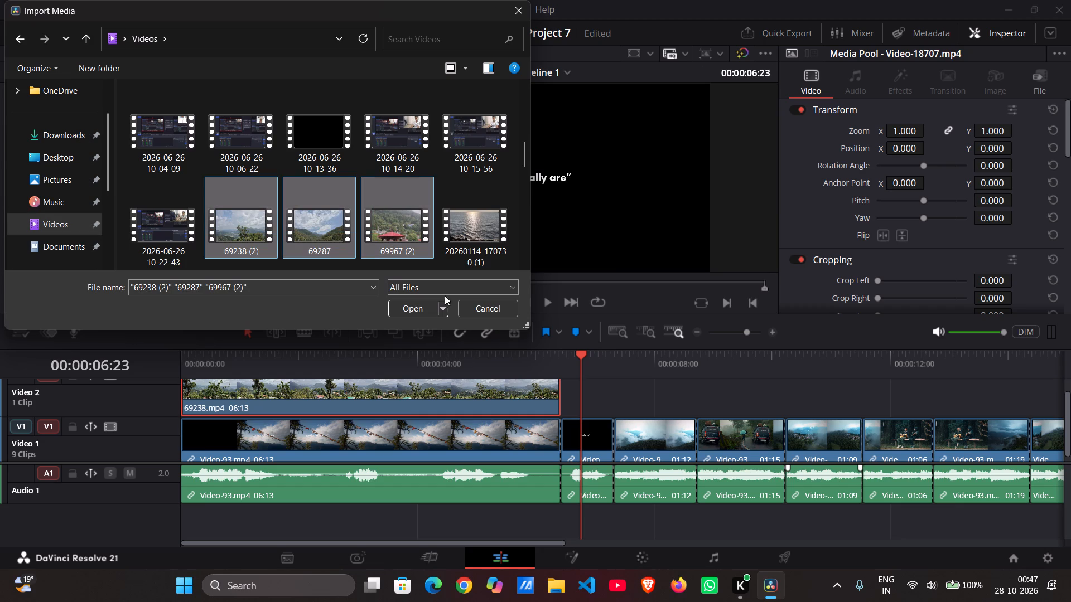
left_click(411, 311)
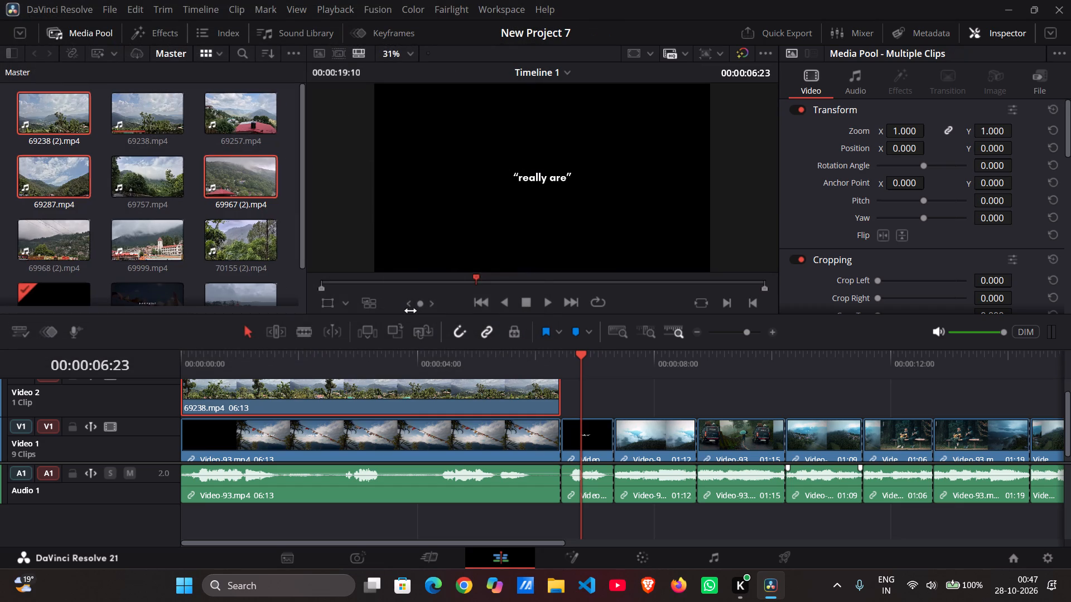
scroll(170, 191, "down", 1)
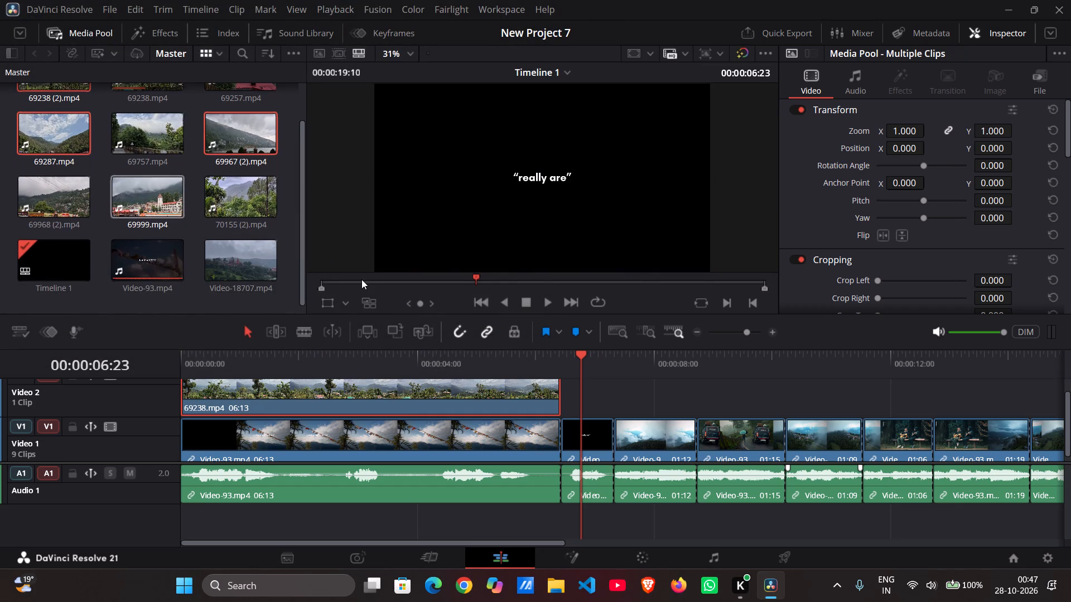
Place only the video of 69757.mp4 on Video 2, starting where the cloudy forest shot begins after the "really are" title.
left_click(592, 391)
scroll(592, 391, "left", 1)
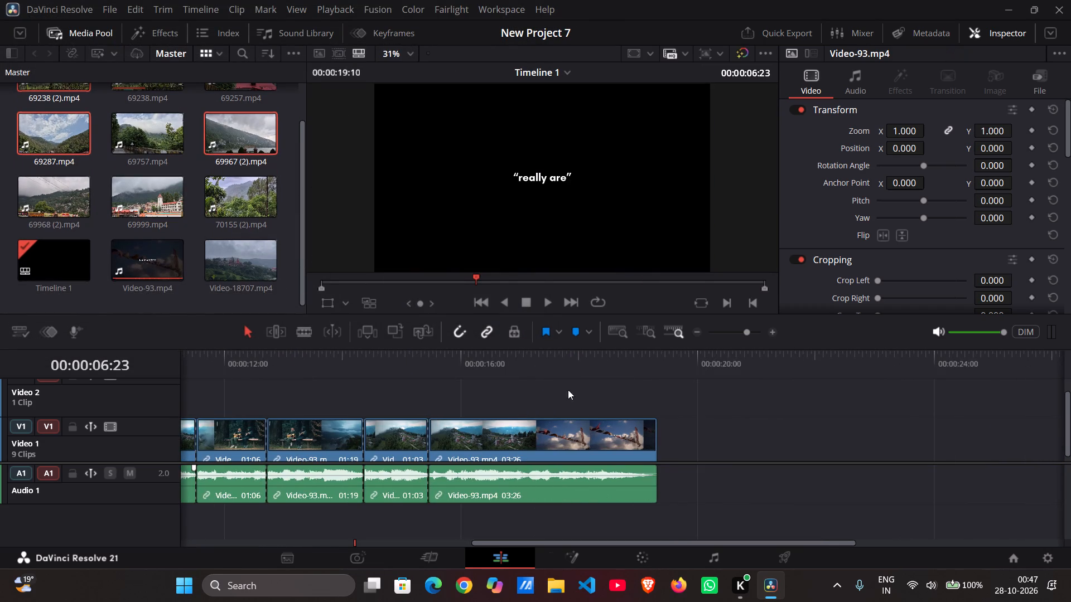
scroll(462, 401, "right", 1)
left_click_drag(322, 357, 371, 363)
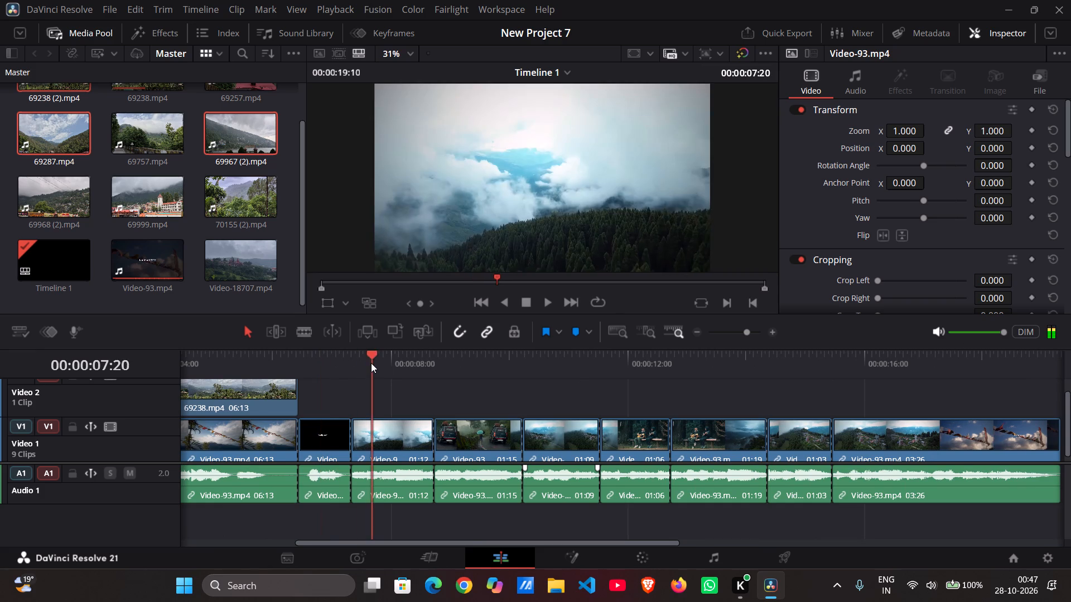
left_click_drag(371, 363, 342, 361)
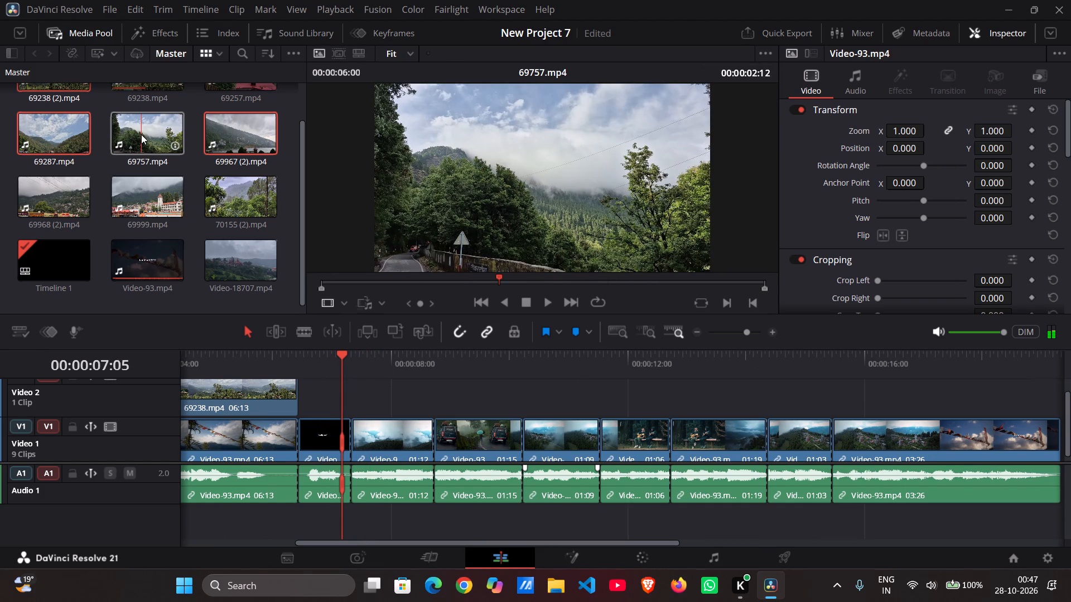
left_click_drag(143, 139, 132, 143)
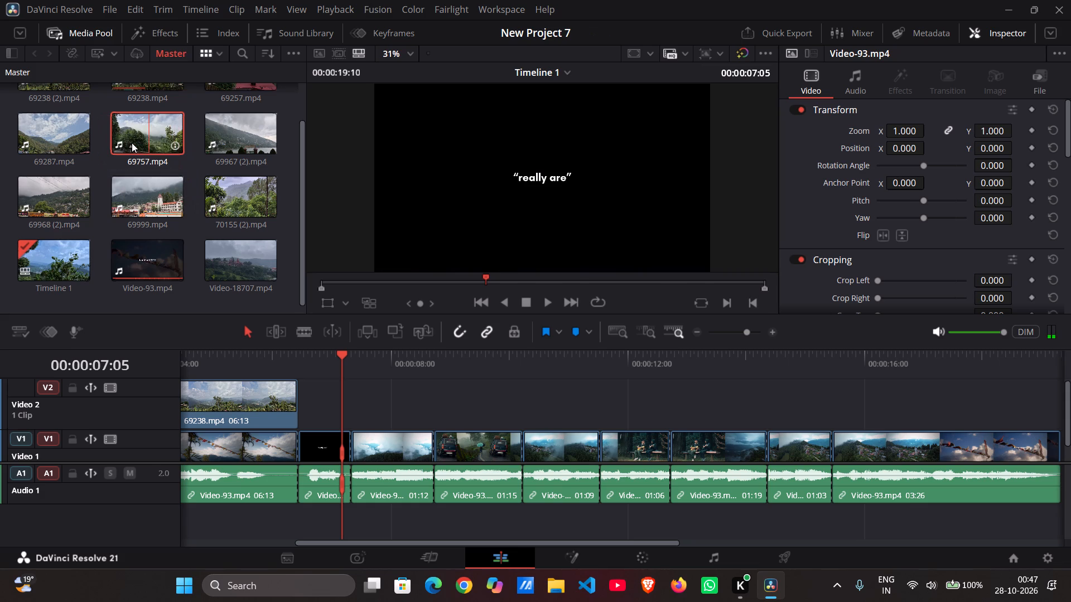
double_click(132, 143)
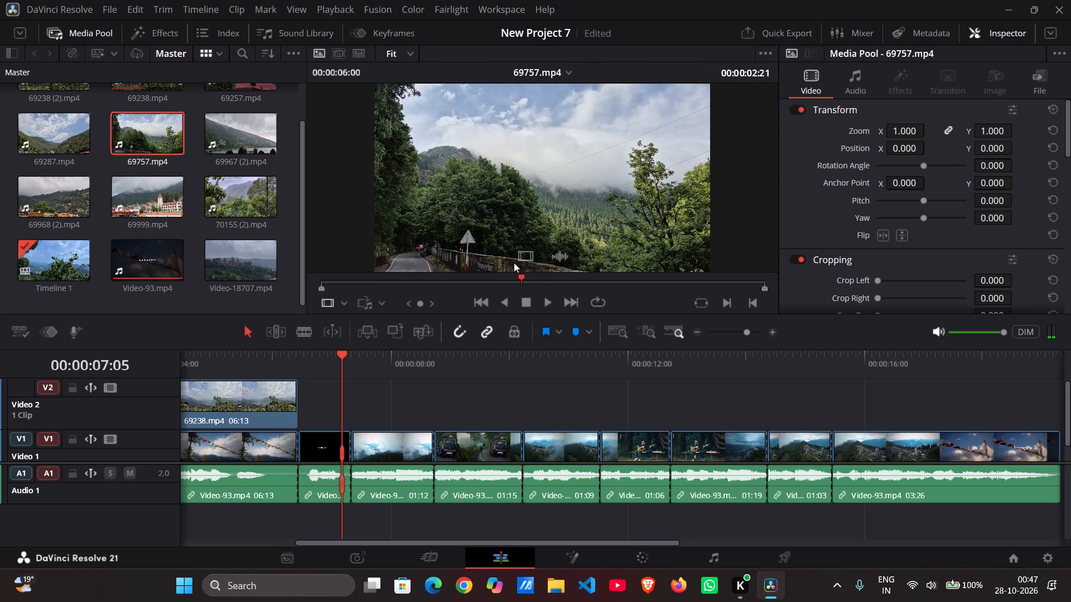
left_click_drag(528, 264, 378, 403)
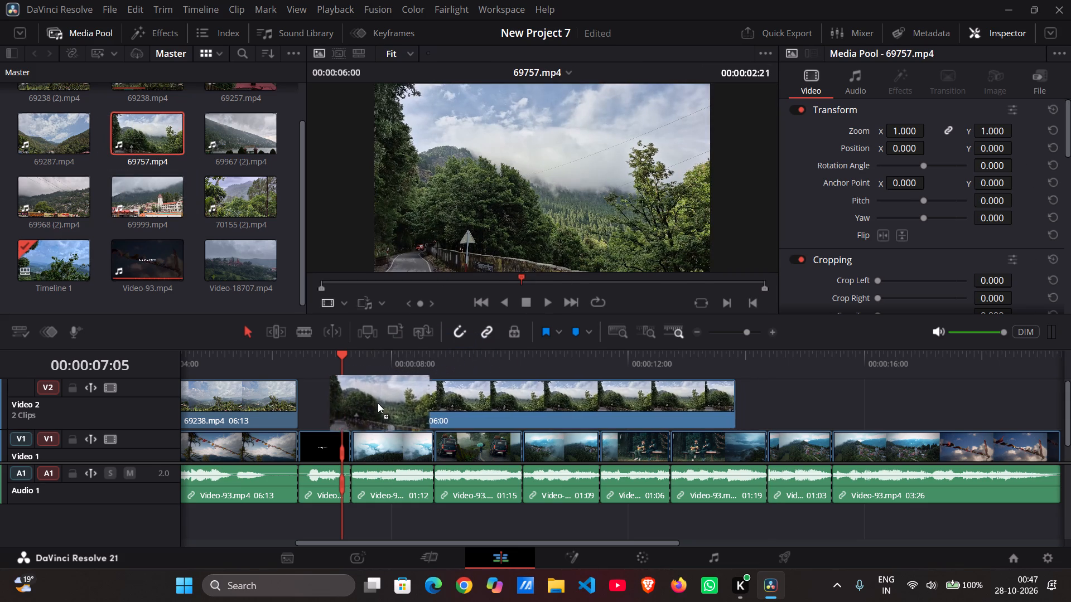
left_click_drag(378, 403, 353, 403)
Cut the first second off 69757.mp4, realign it with the cloudy forest shot's start, and trim its end to 01:12 to match that shot.
left_click_drag(340, 360, 391, 363)
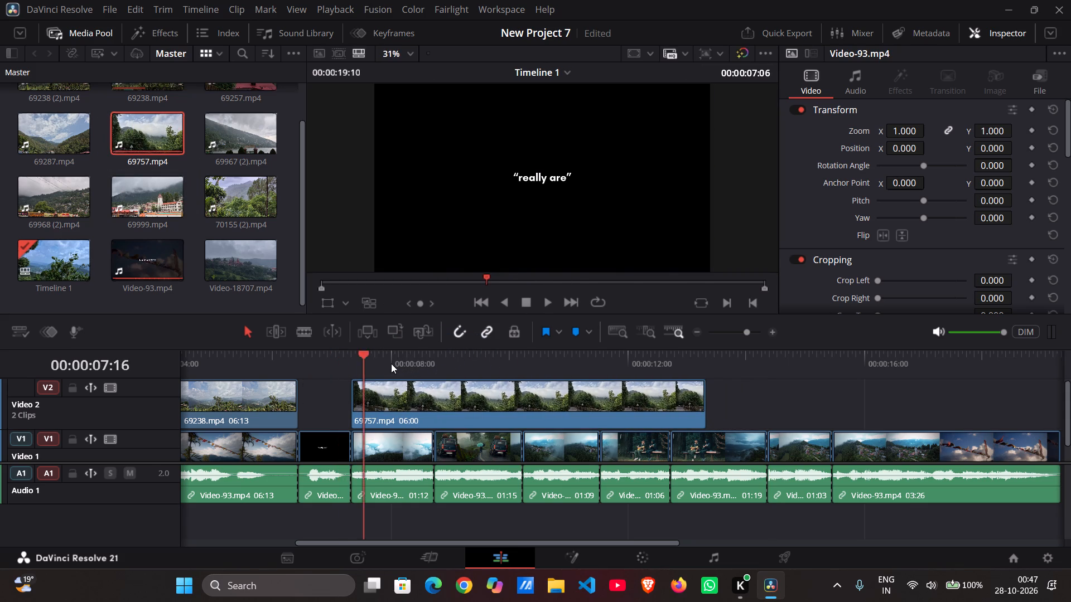
left_click_drag(391, 363, 478, 372)
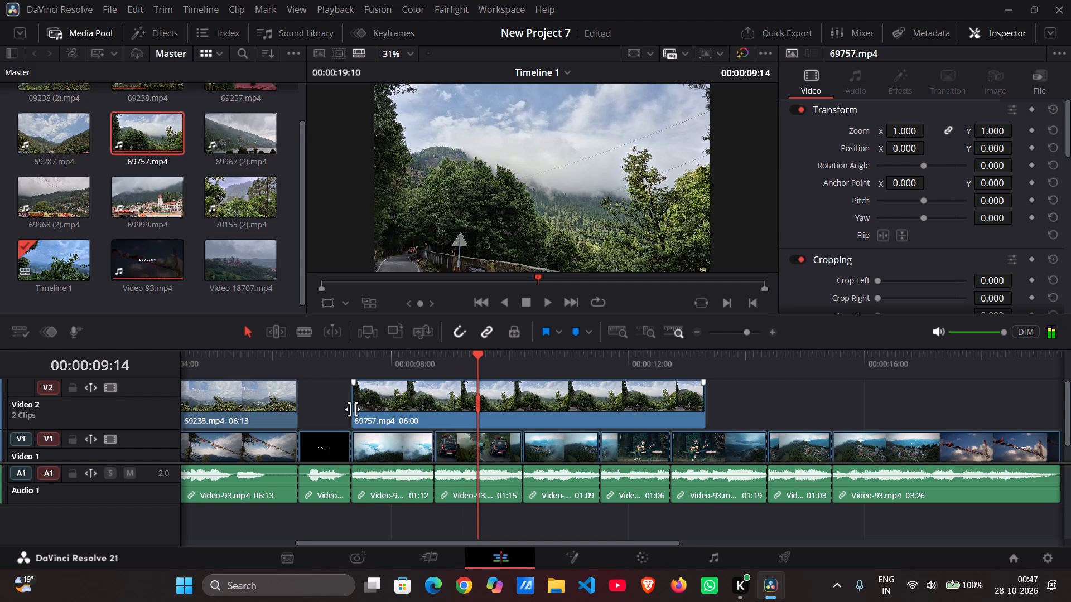
left_click_drag(358, 406, 417, 405)
left_click_drag(470, 404, 411, 405)
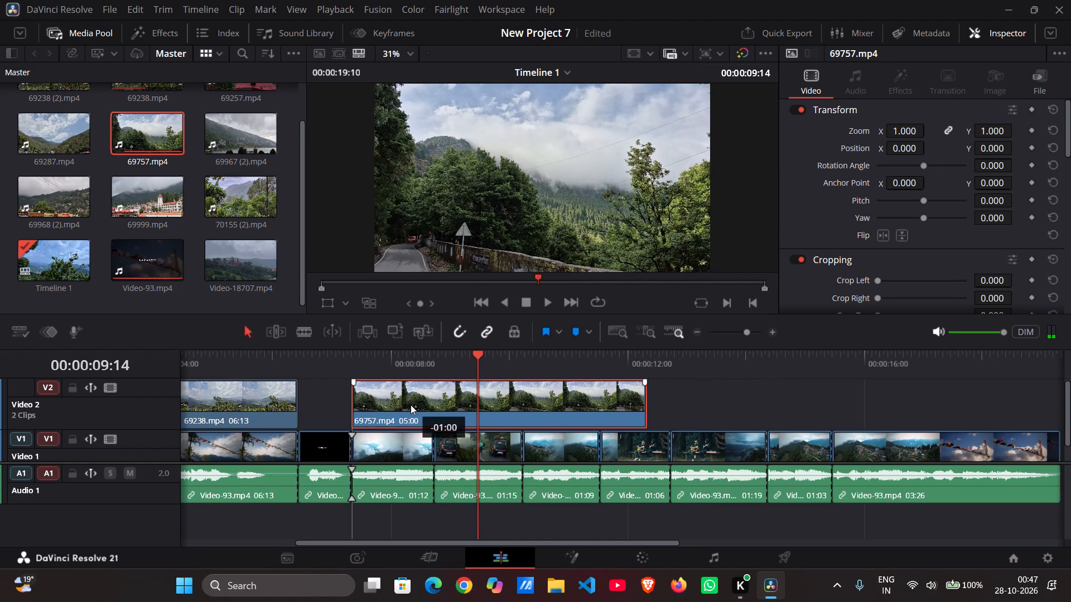
left_click_drag(411, 405, 408, 405)
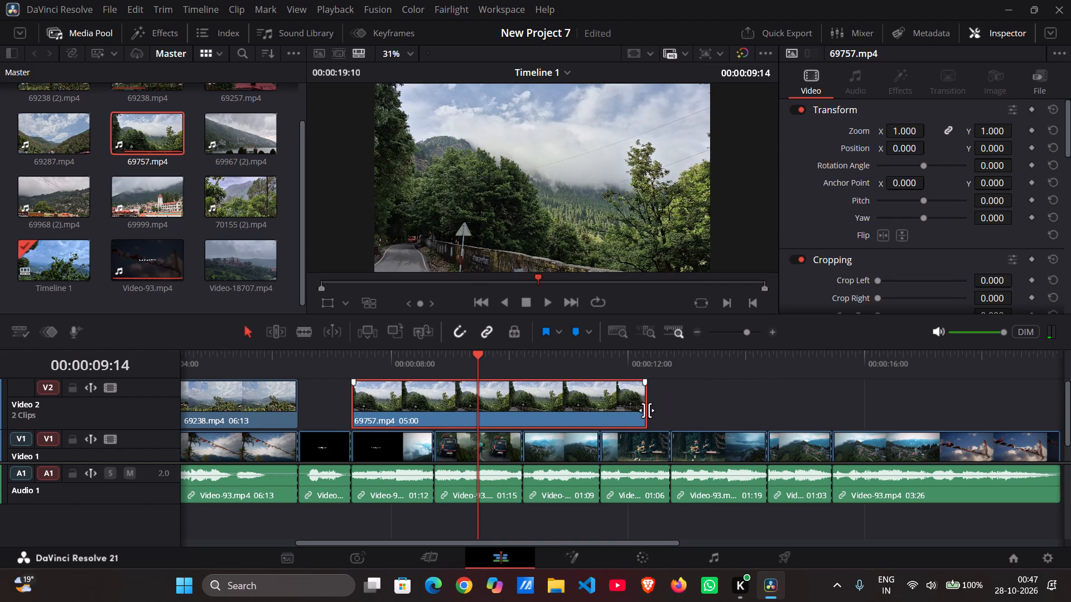
left_click_drag(647, 410, 436, 419)
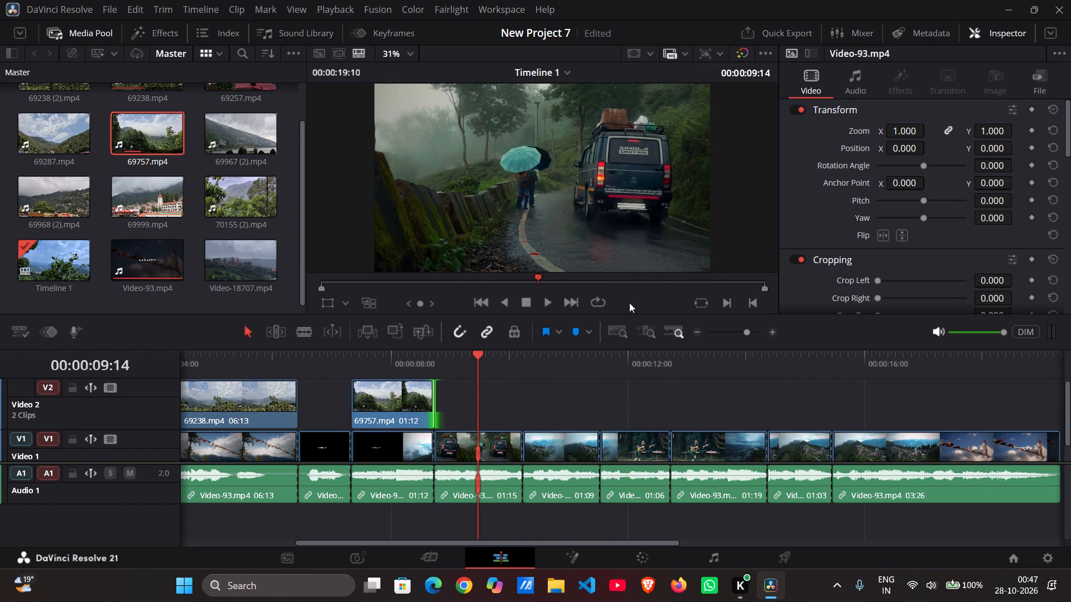
Review the reference shot of the van on the wet road, and return the playhead to the 69757.mp4 clip at 00:00:08:01.
left_click_drag(477, 355, 471, 355)
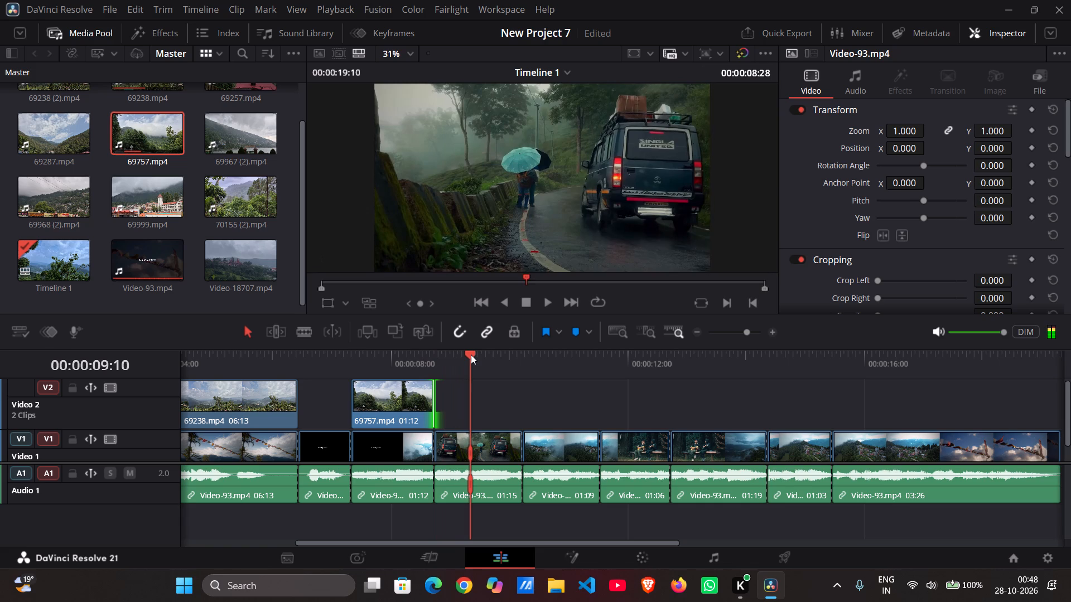
left_click_drag(471, 355, 472, 353)
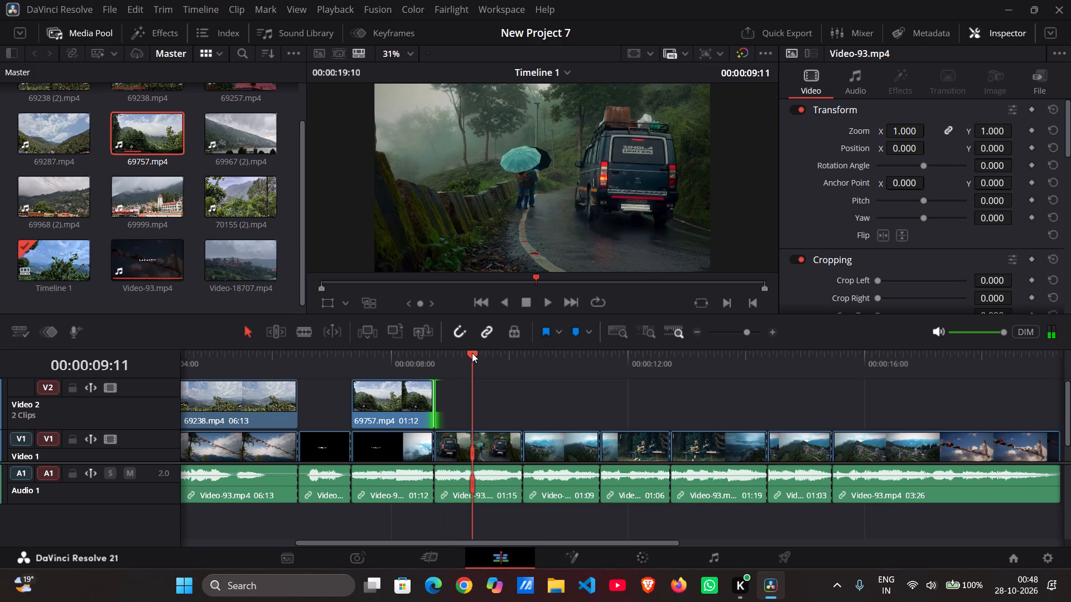
left_click_drag(472, 353, 466, 352)
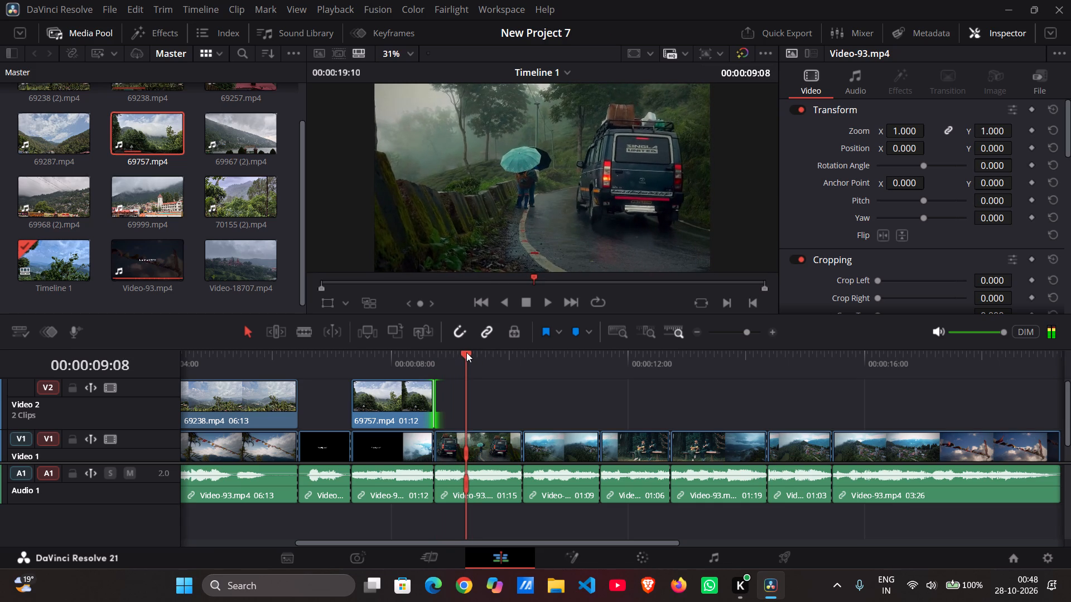
left_click_drag(466, 352, 395, 366)
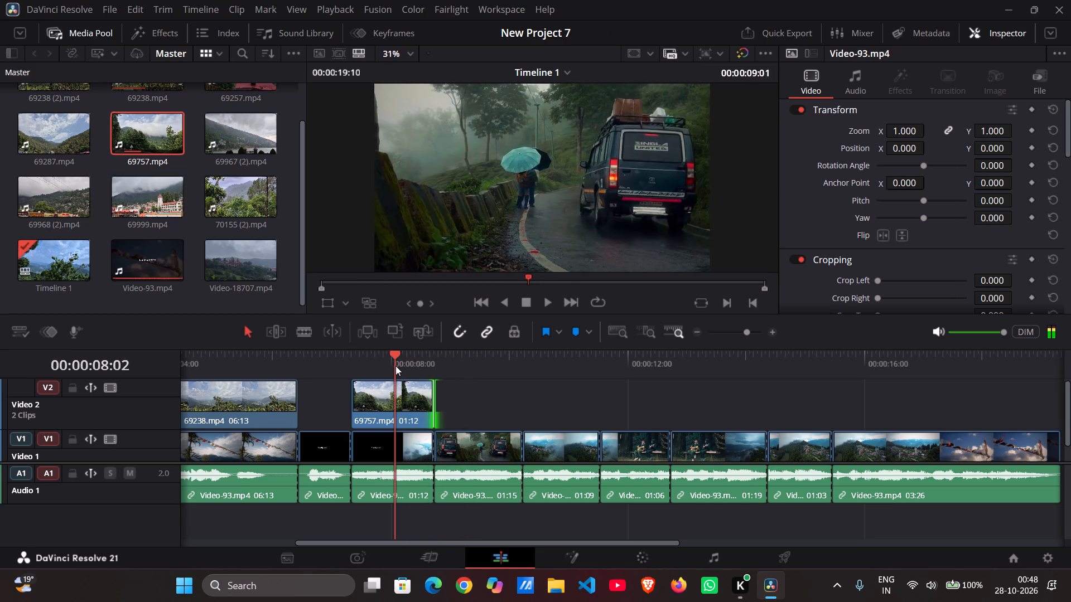
left_click_drag(395, 366, 394, 367)
scroll(960, 166, "down", 1)
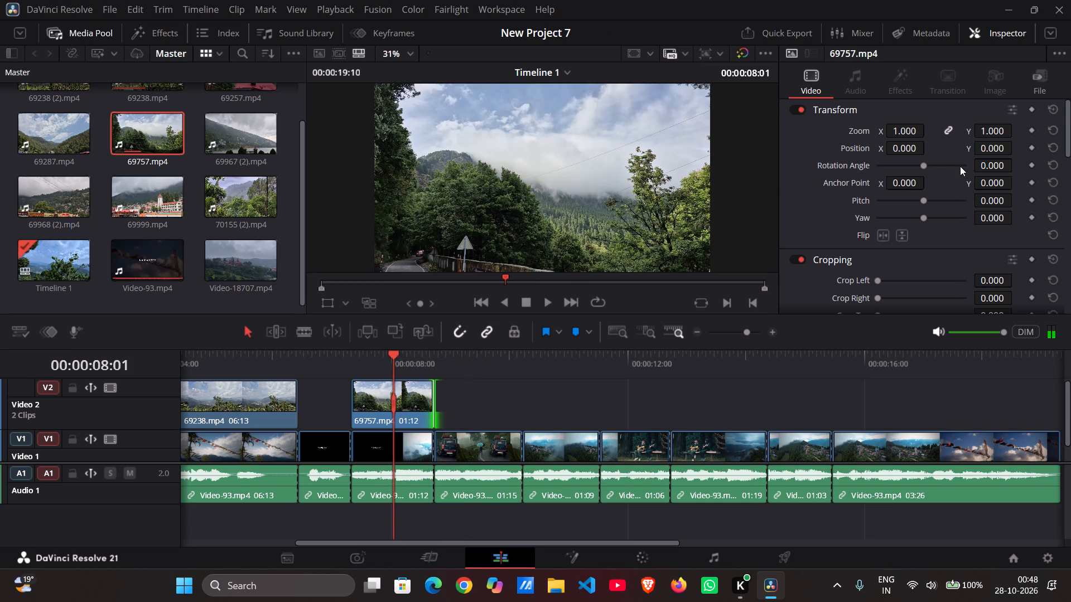
Stabilize the 69757.mp4 clip in Perspective mode with Camera Lock enabled, and play it back from its start.
scroll(960, 166, "down", 1)
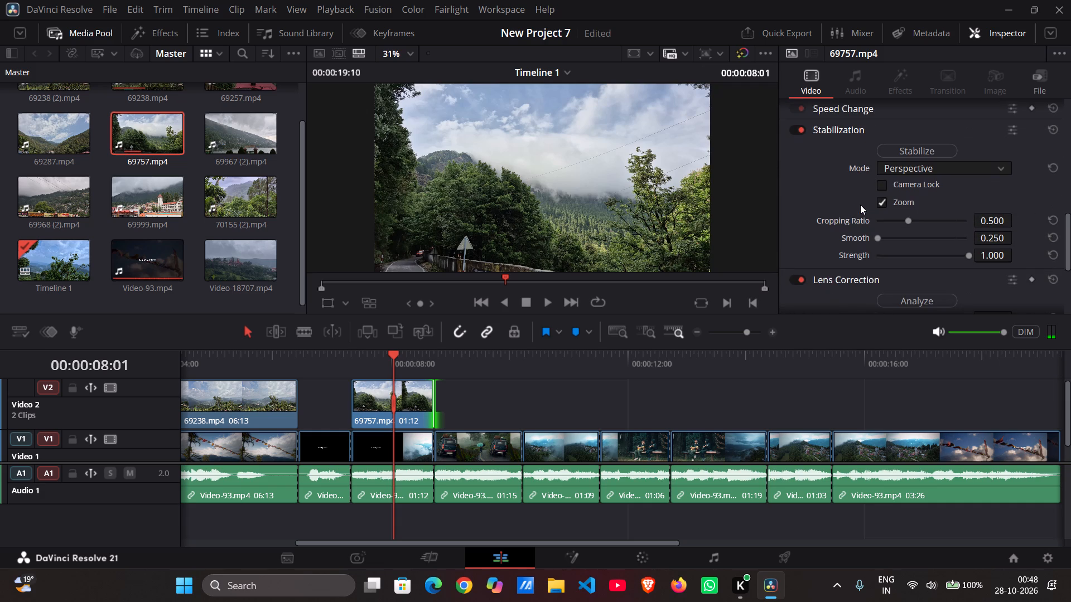
left_click(910, 154)
left_click(880, 188)
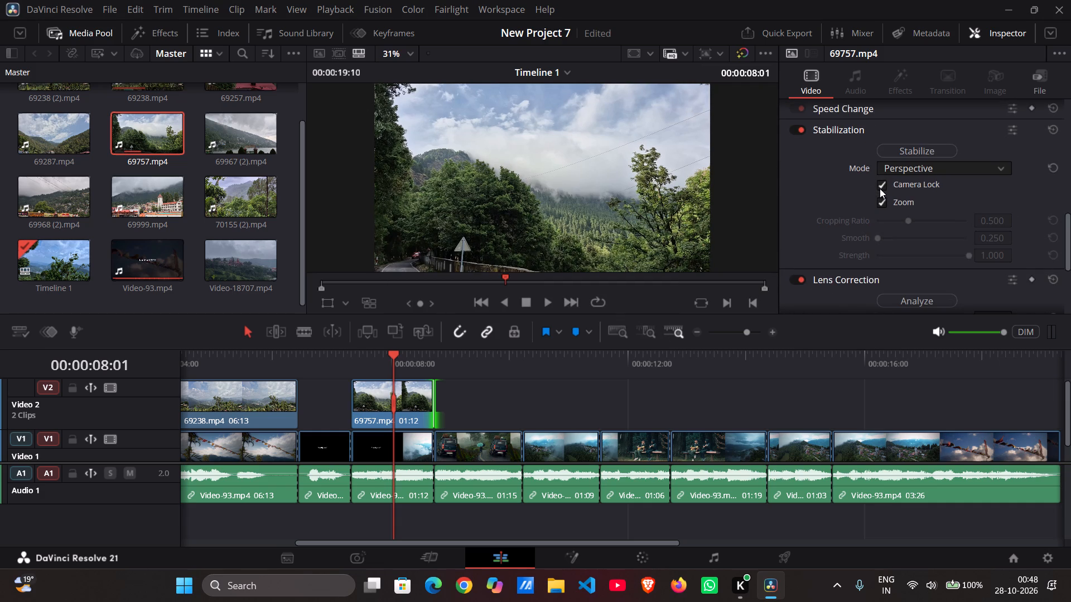
left_click(351, 367)
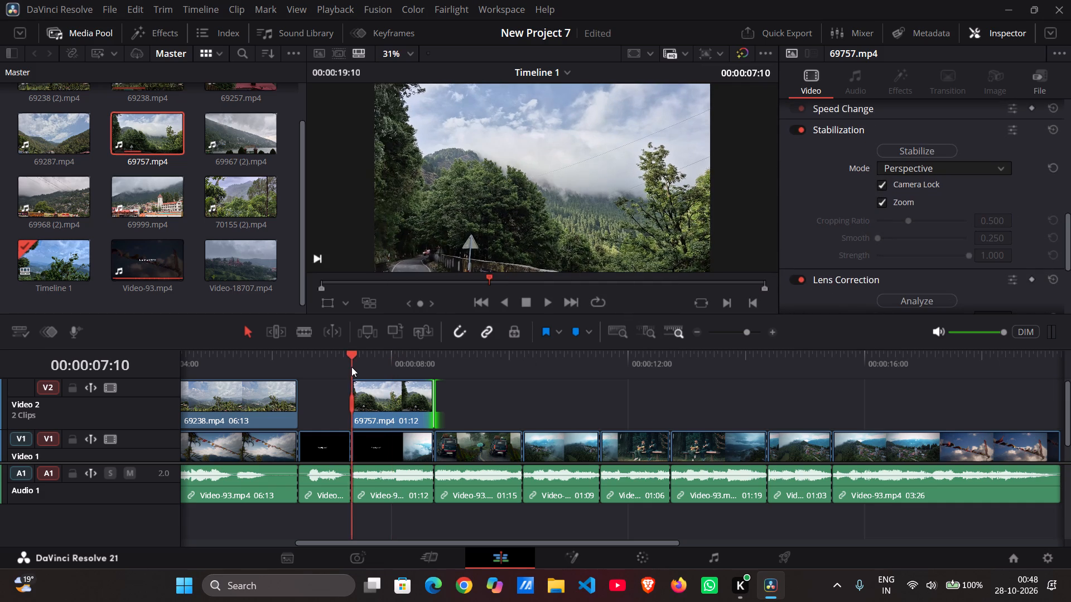
key("space")
key("space")
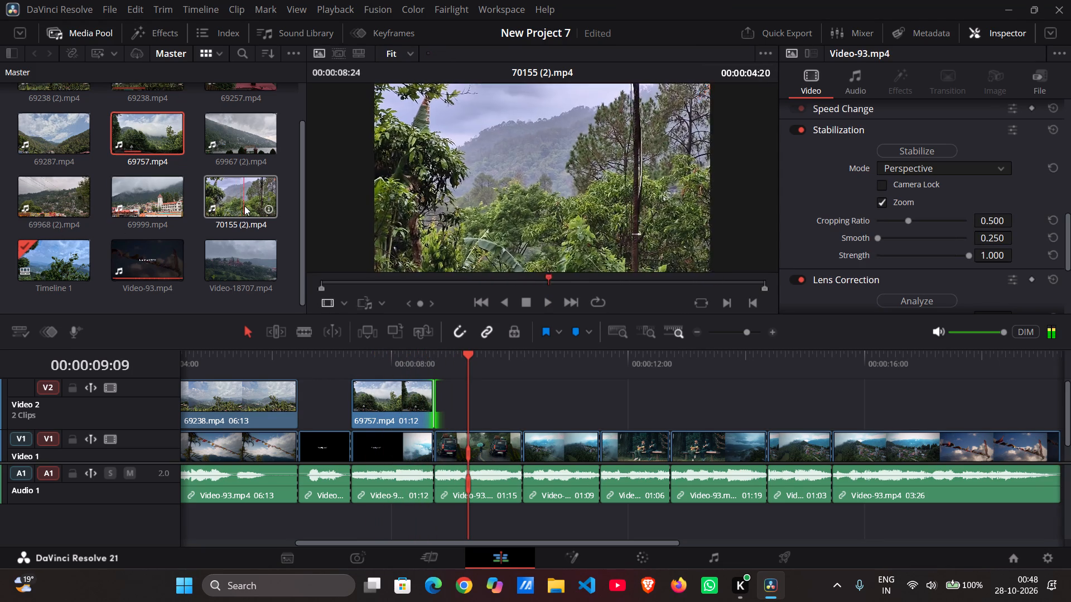
Place only the video of 70155 (2).mp4 on Video 2, starting where the reference shot of the van begins.
double_click(239, 207)
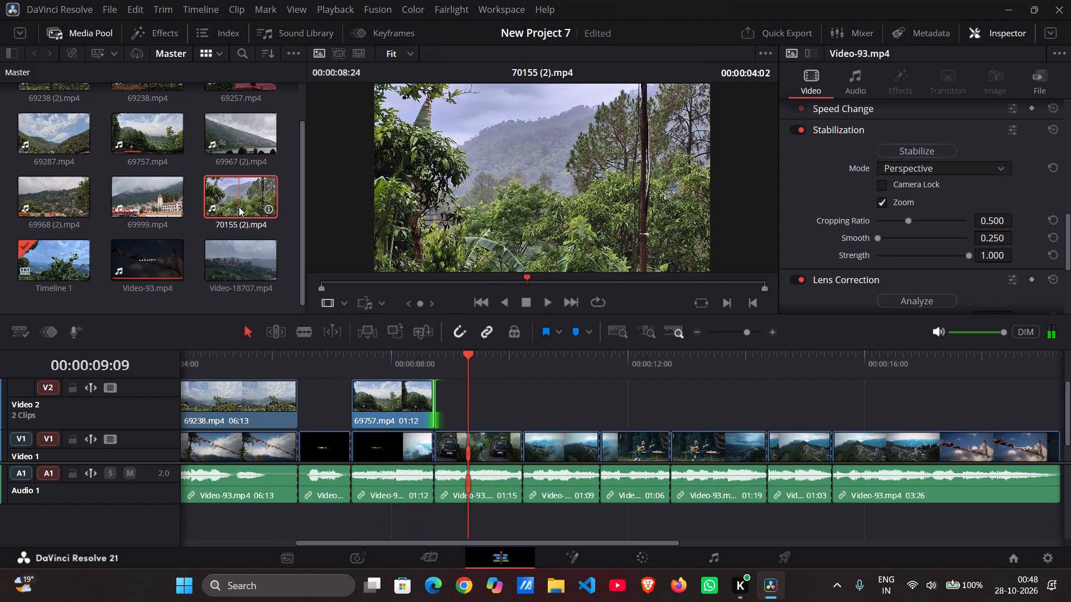
left_click_drag(528, 260, 448, 408)
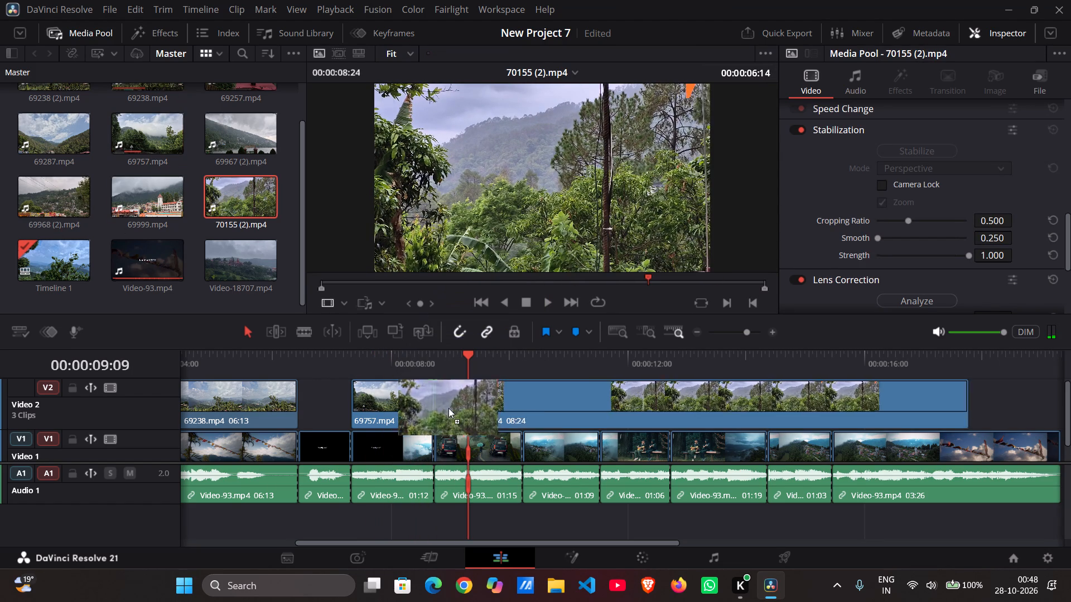
left_click_drag(448, 408, 430, 402)
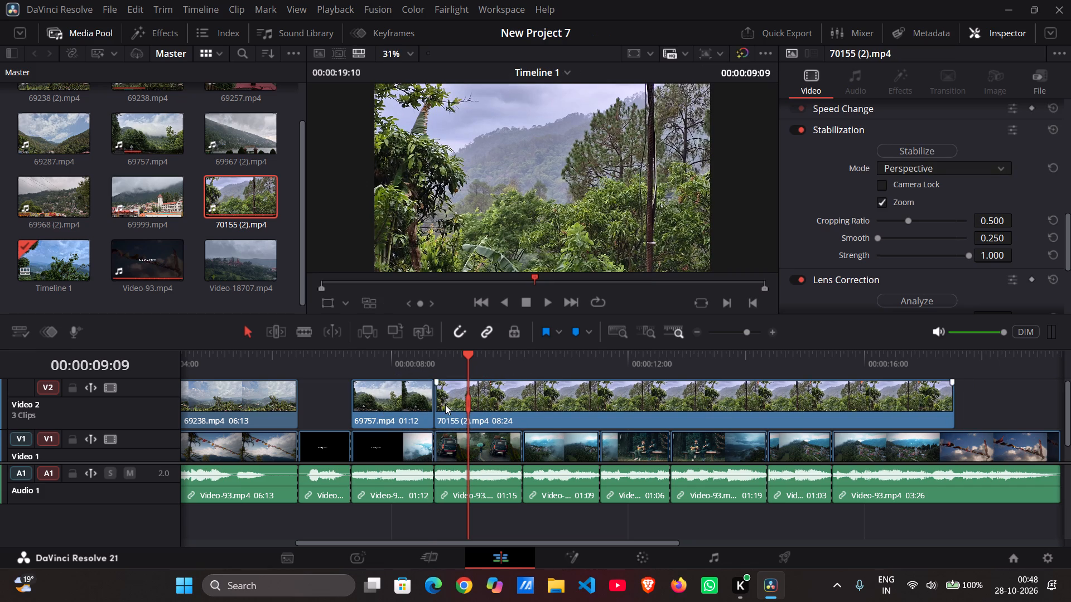
Cut the first 17 frames off 70155 (2).mp4, realign it with the van shot's start, and trim its end to 01:15 to match that shot.
left_click_drag(440, 401, 479, 401)
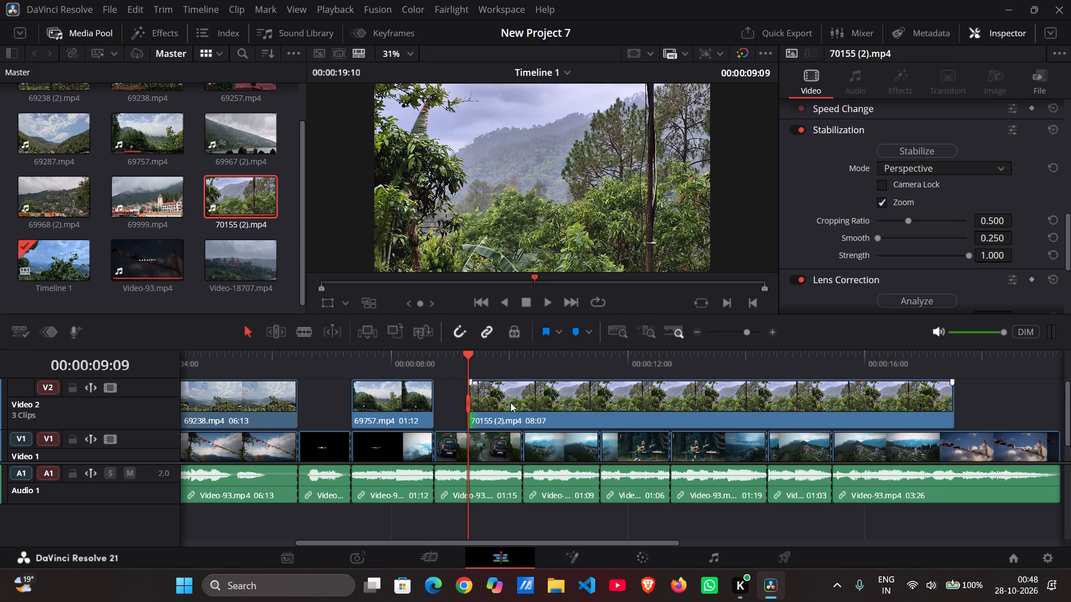
left_click_drag(511, 402, 480, 400)
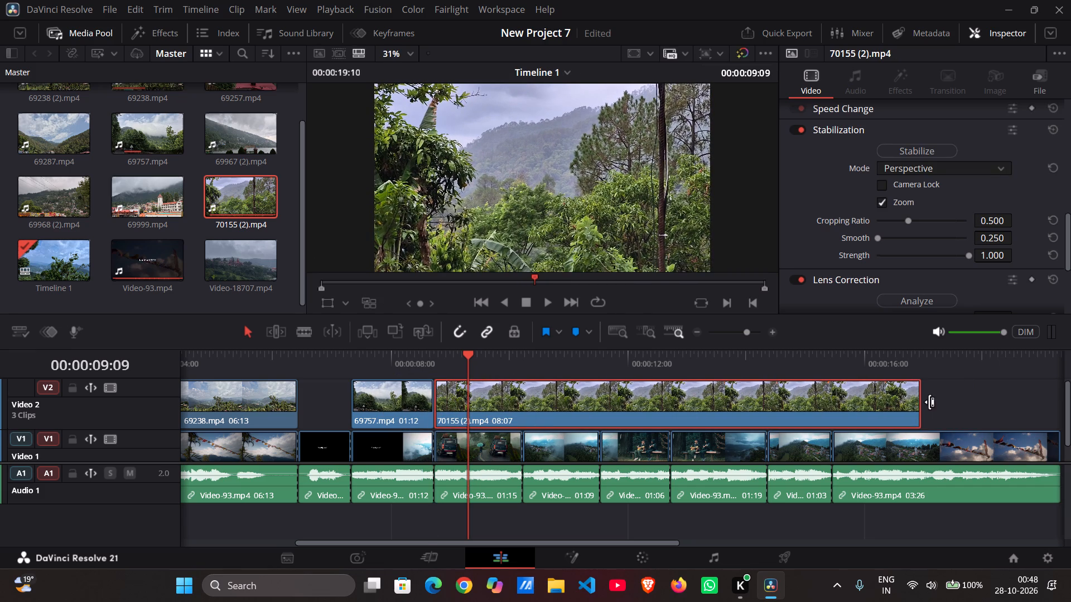
left_click_drag(920, 402, 524, 465)
Stabilize the 70155 (2).mp4 clip in Perspective mode with Camera Lock enabled.
left_click(489, 405)
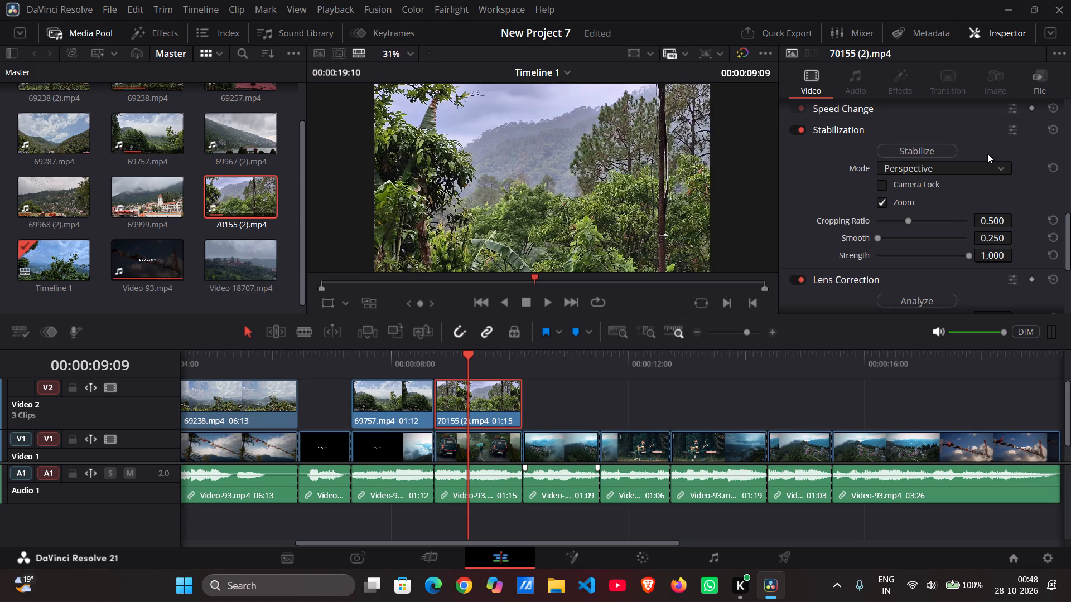
left_click(921, 150)
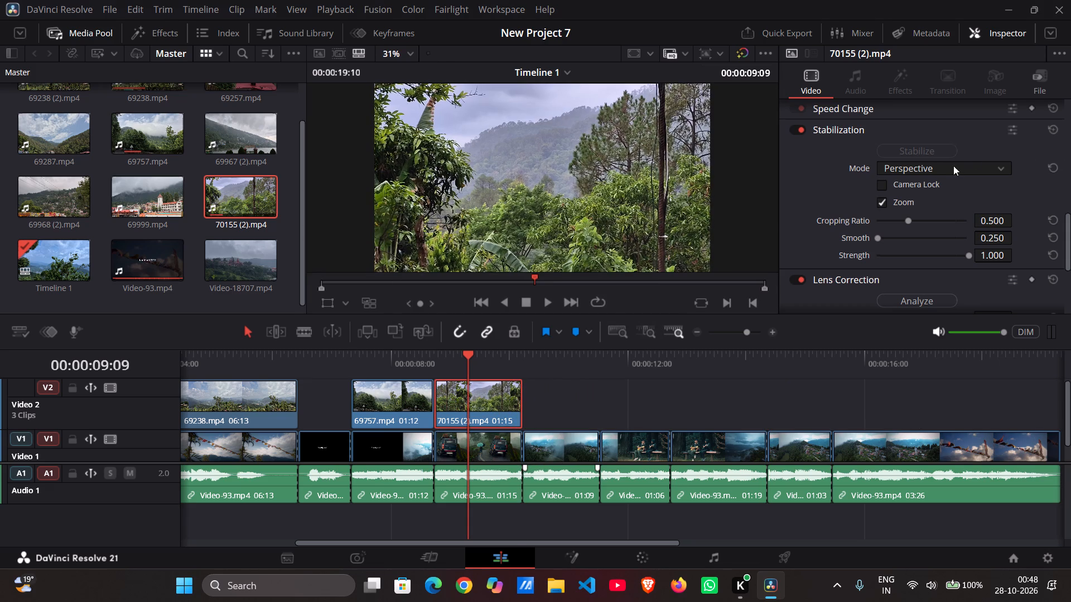
left_click(882, 188)
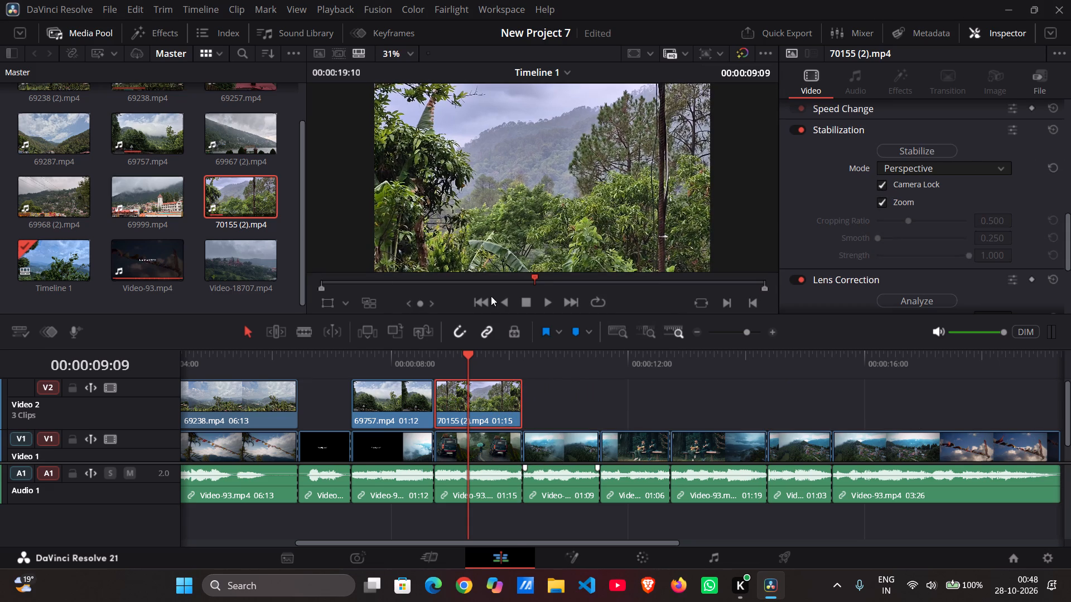
Review the placed Video 2 clips from 69238.mp4 through 70155 (2).mp4, along with the reference aerial shot of the hillside village.
left_click(409, 355)
key("space")
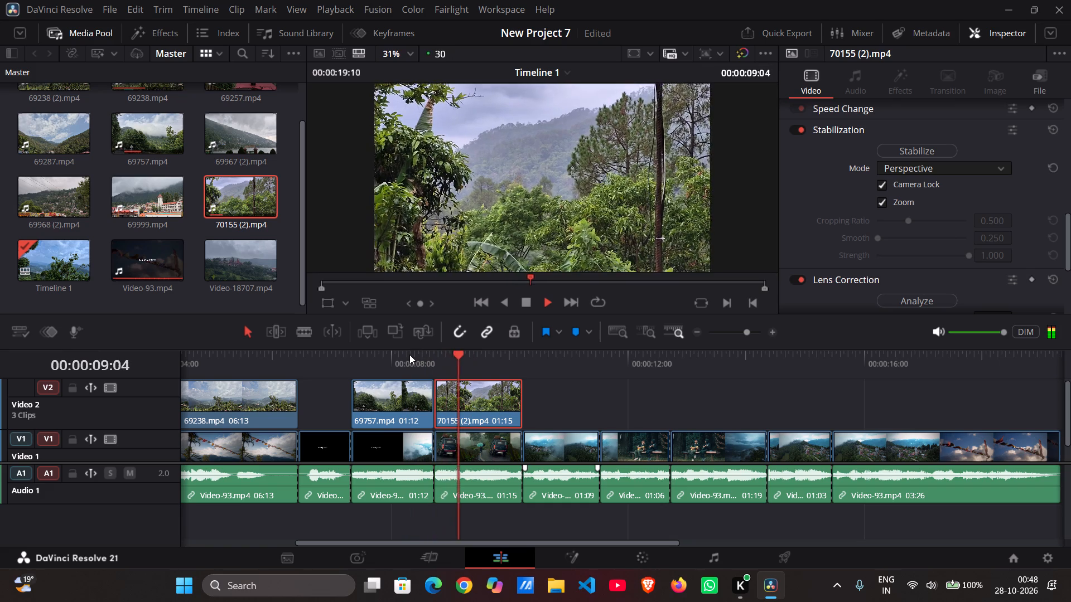
key("space")
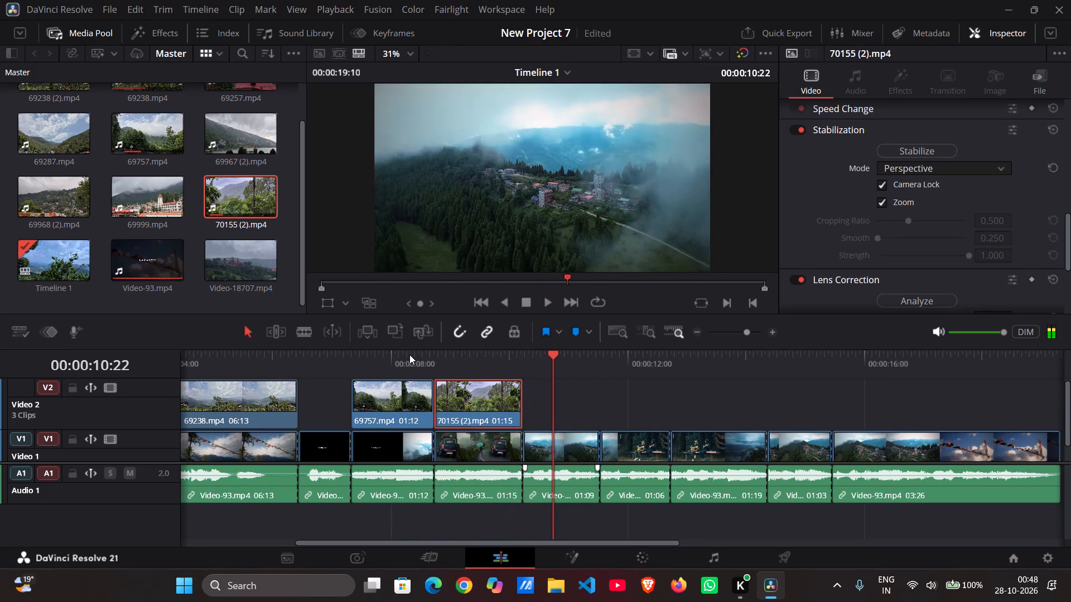
left_click_drag(538, 363, 230, 394)
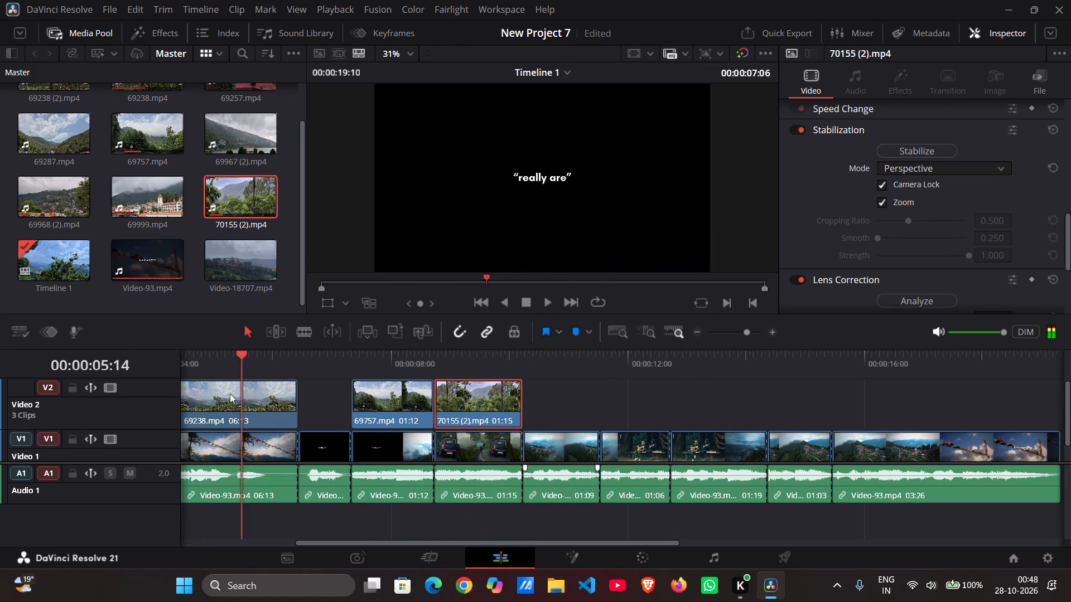
left_click_drag(230, 394, 211, 399)
key("space")
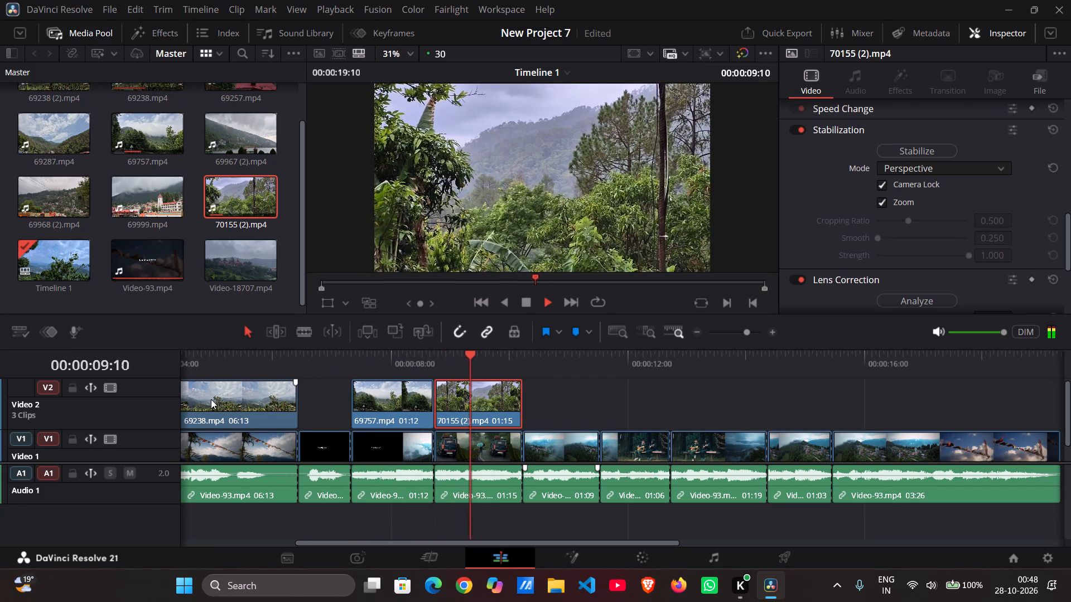
key("space")
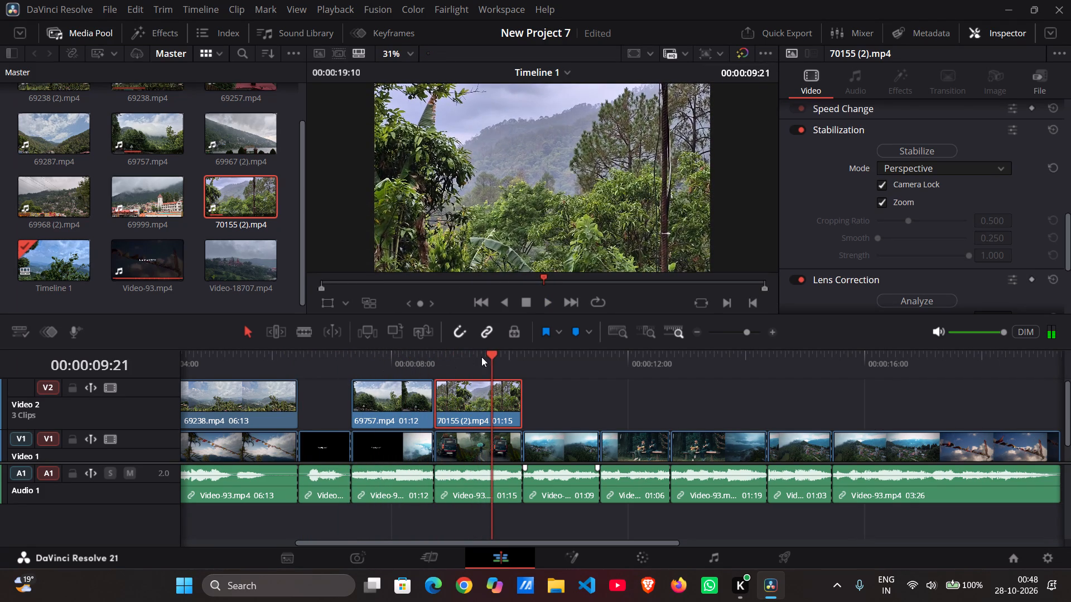
left_click_drag(481, 357, 228, 364)
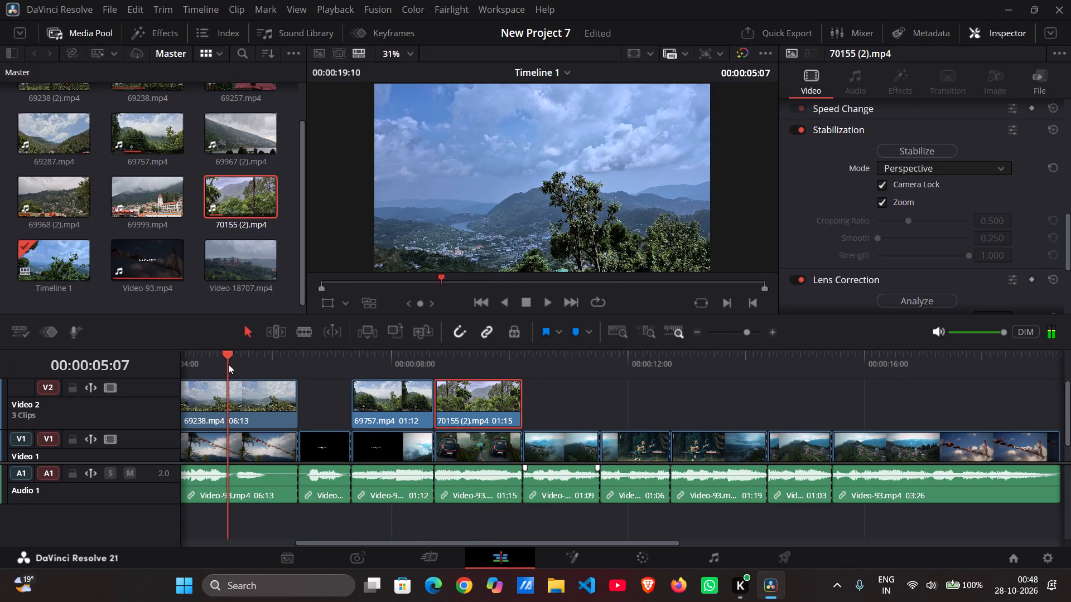
left_click_drag(228, 364, 311, 357)
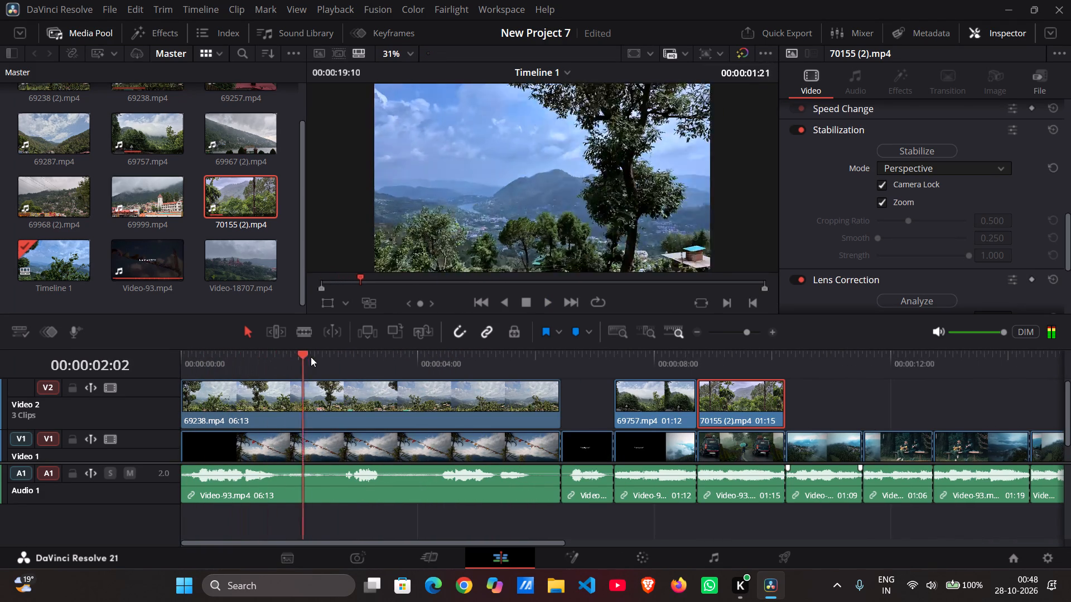
left_click_drag(311, 357, 311, 353)
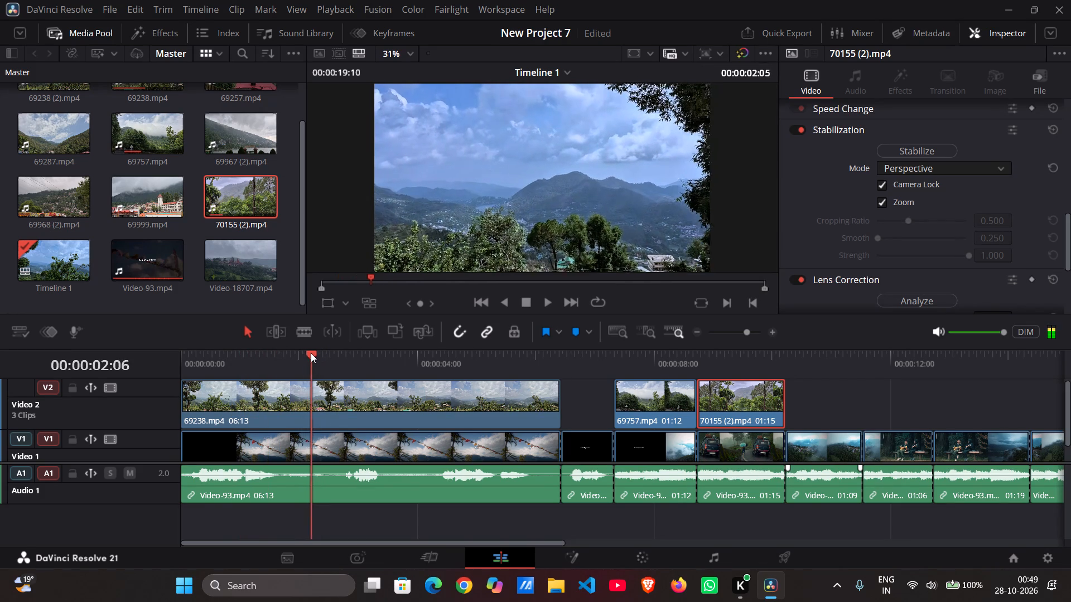
left_click_drag(311, 353, 313, 352)
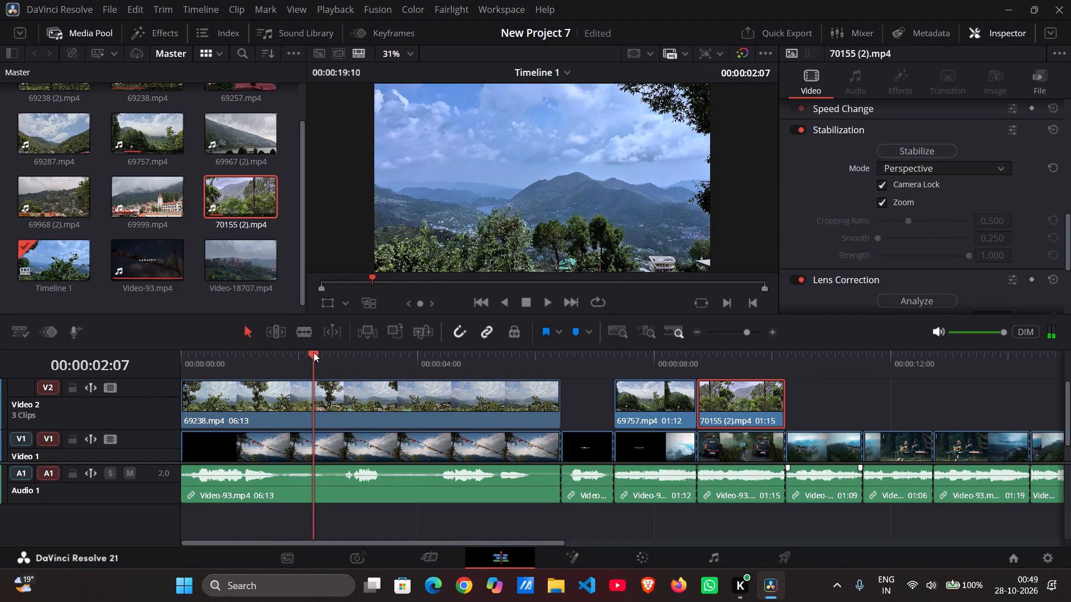
left_click_drag(313, 352, 682, 365)
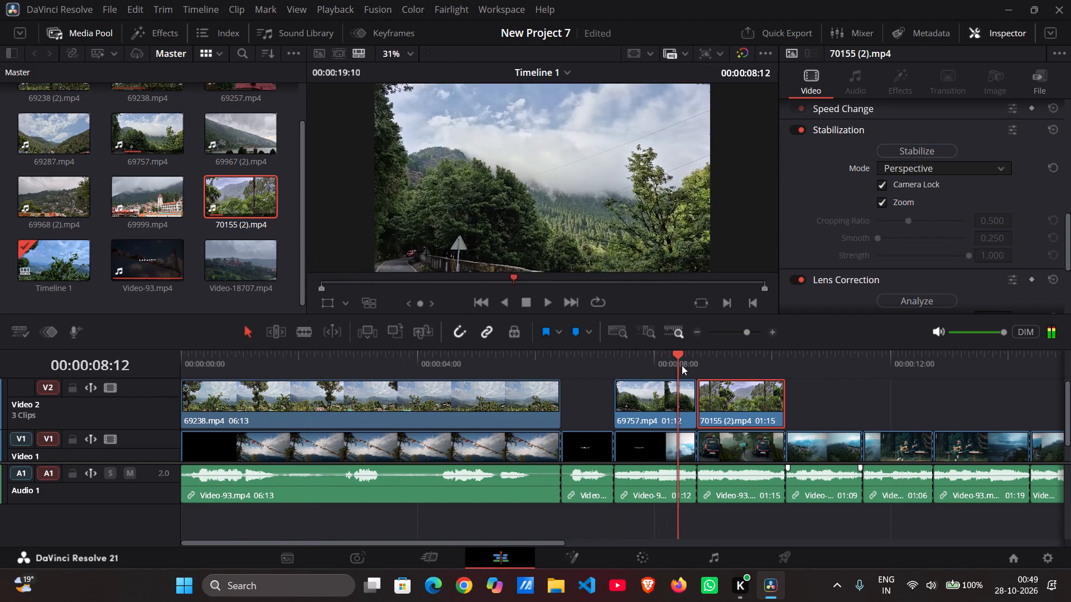
left_click_drag(682, 365, 640, 361)
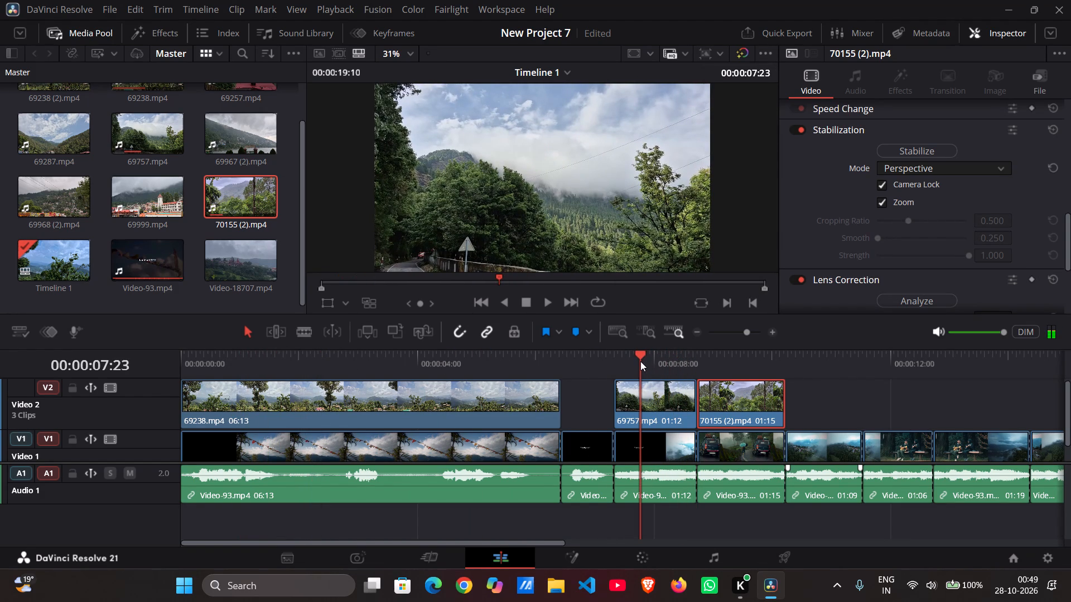
scroll(640, 361, "left", 2)
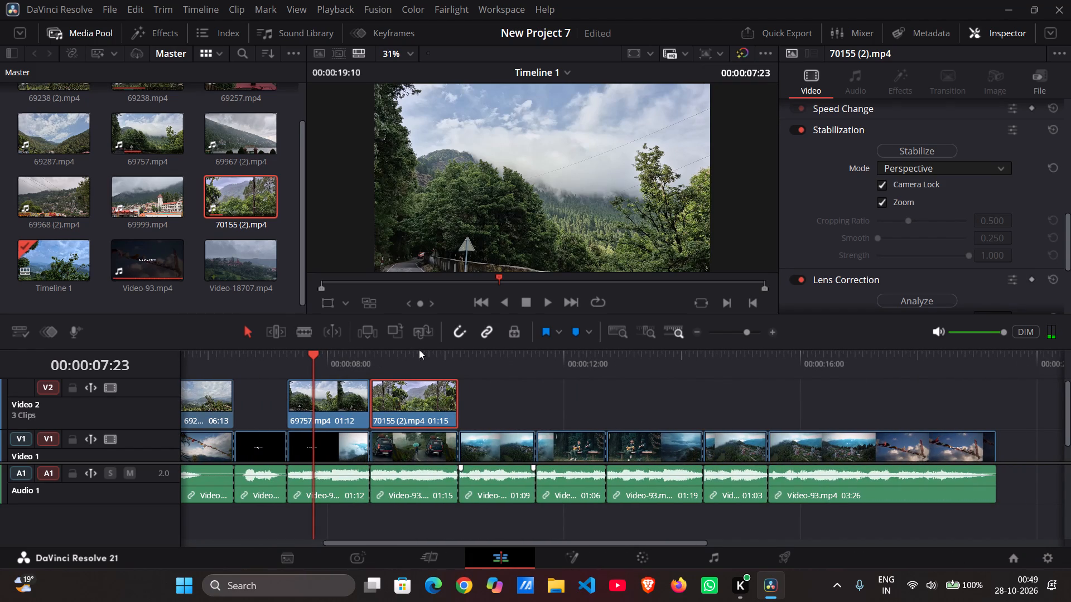
left_click(467, 360)
left_click(467, 360)
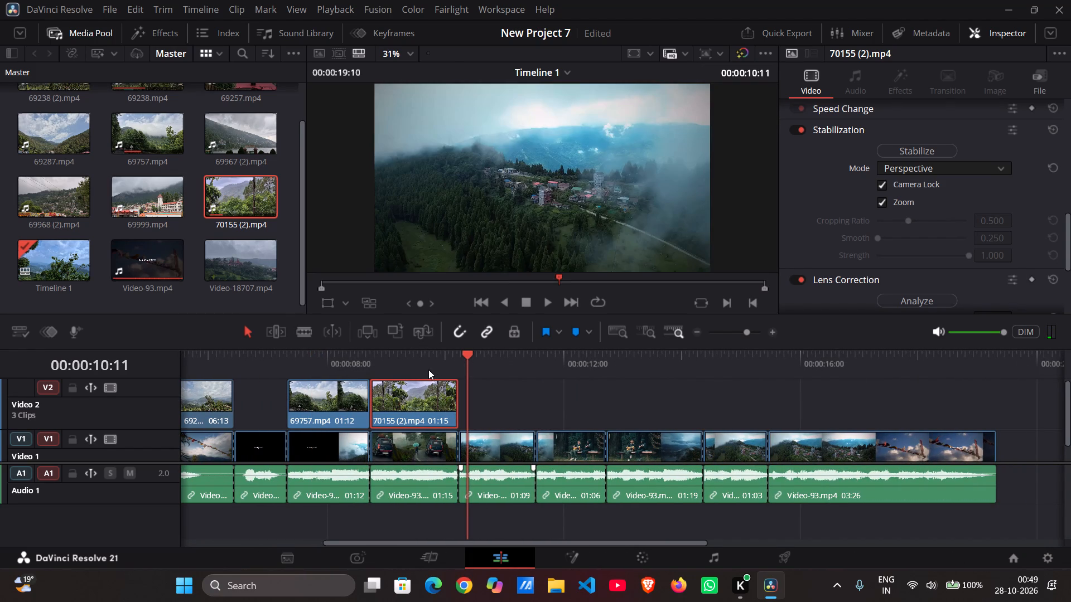
left_click_drag(465, 362, 435, 365)
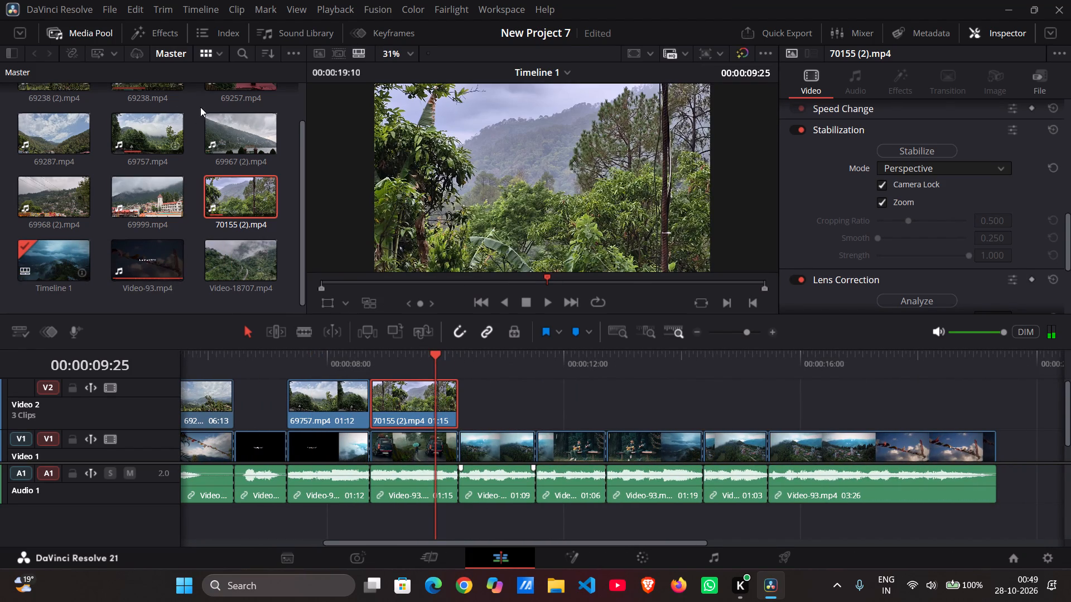
Place only the video of 69999.mp4 on Video 2, near the start of the 01:06 reference shot that follows the aerial village shot.
double_click(139, 204)
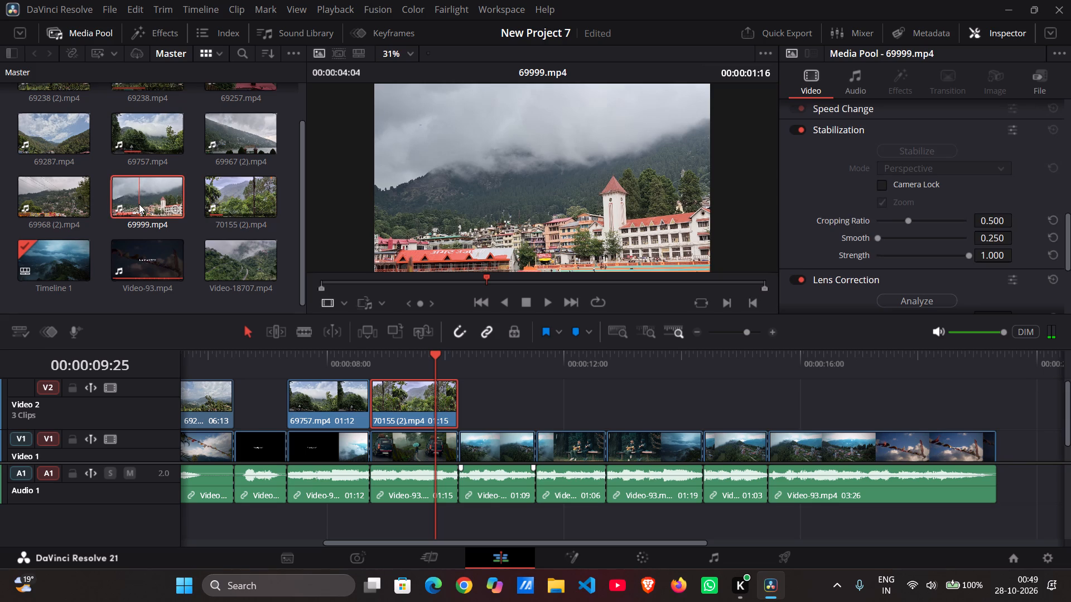
left_click_drag(527, 254, 554, 382)
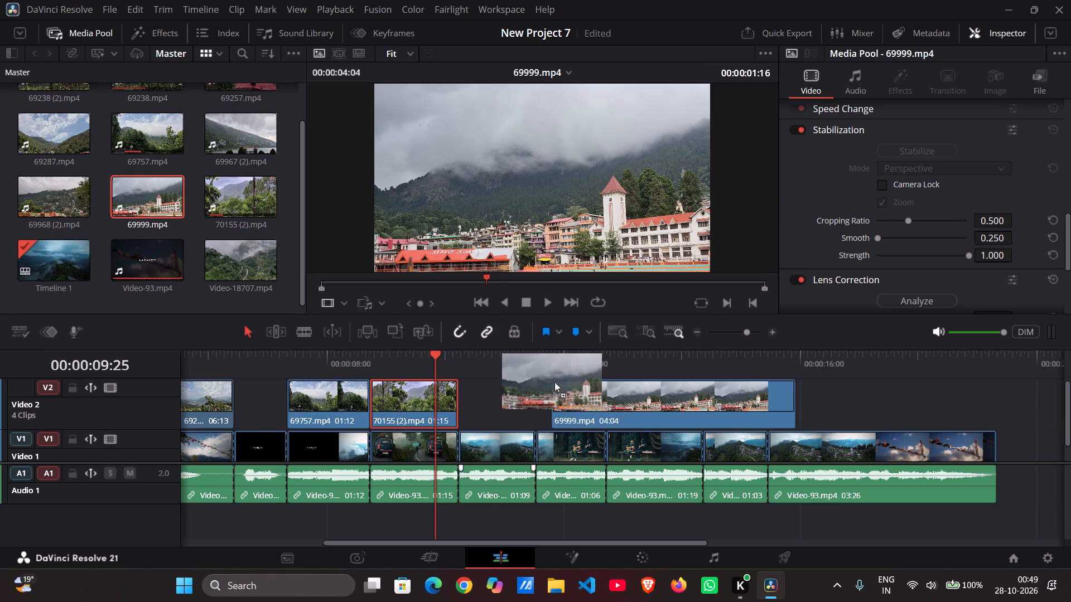
left_click_drag(554, 382, 534, 383)
left_click_drag(561, 421, 551, 439)
scroll(551, 439, "down", 1)
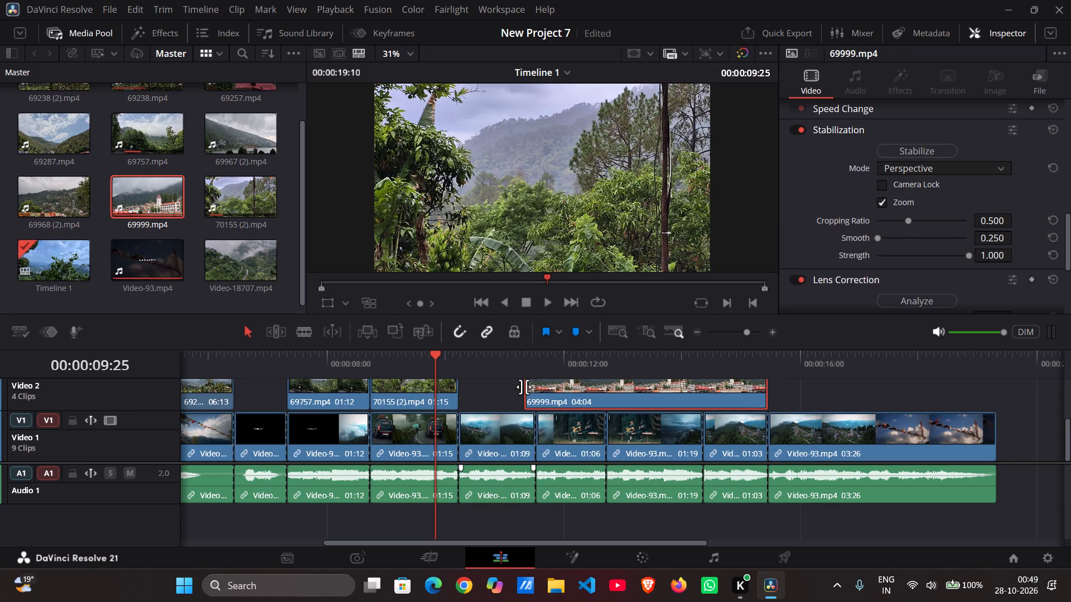
Trim the start of 69999.mp4 to the cut after the aerial village shot and its end to 01:06, matching the reference shot below.
left_click_drag(524, 386, 541, 384)
scroll(565, 396, "up", 1)
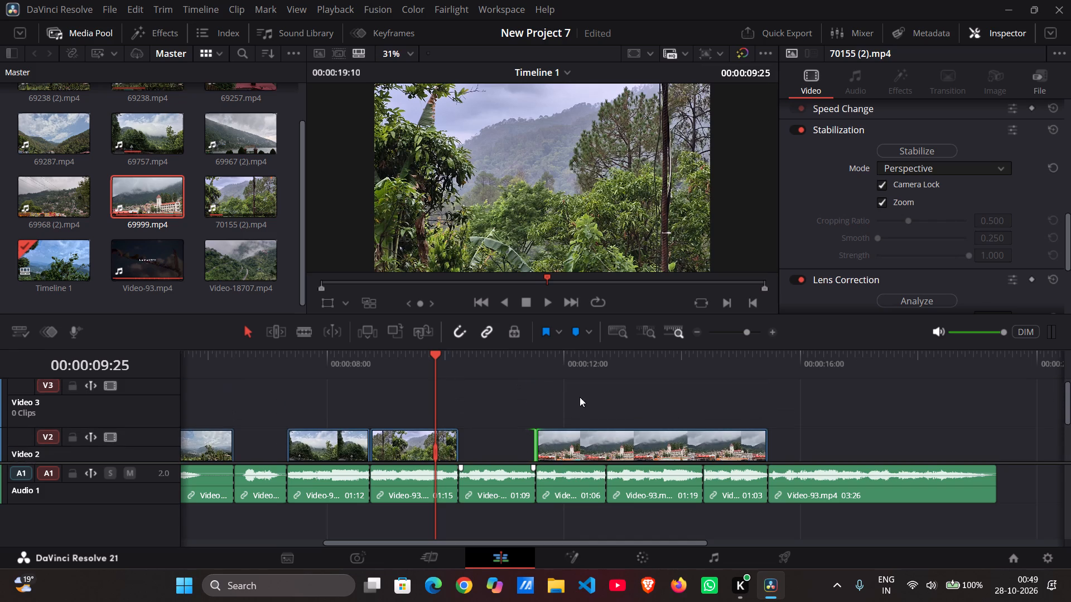
scroll(654, 403, "down", 1)
left_click_drag(769, 420, 652, 427)
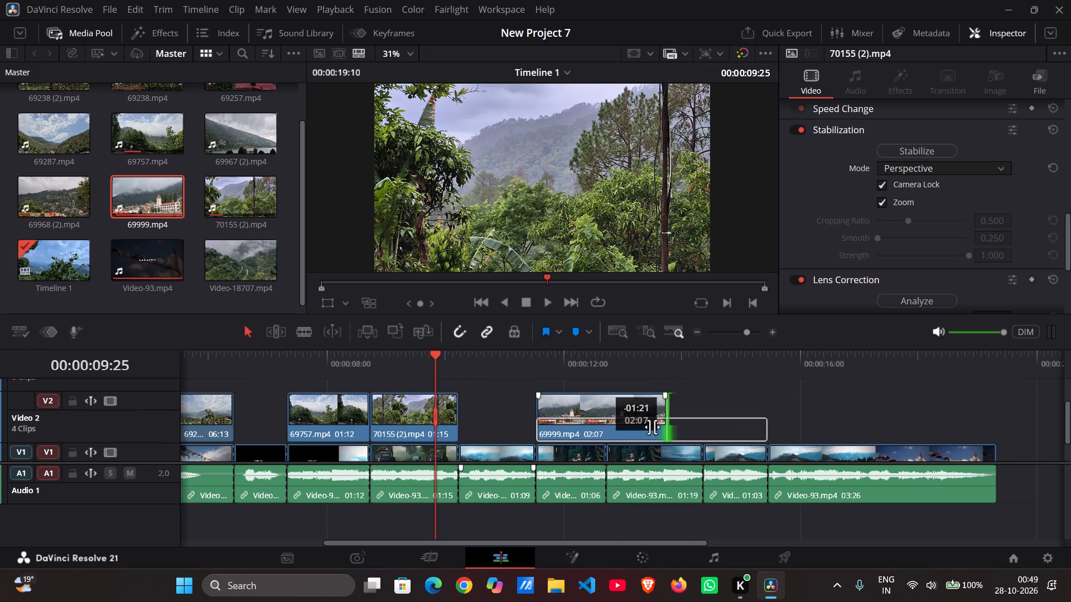
left_click_drag(652, 427, 606, 436)
Stabilize the 69999.mp4 clip on Video 2 in Perspective mode and play back the result.
left_click(547, 360)
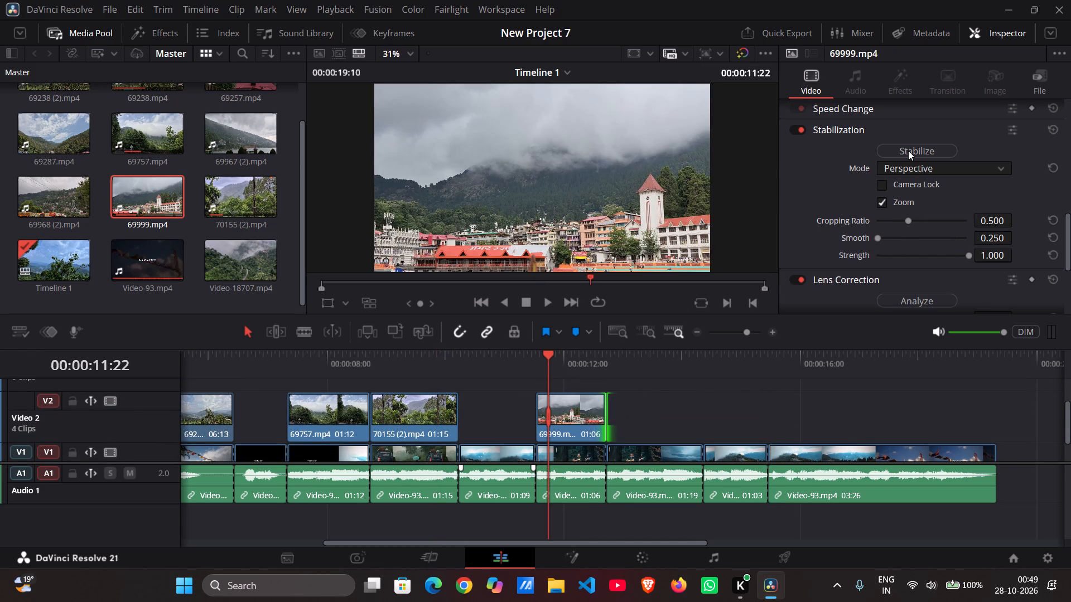
left_click(583, 411)
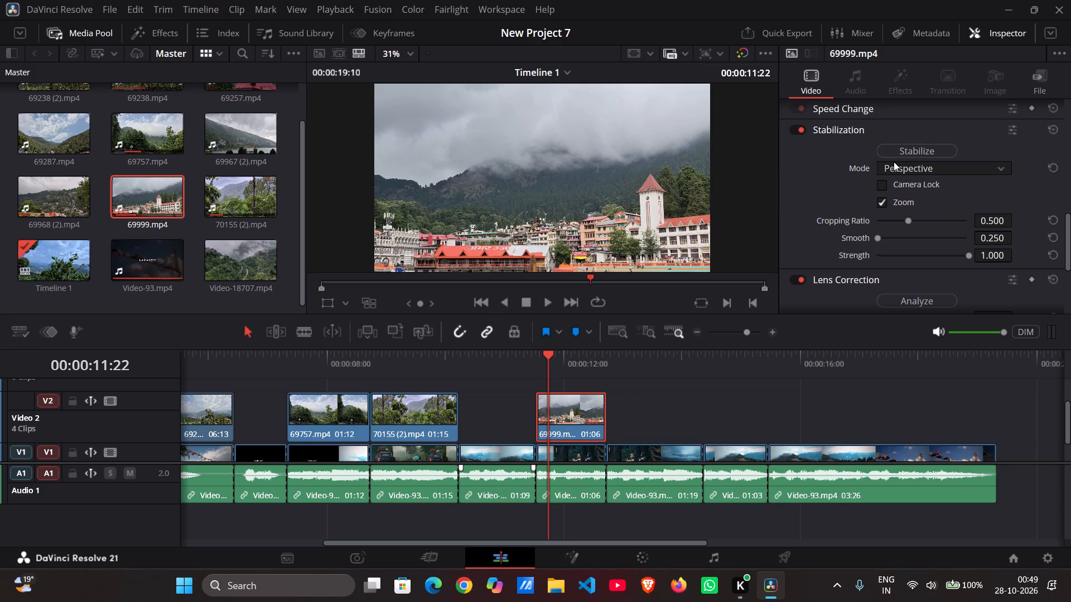
left_click(893, 154)
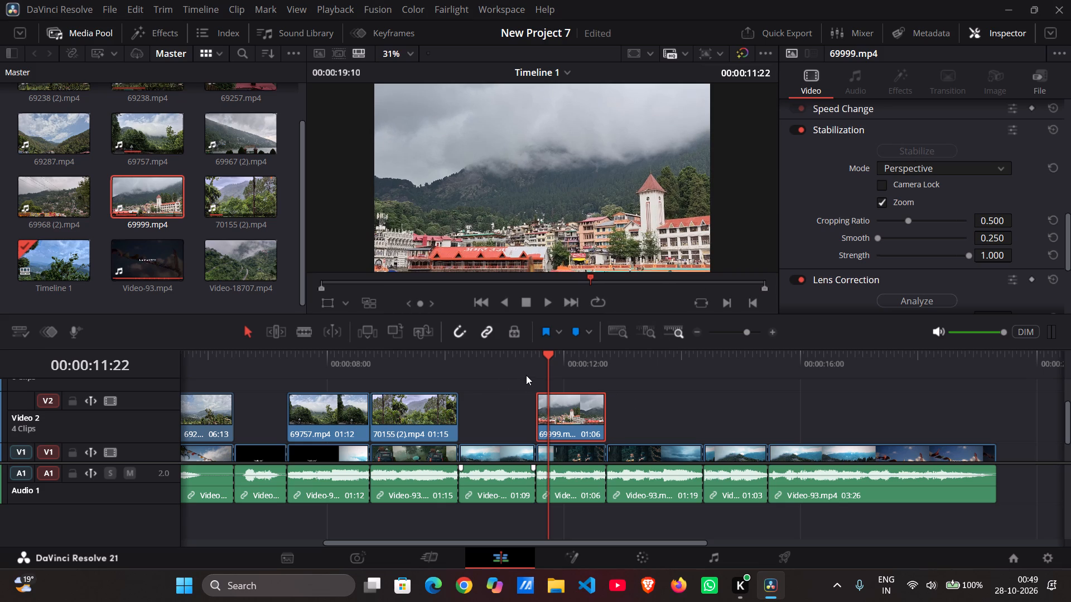
left_click(526, 374)
key("space")
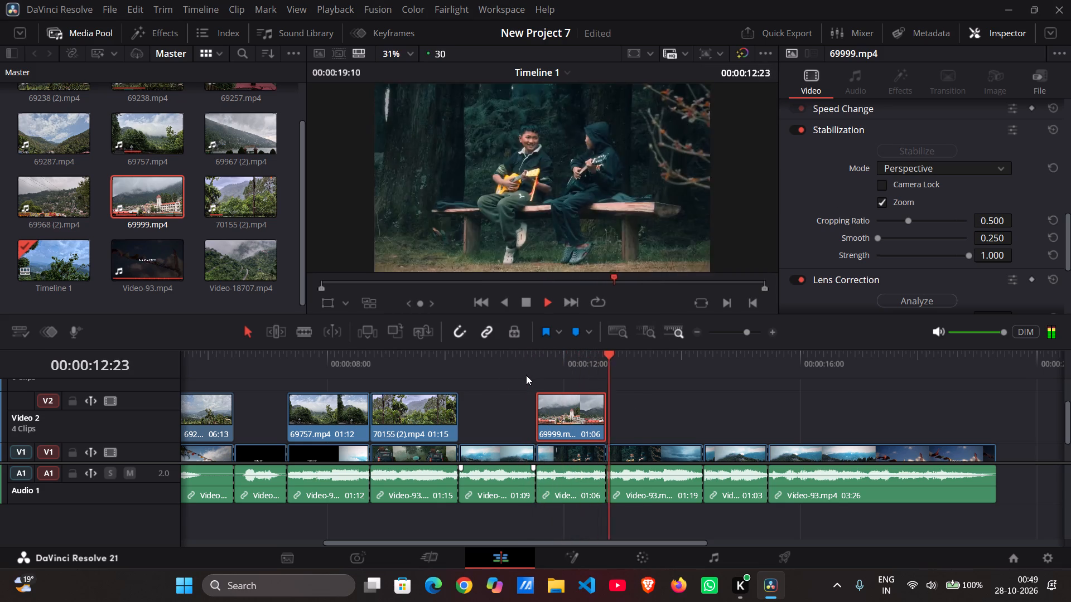
key("space")
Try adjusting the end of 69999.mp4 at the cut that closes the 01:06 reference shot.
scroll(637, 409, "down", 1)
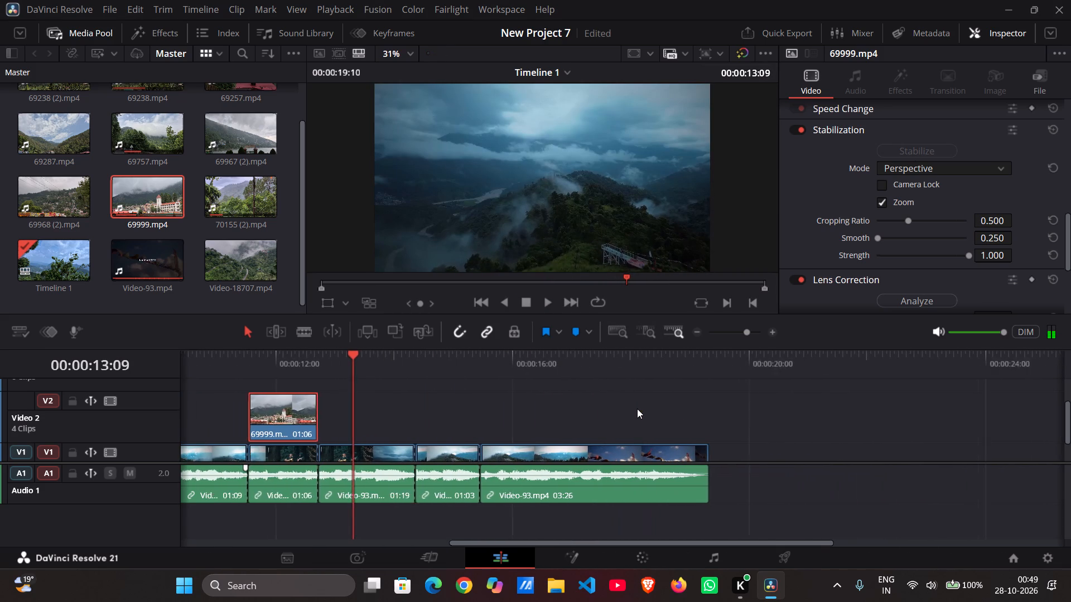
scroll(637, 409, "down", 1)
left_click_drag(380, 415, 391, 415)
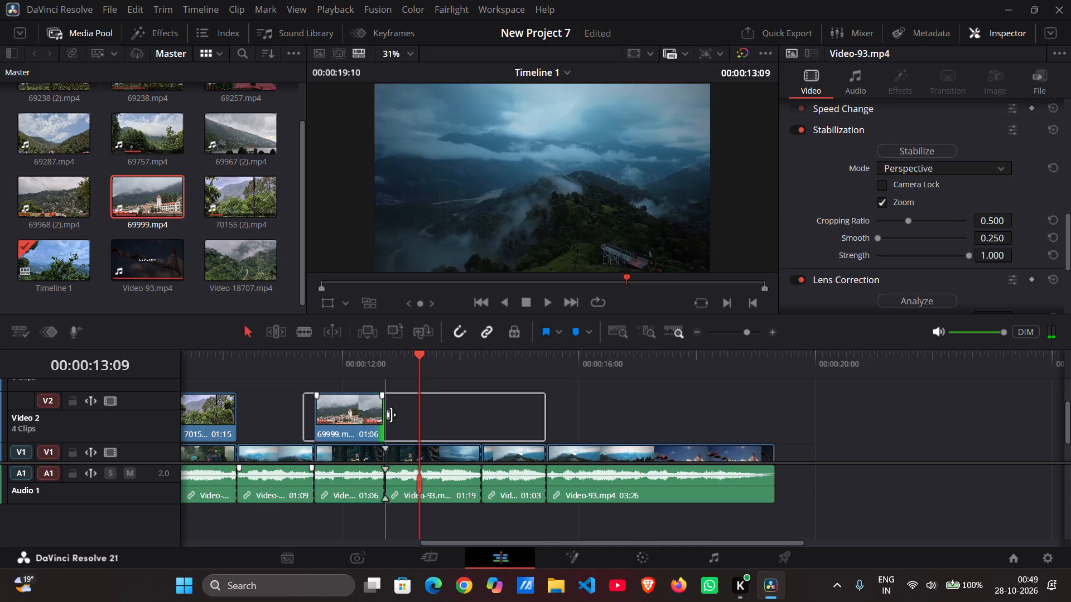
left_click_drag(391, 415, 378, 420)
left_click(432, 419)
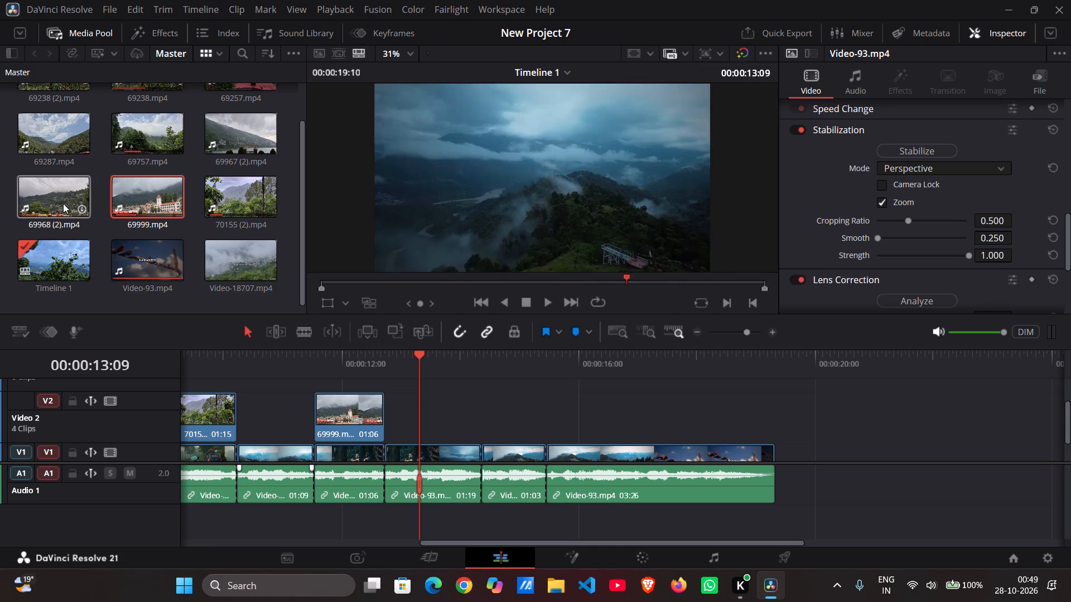
Place only the video of 69287.mp4 on a new Video 3 track, near the start of the 01:09 reference shot before 69999.mp4.
scroll(62, 196, "up", 1)
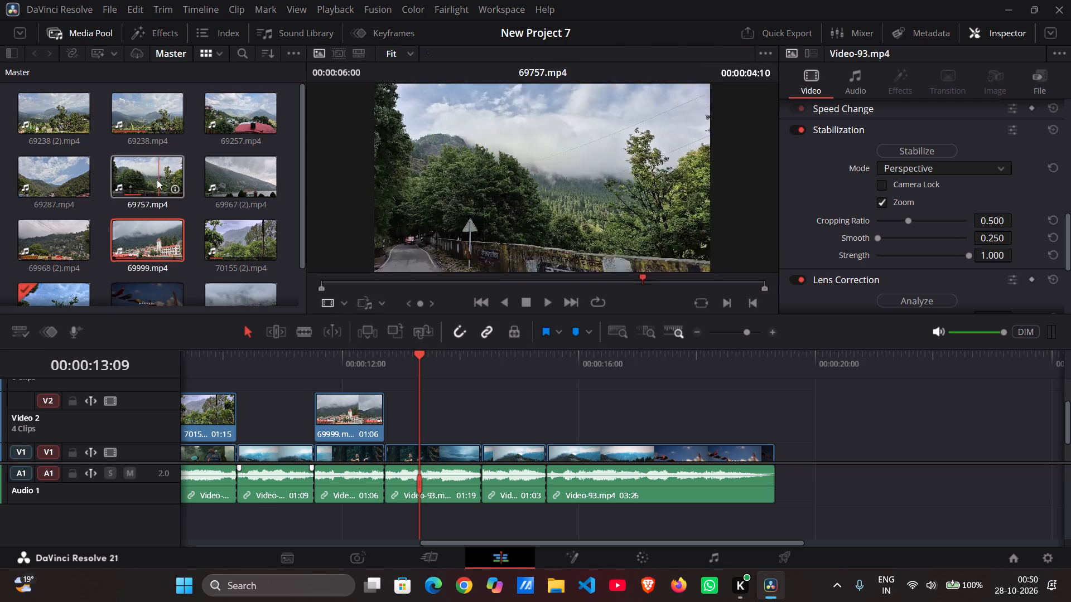
scroll(333, 362, "down", 1)
scroll(75, 184, "left", 1)
double_click(57, 179)
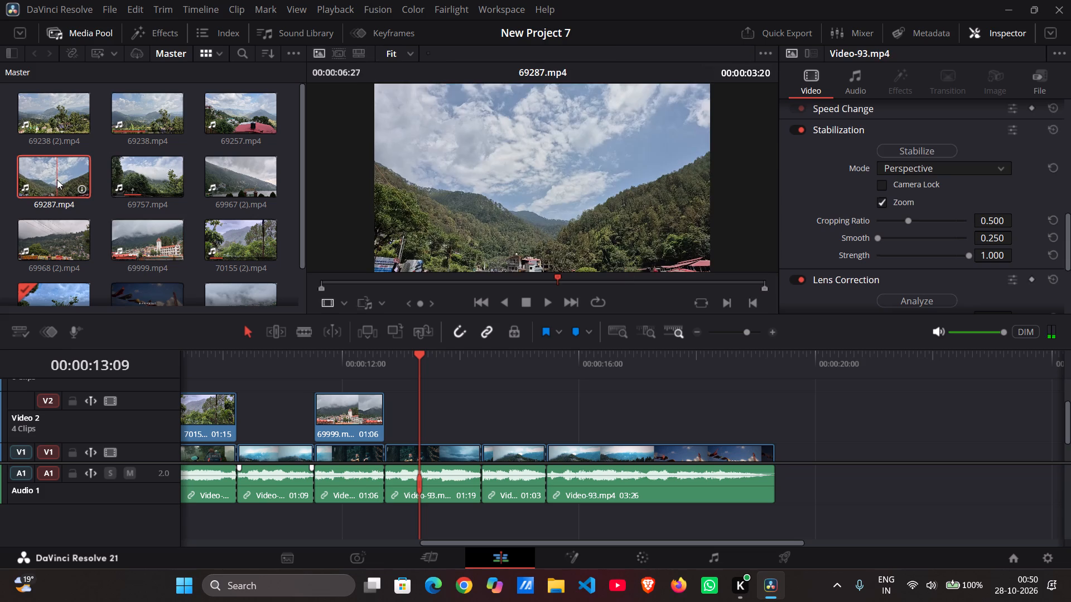
scroll(57, 179, "left", 1)
scroll(327, 329, "right", 1)
scroll(308, 441, "right", 1)
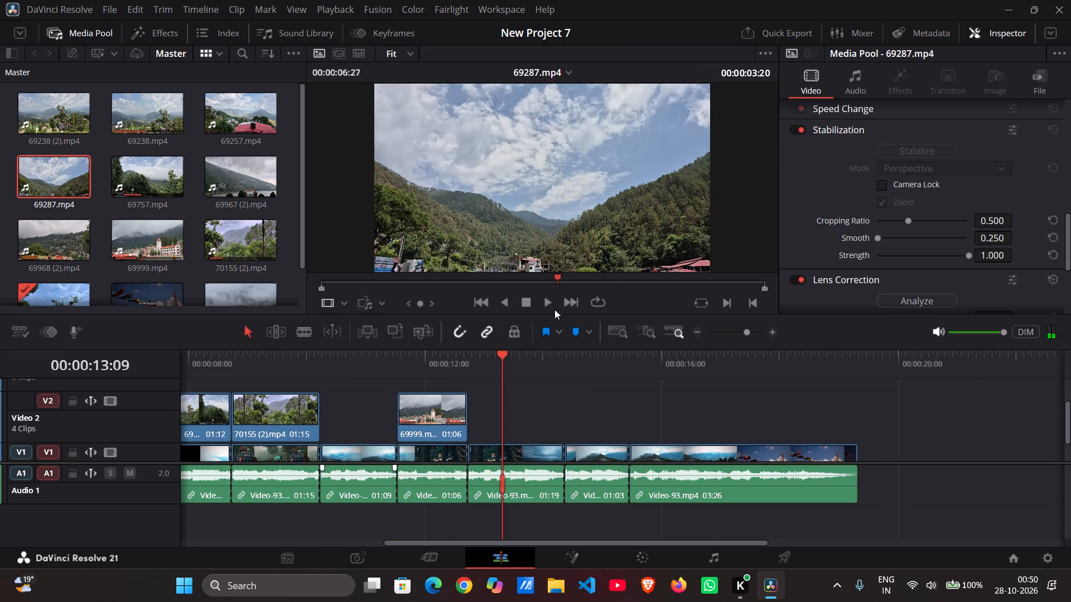
left_click_drag(510, 247, 322, 376)
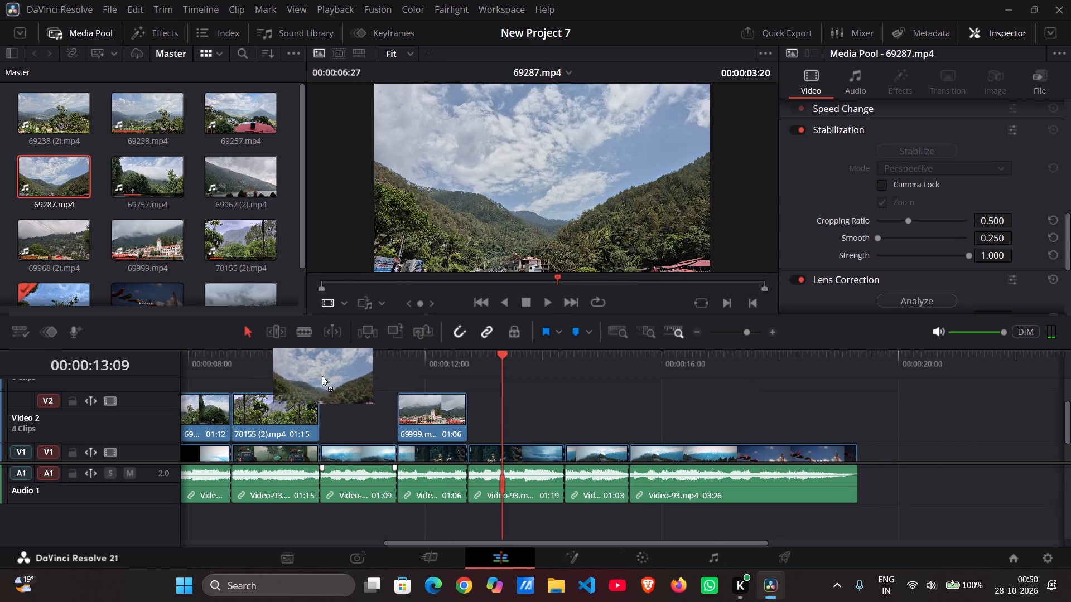
left_click_drag(322, 376, 302, 380)
Trim the start of 69287.mp4 to the end of 70155 (2).mp4 and its end to 01:09, matching the reference shot.
scroll(351, 402, "up", 1)
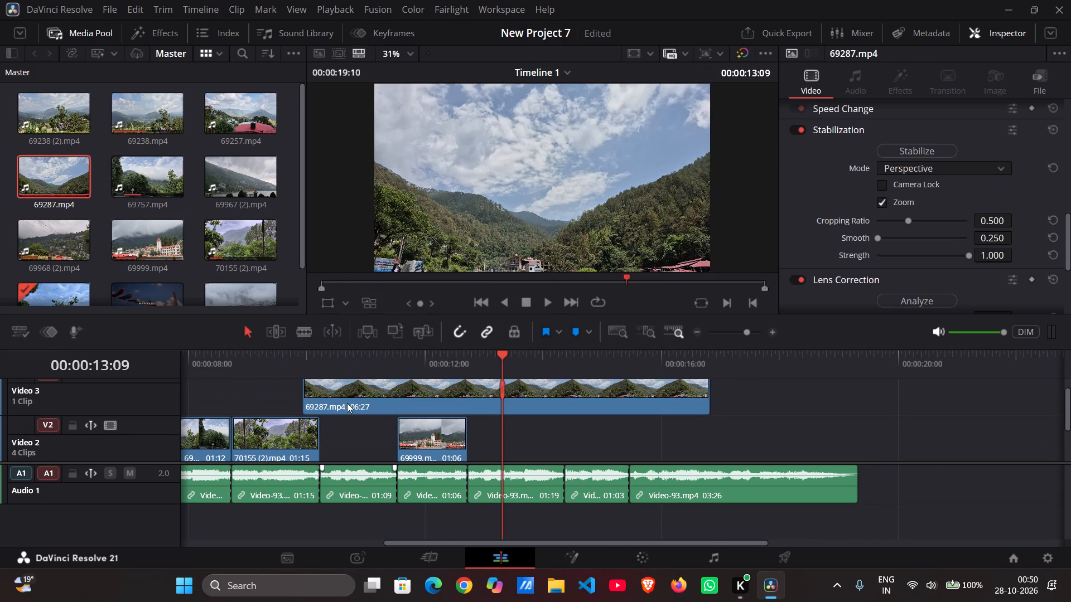
left_click_drag(304, 409, 315, 415)
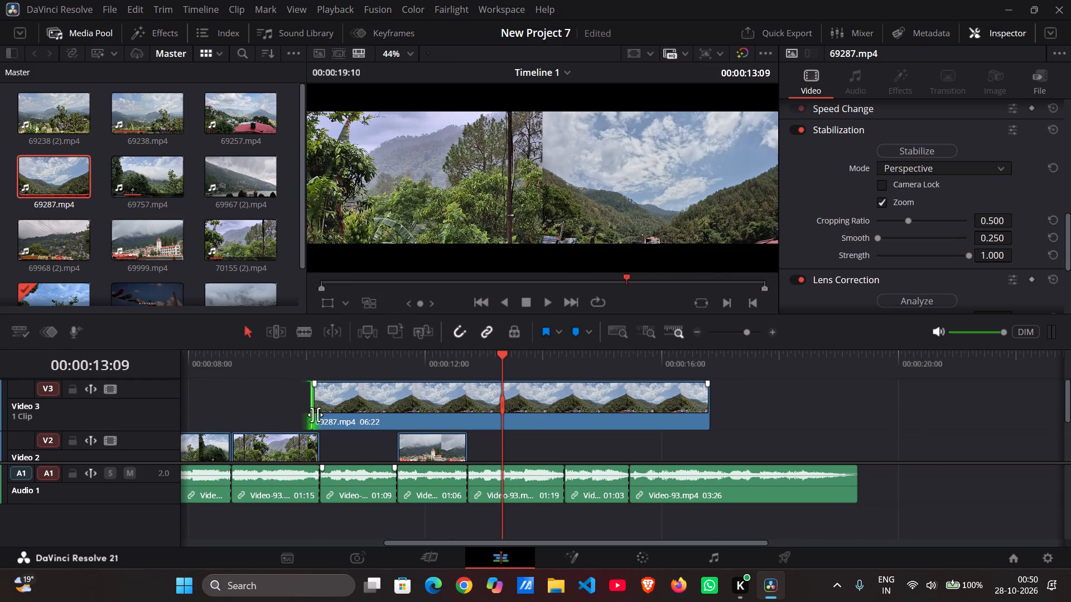
left_click_drag(313, 412, 321, 412)
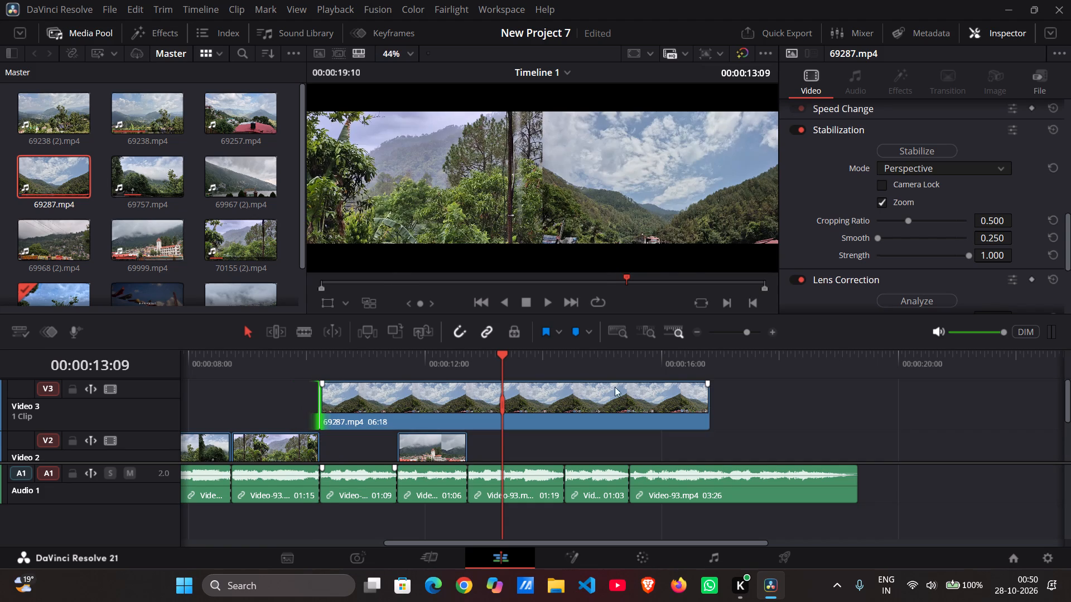
left_click_drag(708, 409, 405, 426)
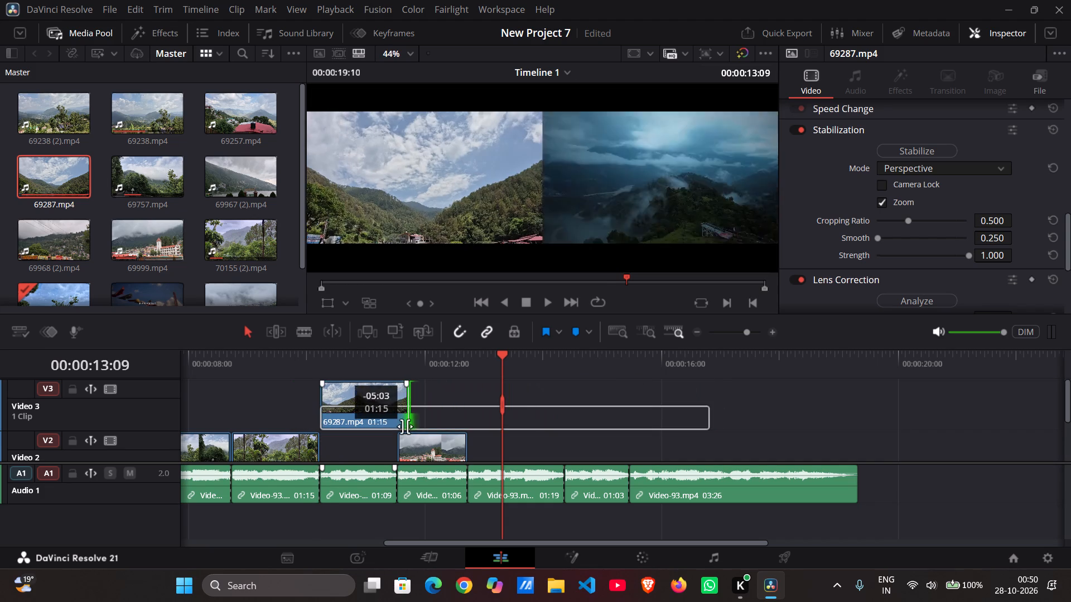
left_click_drag(405, 426, 394, 429)
left_click(288, 405)
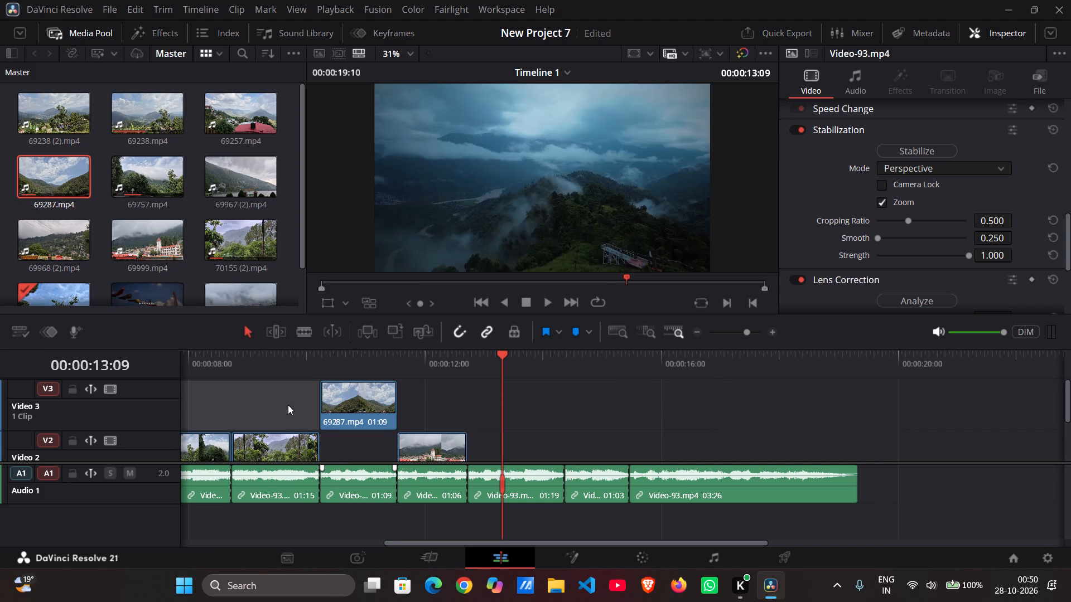
Move the trimmed 69287.mp4 down from Video 3 to Video 2, into the gap between 70155 (2).mp4 and 69999.mp4.
left_click(413, 391)
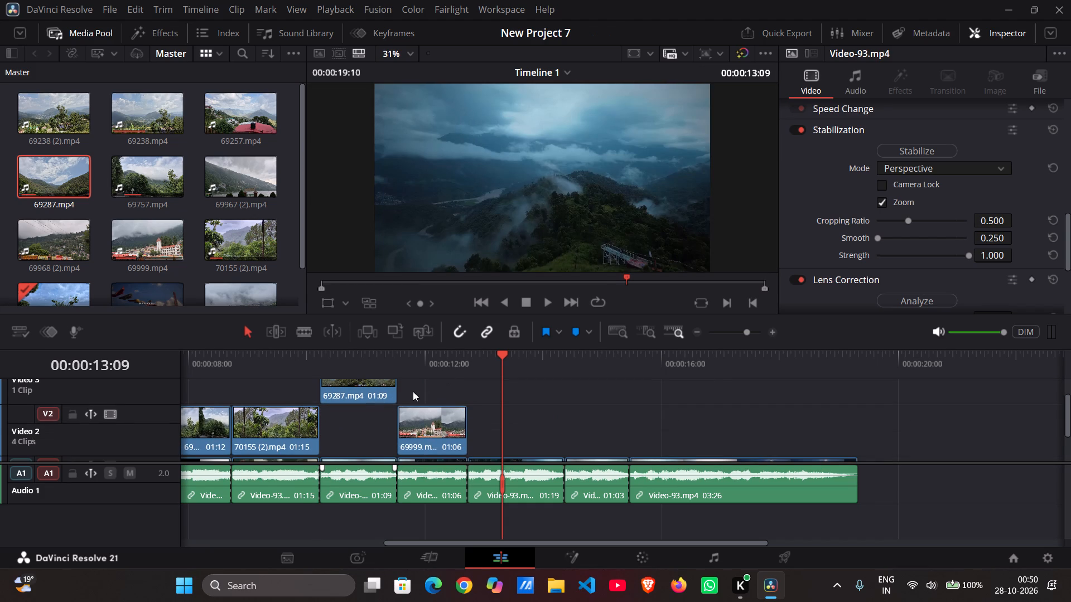
left_click_drag(363, 394, 366, 427)
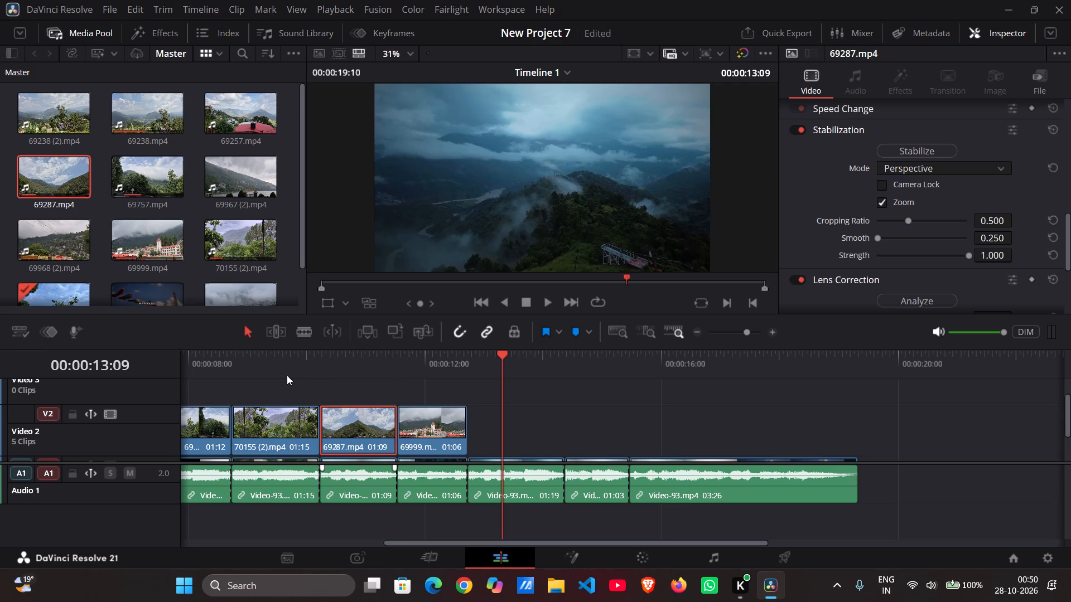
left_click(282, 371)
left_click(519, 392)
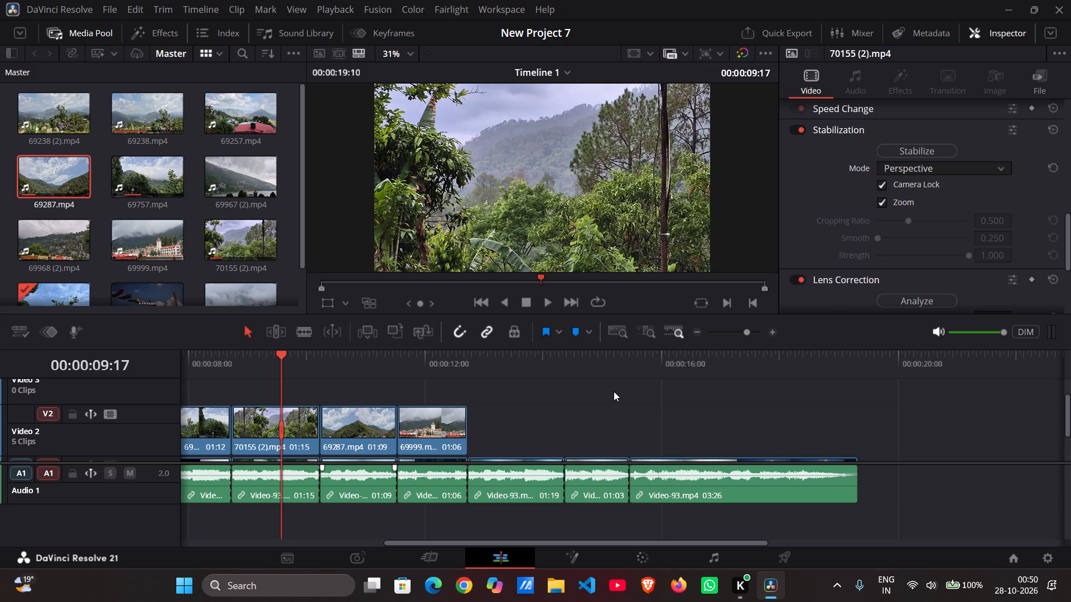
Stabilize the 69287.mp4 clip on Video 2 in Perspective mode and play through it and 69999.mp4.
left_click(269, 424)
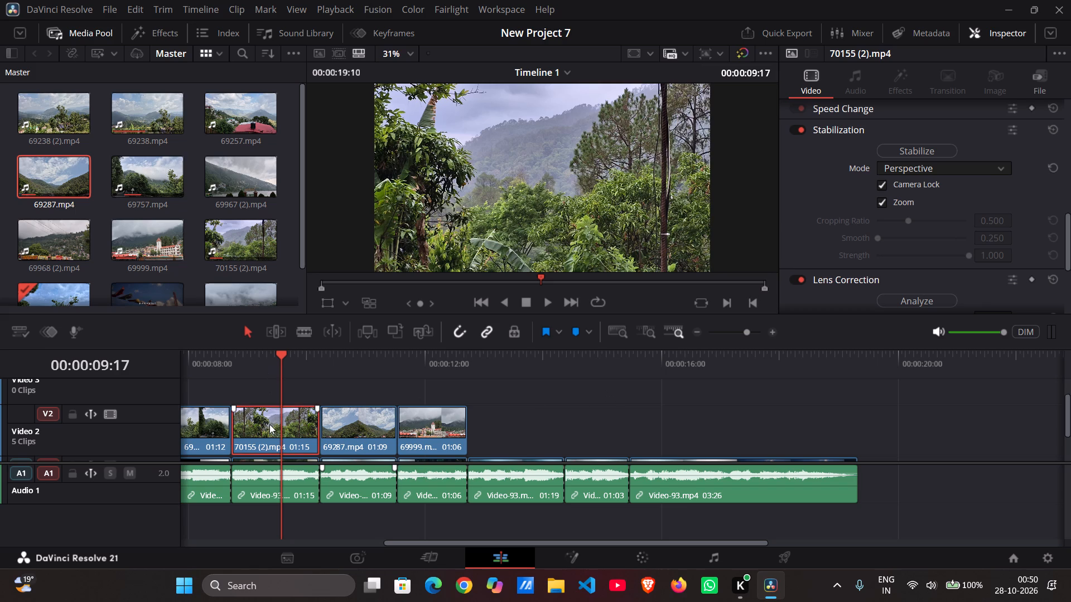
left_click_drag(290, 365, 354, 381)
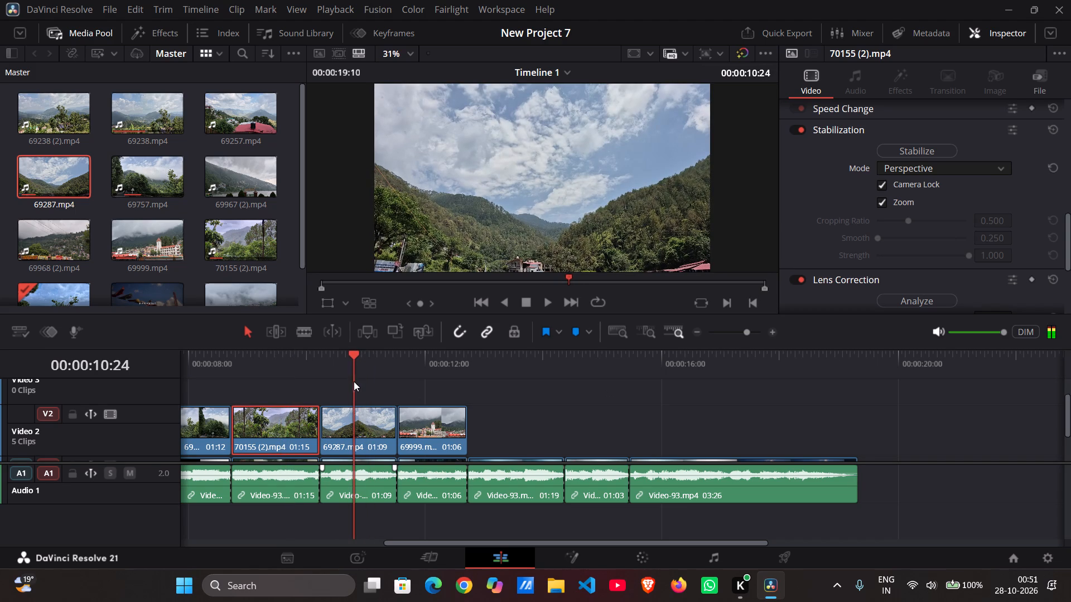
left_click(364, 434)
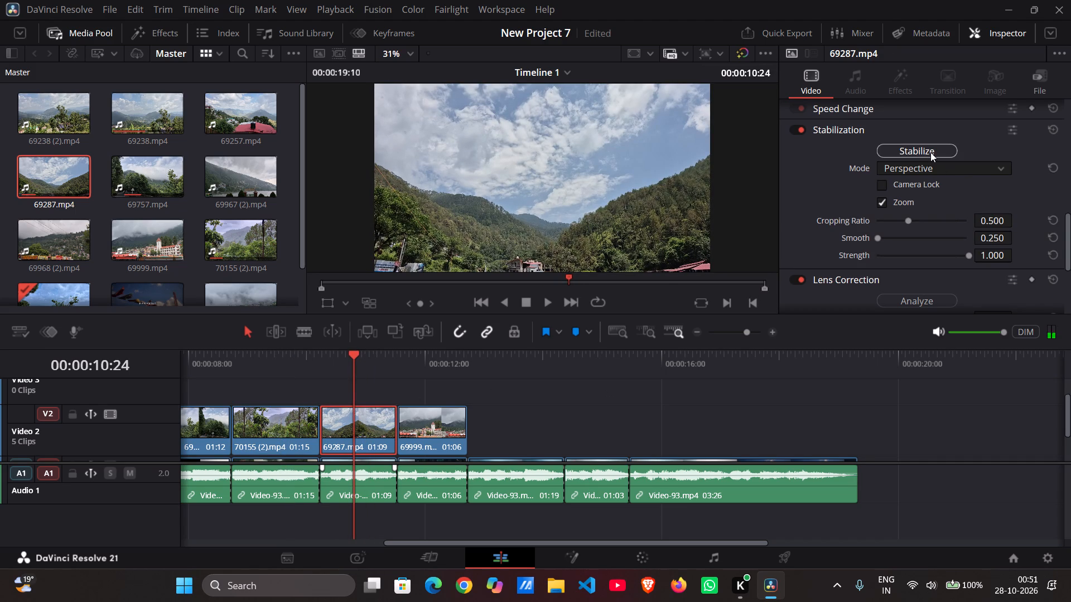
left_click(930, 152)
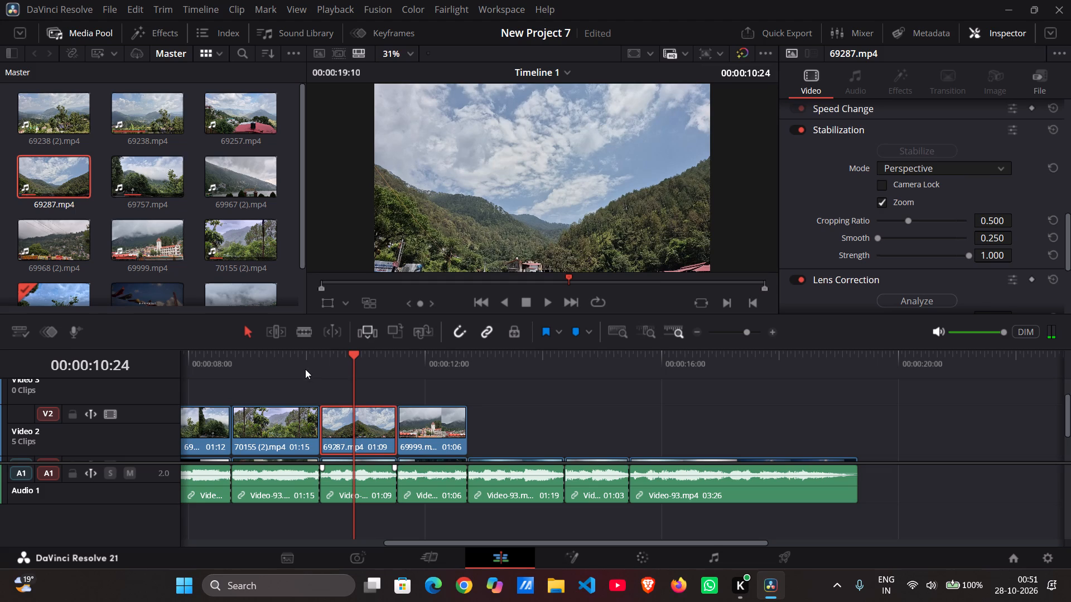
left_click(305, 369)
key("space")
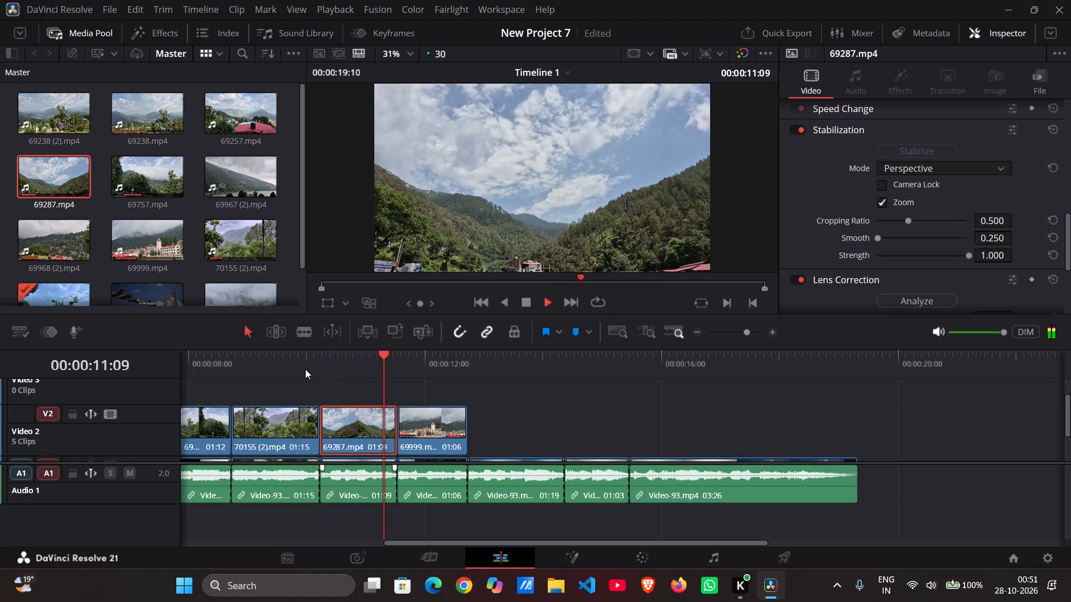
key("space")
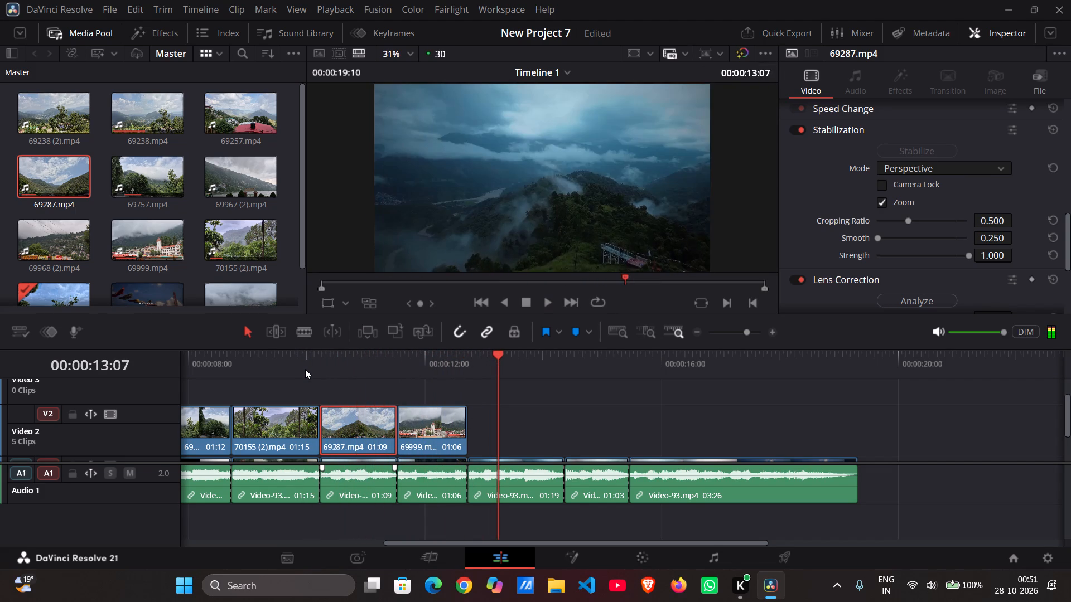
Place only the video of 69257.mp4 on Video 2, starting at the cut where the final 03:26 reference shot begins.
scroll(475, 411, "down", 1)
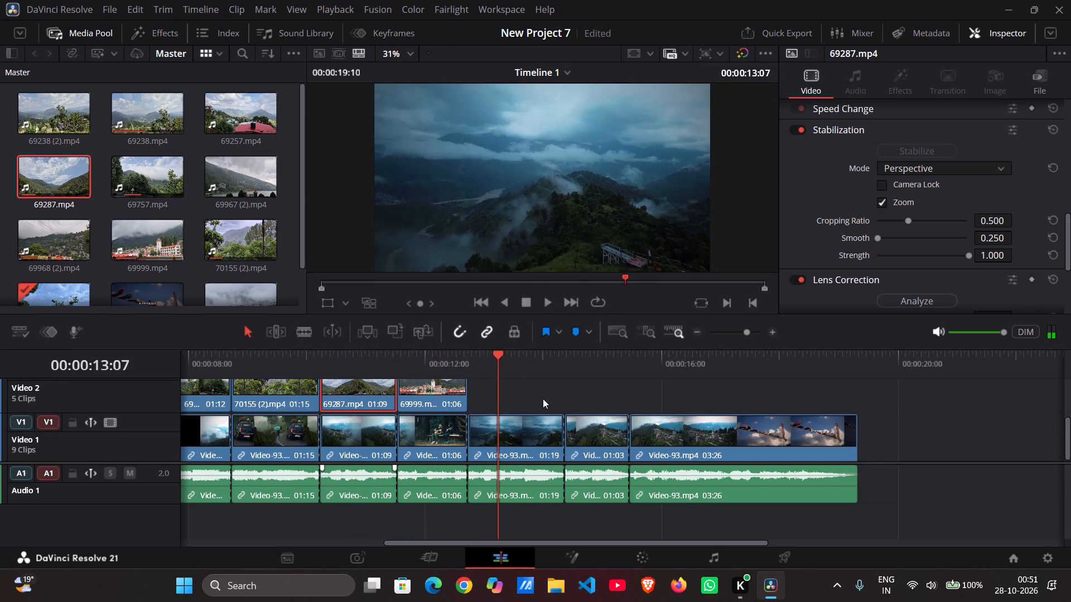
left_click_drag(506, 363, 771, 385)
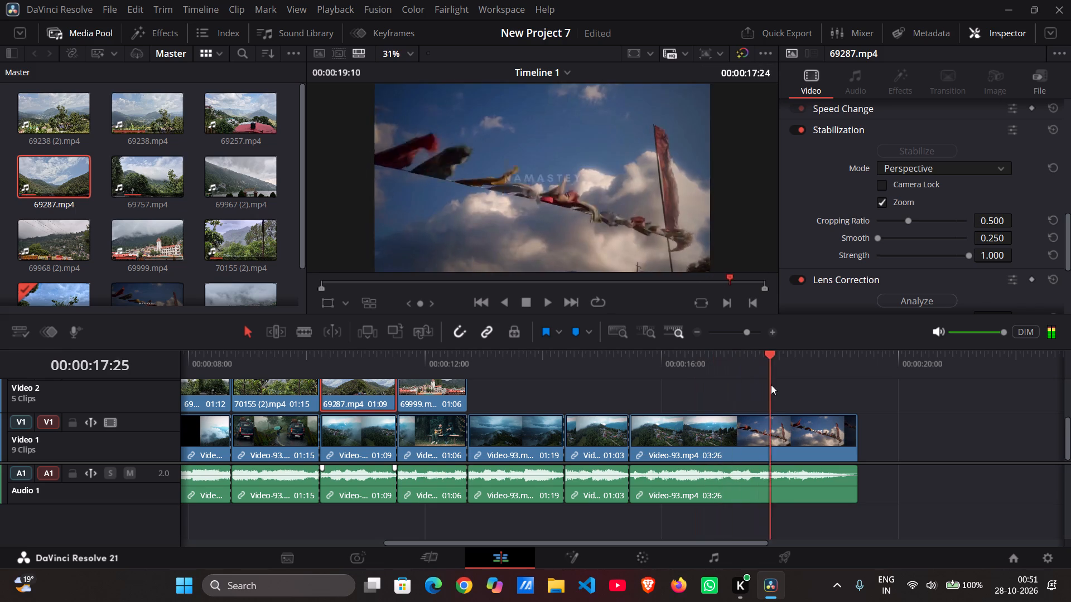
left_click_drag(771, 385, 296, 362)
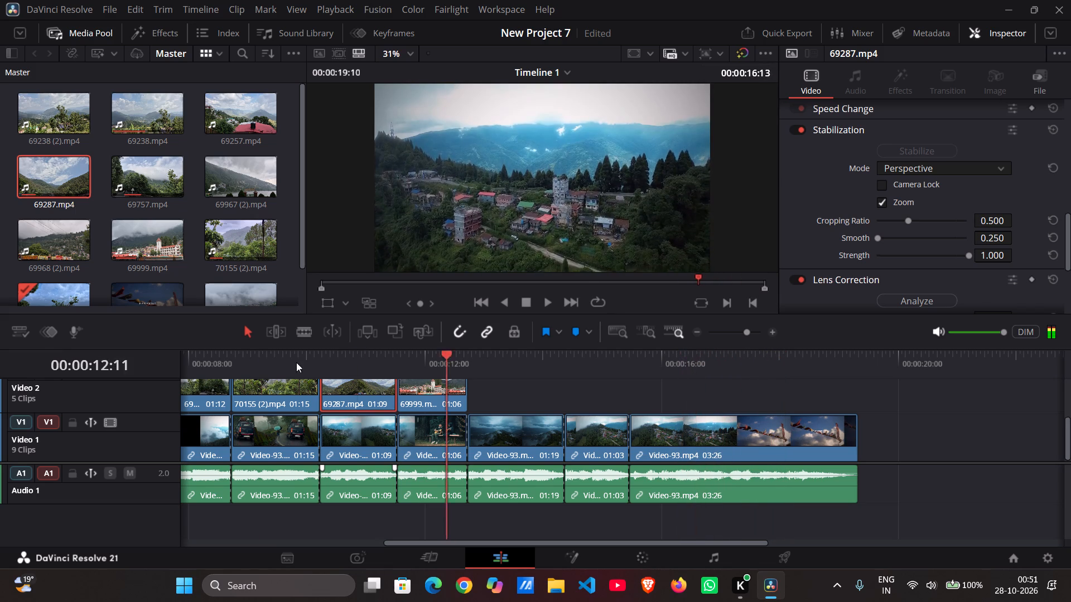
left_click_drag(296, 362, 193, 380)
scroll(165, 242, "down", 1)
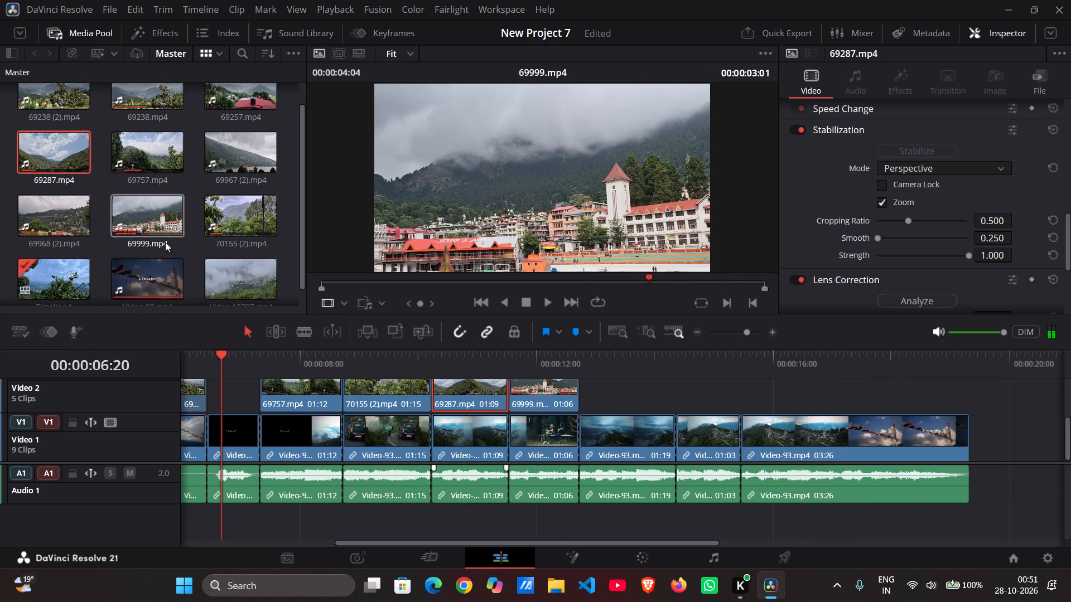
scroll(178, 192, "up", 1)
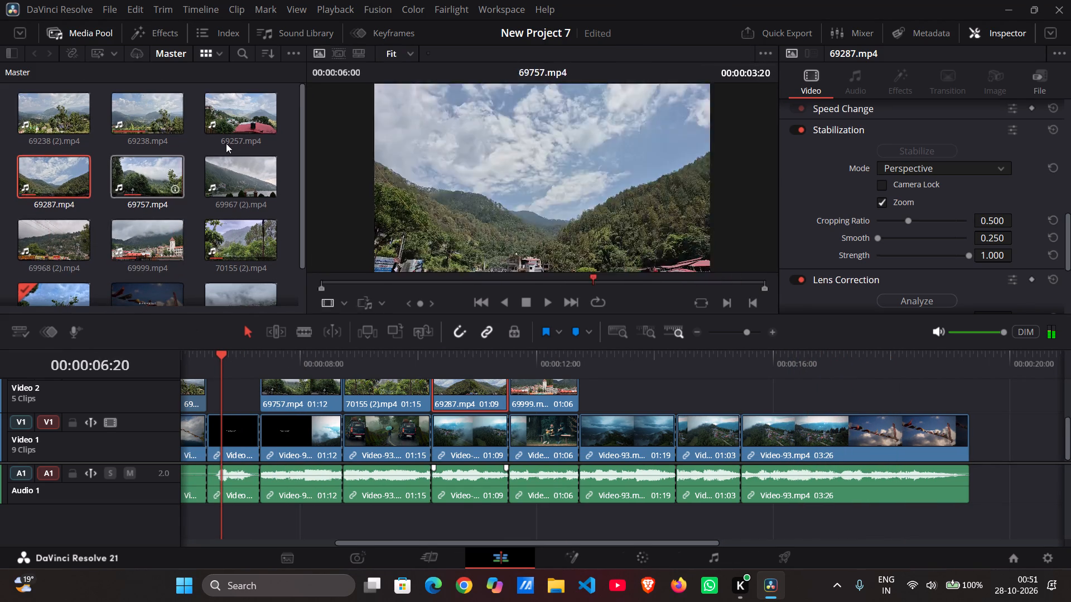
scroll(350, 367, "left", 1)
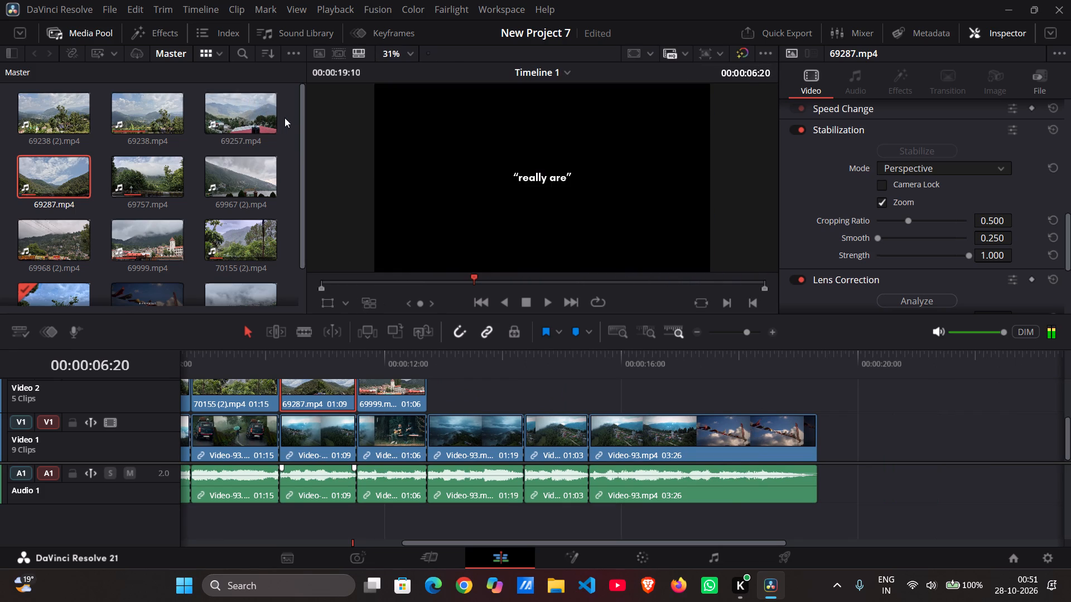
left_click_drag(227, 119, 620, 380)
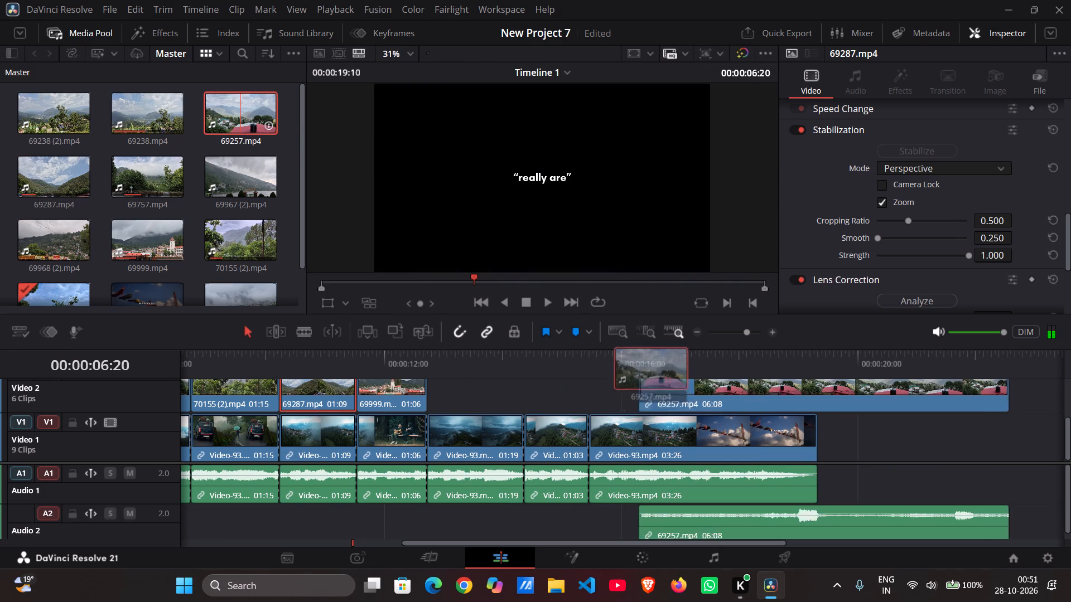
left_click_drag(620, 380, 245, 125)
double_click(235, 116)
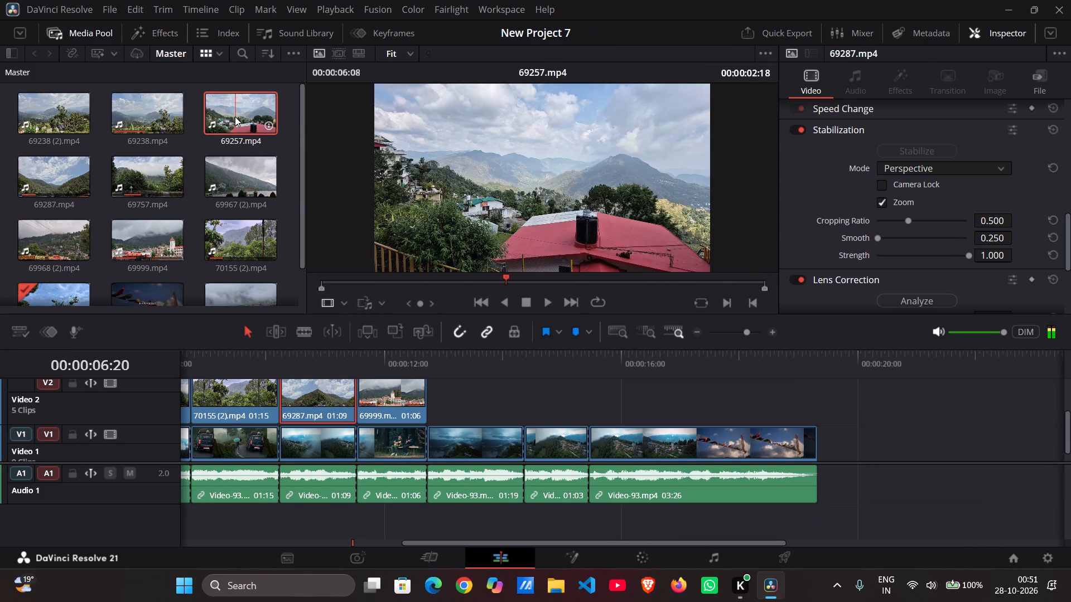
left_click_drag(512, 256, 593, 392)
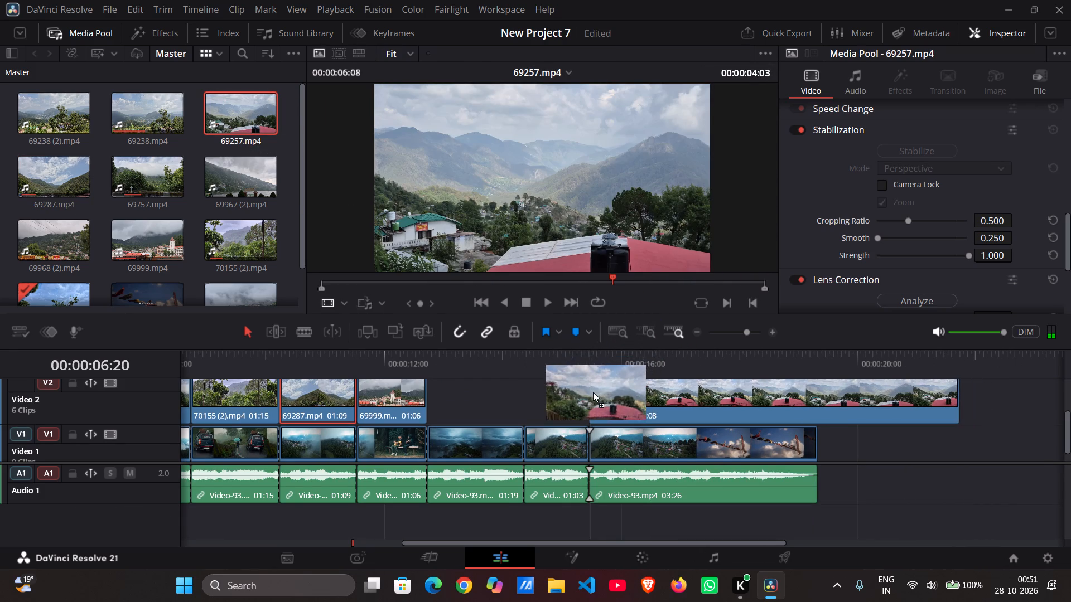
left_click_drag(593, 392, 590, 392)
Play through 69257.mp4 on Video 2 and split it at 00:00:18:04.
left_click(593, 369)
key("space")
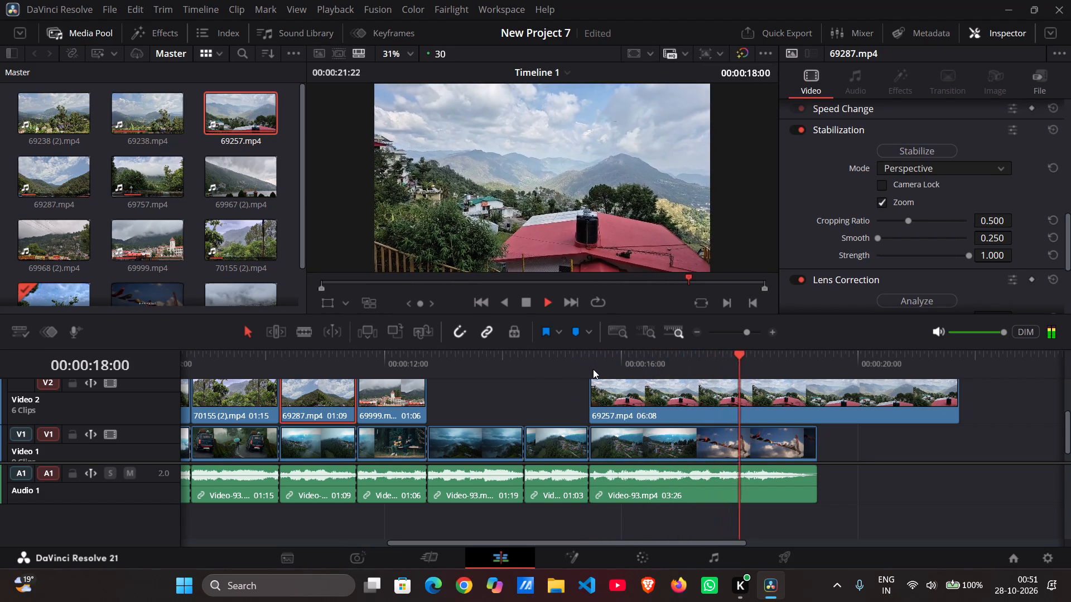
key("space")
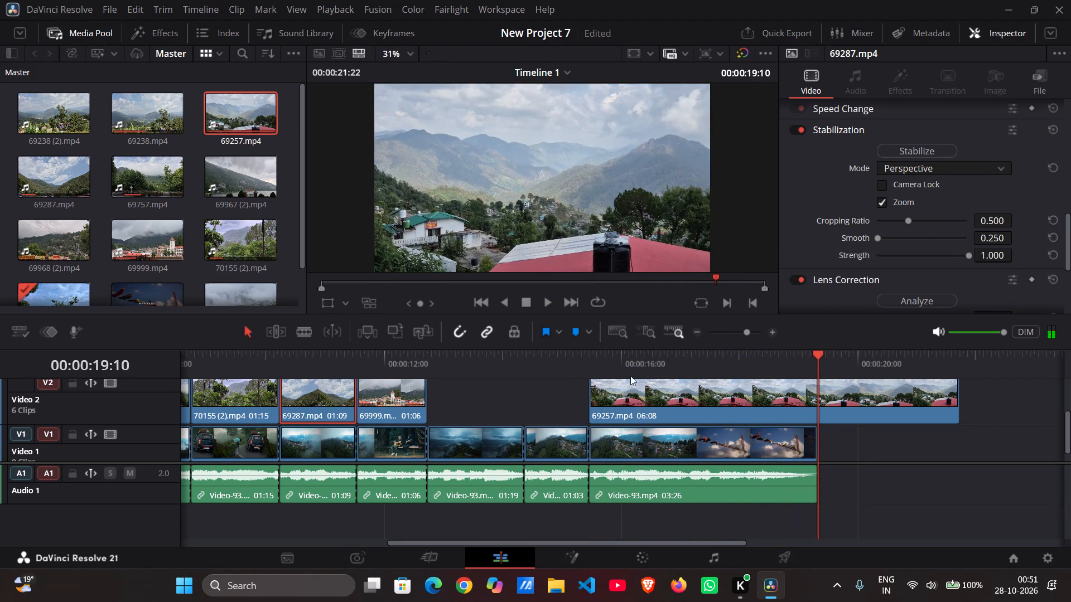
left_click_drag(822, 360, 747, 366)
left_click(766, 402)
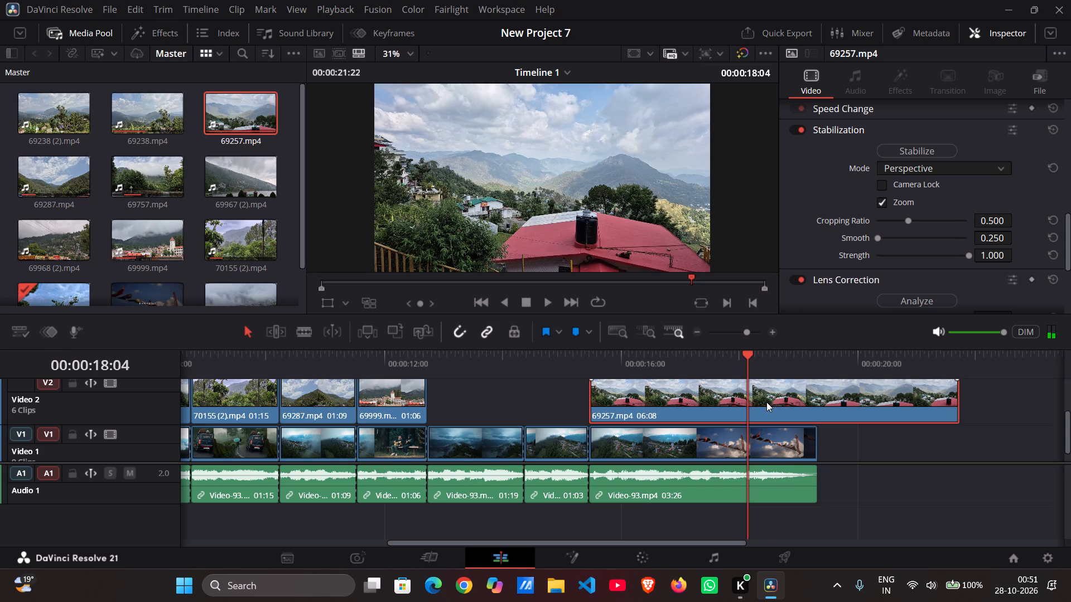
key("ctrl+b")
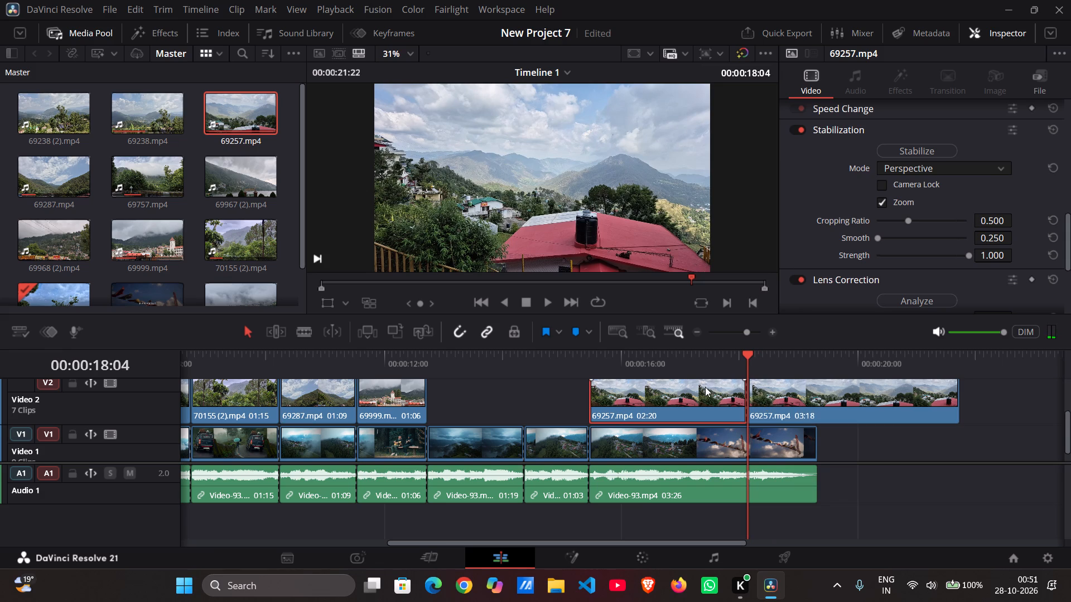
Move the first 02:20 piece of 69257.mp4 up to Video 3 near 13 seconds and slide the 03:18 piece about 21 frames earlier on Video 2.
left_click_drag(698, 388, 586, 441)
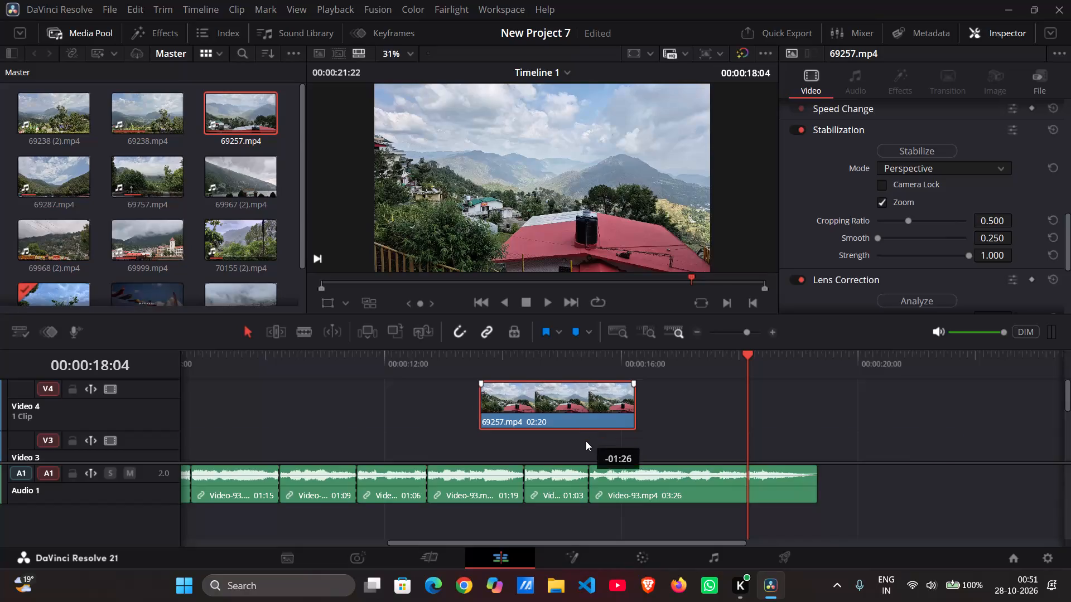
left_click_drag(586, 441, 562, 416)
scroll(562, 416, "down", 1)
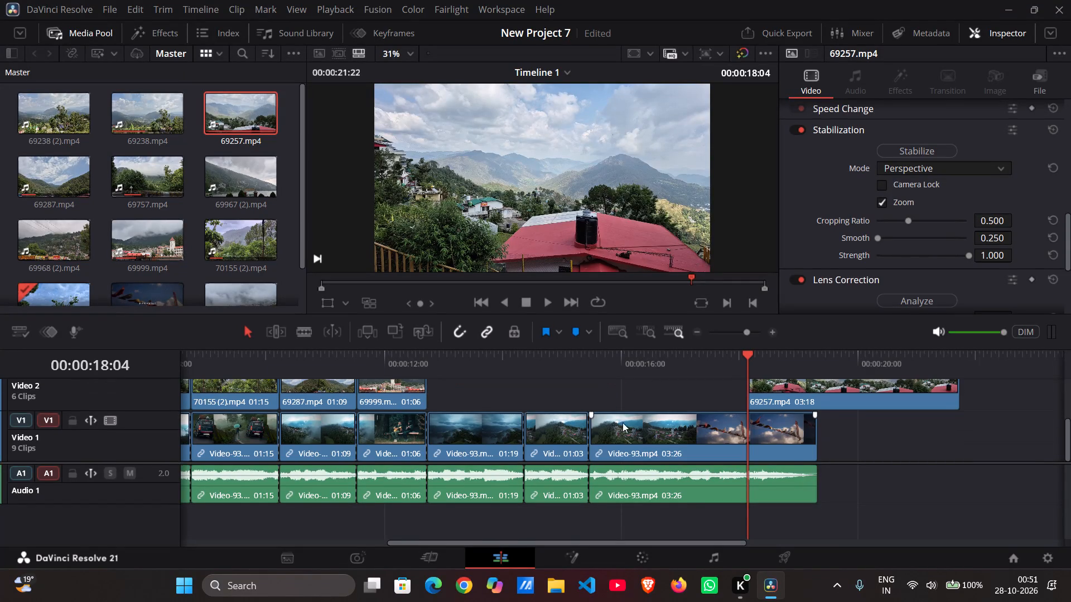
left_click_drag(797, 412, 752, 412)
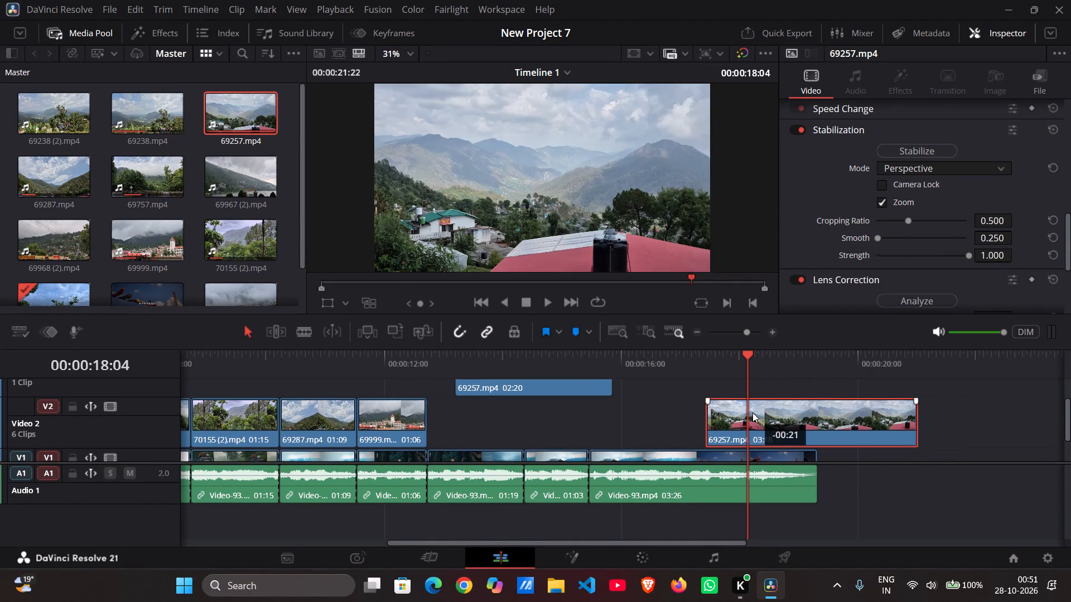
left_click_drag(752, 412, 754, 412)
Find where the prayer-flags shot begins in the final reference clip on Video 1 and split Video-93.mp4 at 00:00:17:03.
left_click_drag(749, 364, 647, 375)
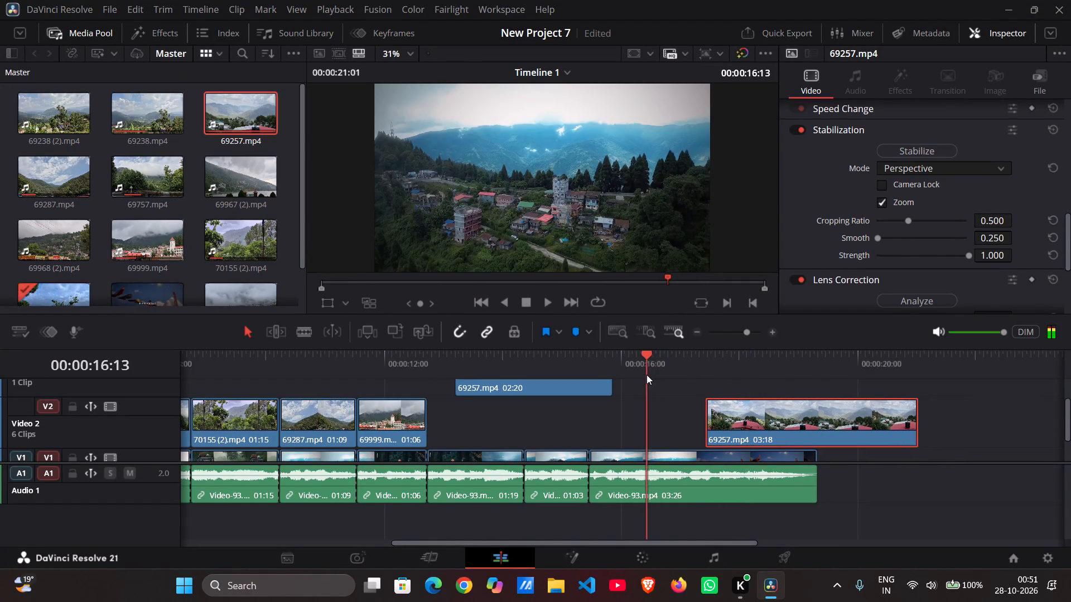
left_click_drag(647, 375, 692, 375)
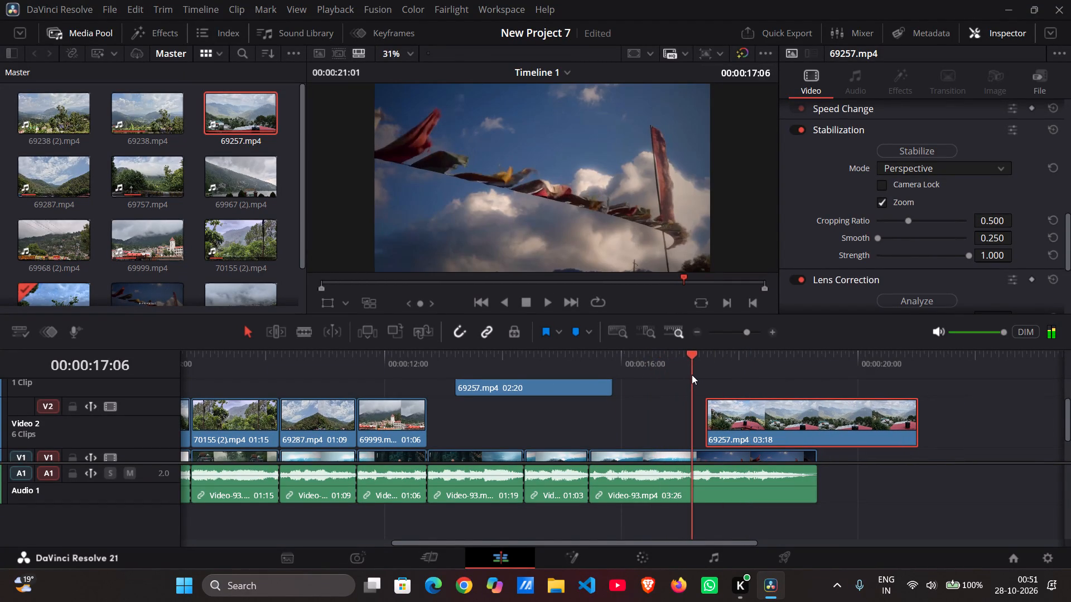
left_click_drag(692, 375, 686, 374)
scroll(686, 374, "down", 1)
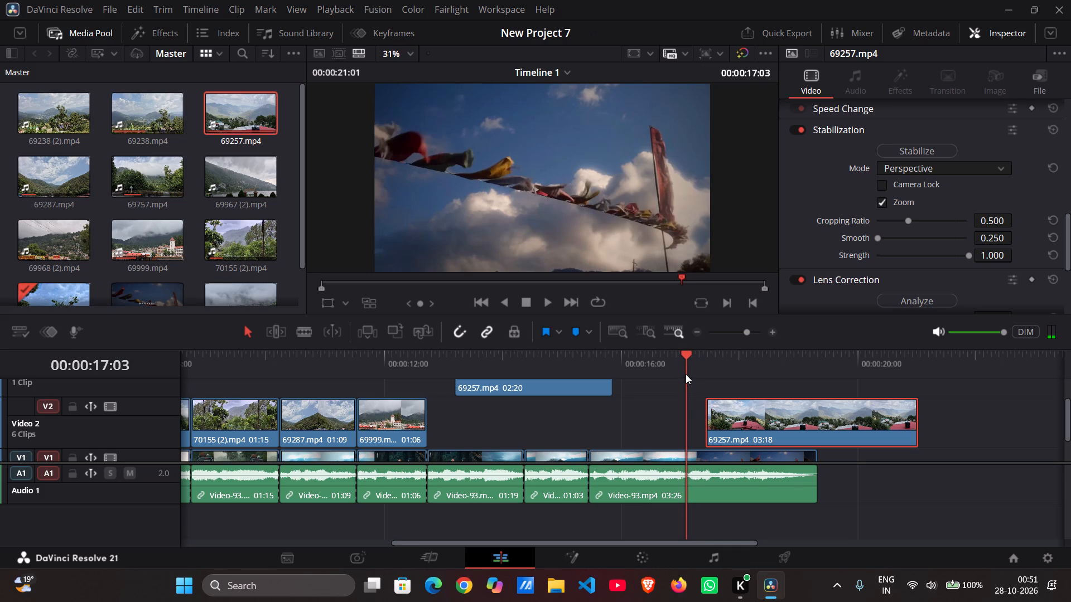
scroll(686, 374, "down", 1)
scroll(641, 402, "down", 2)
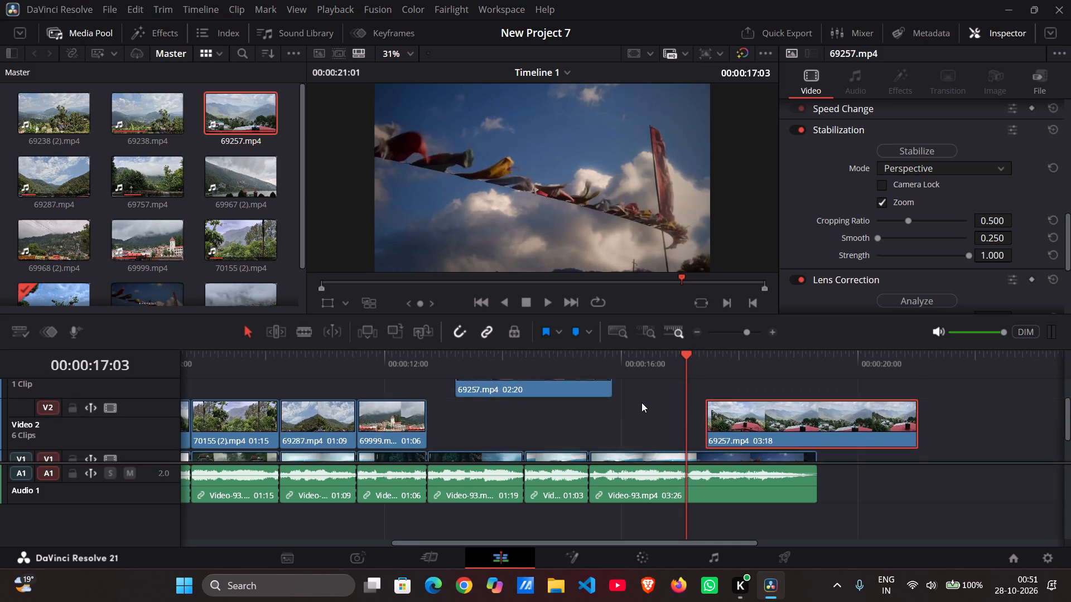
scroll(641, 402, "down", 2)
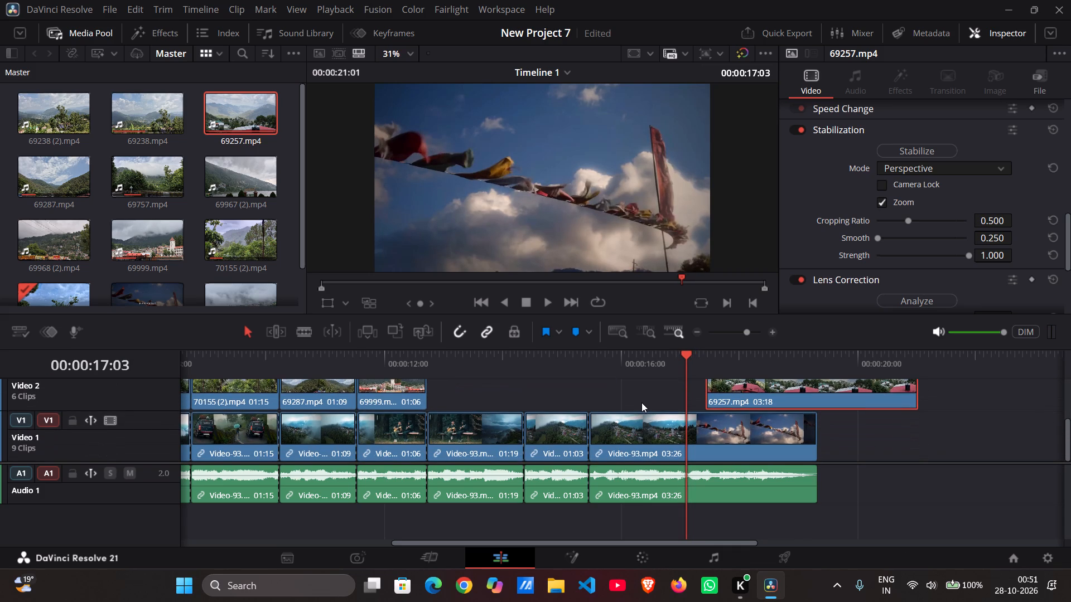
scroll(641, 402, "down", 1)
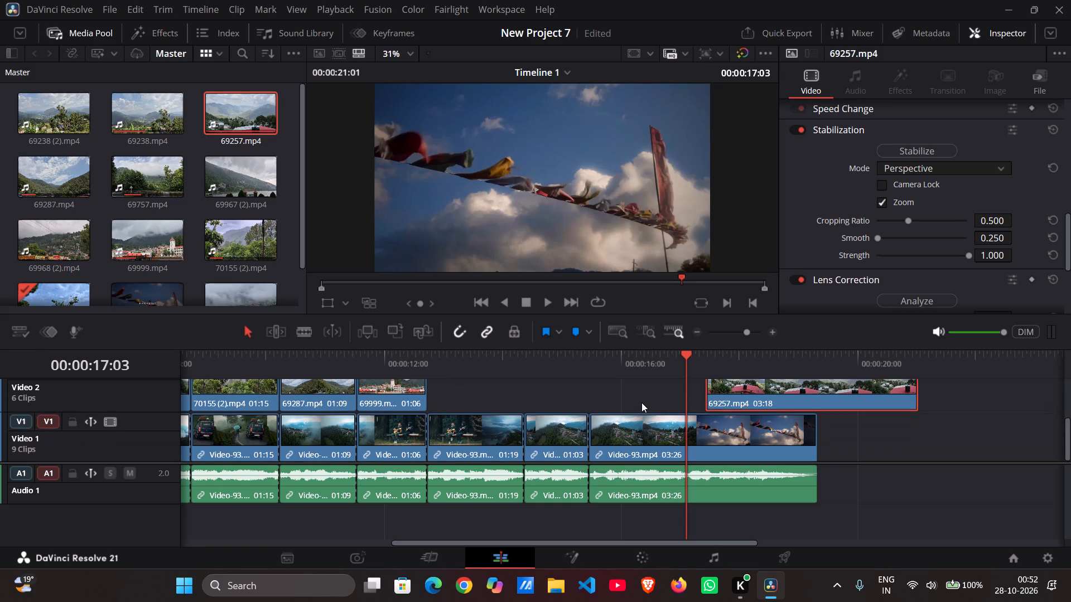
scroll(641, 402, "down", 2)
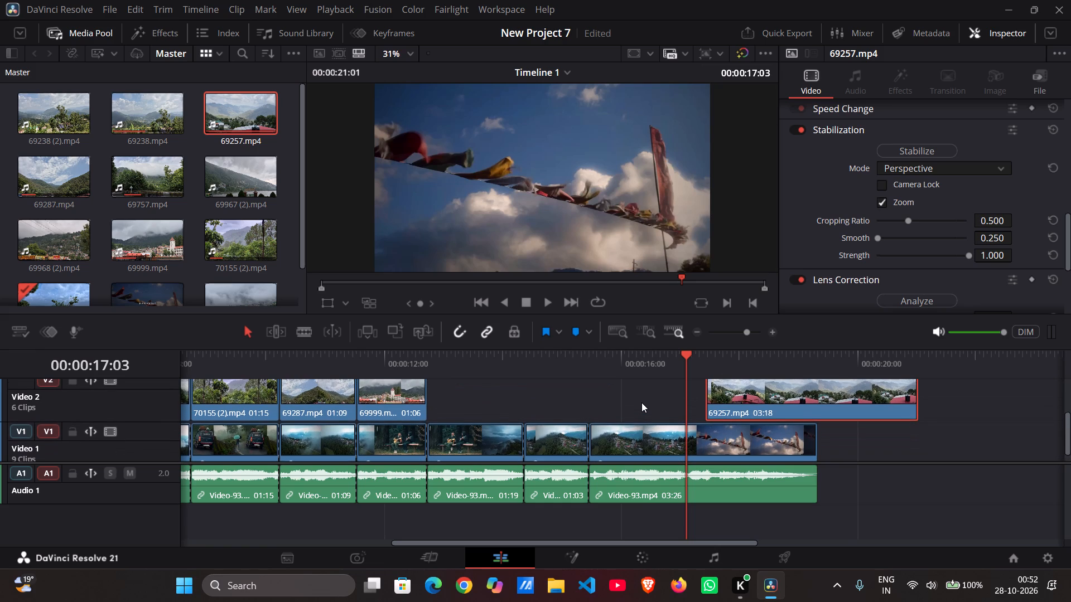
scroll(641, 402, "down", 2)
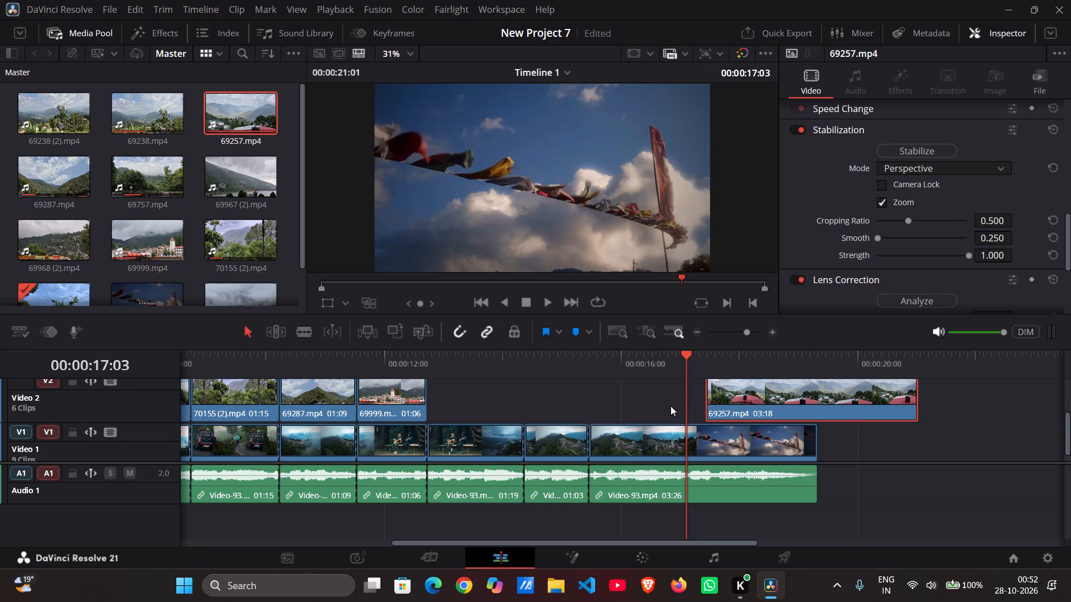
left_click(726, 441)
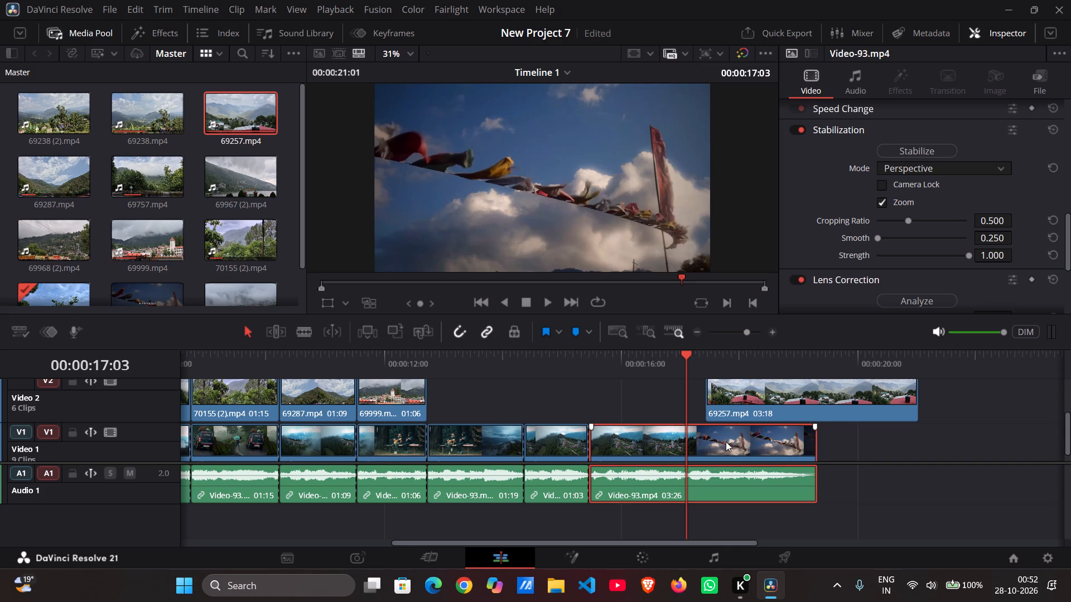
key("ctrl+b")
Play the 03:18 piece of 69257.mp4, trim its start to leave 02:28, and move it to the cut at 00:00:17:03.
left_click_drag(691, 356, 746, 361)
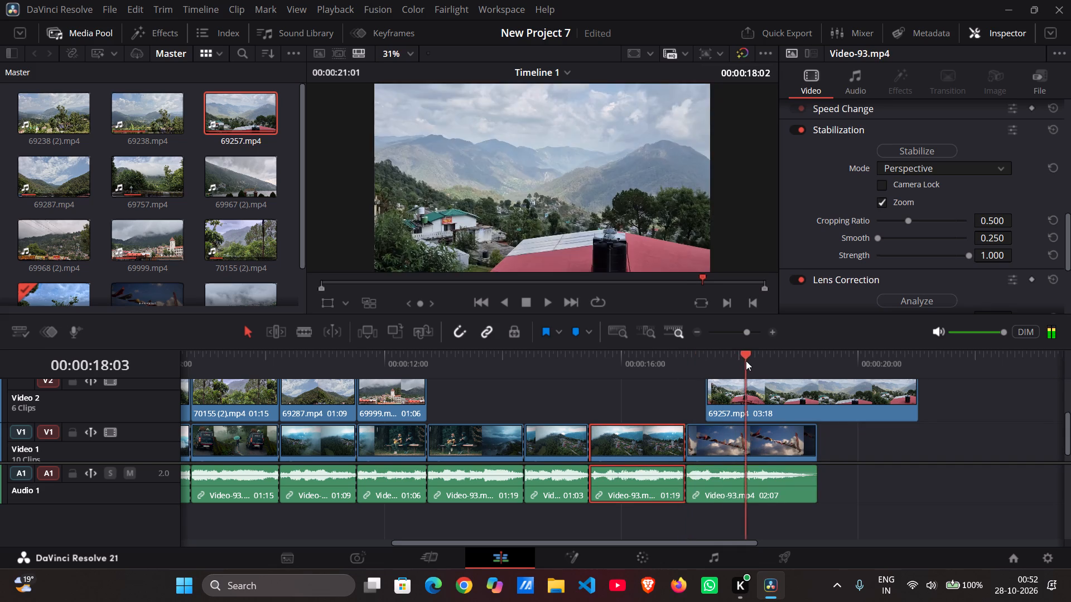
left_click_drag(746, 361, 695, 374)
key("space")
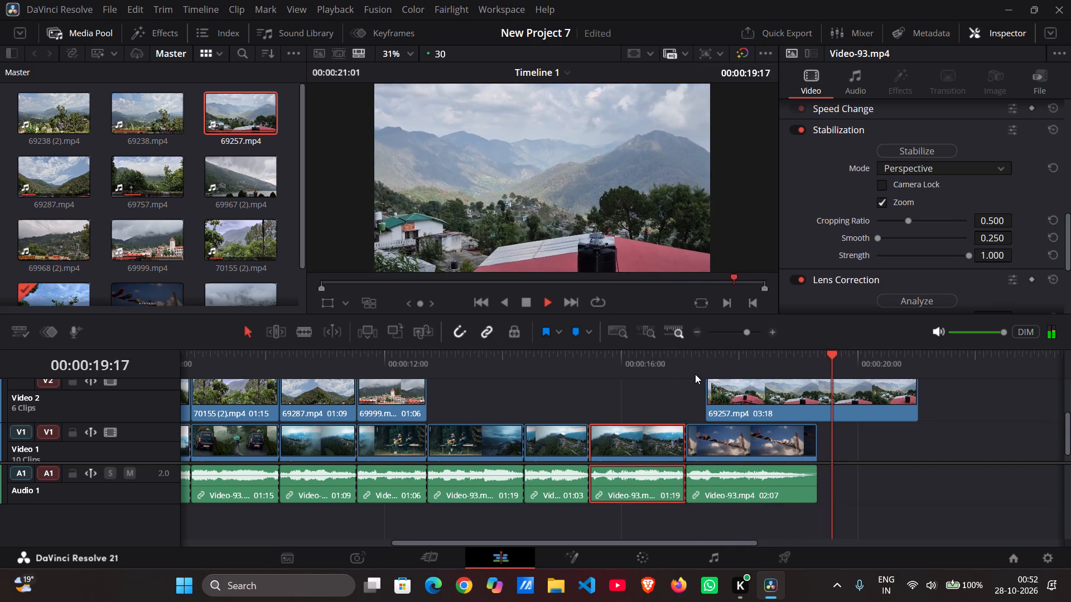
key("space")
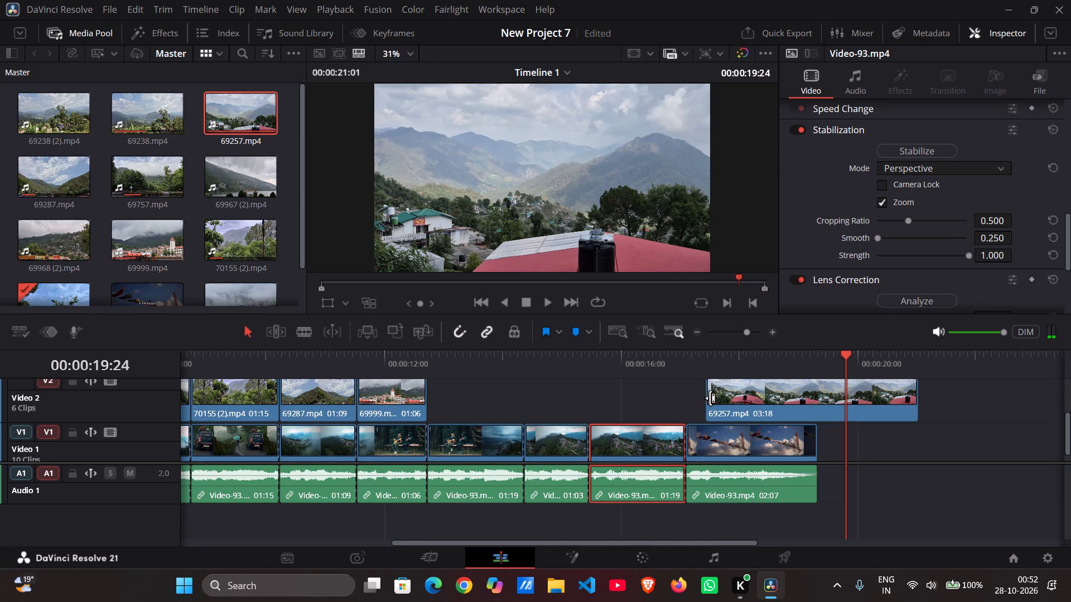
left_click_drag(710, 398, 750, 398)
left_click_drag(779, 398, 724, 400)
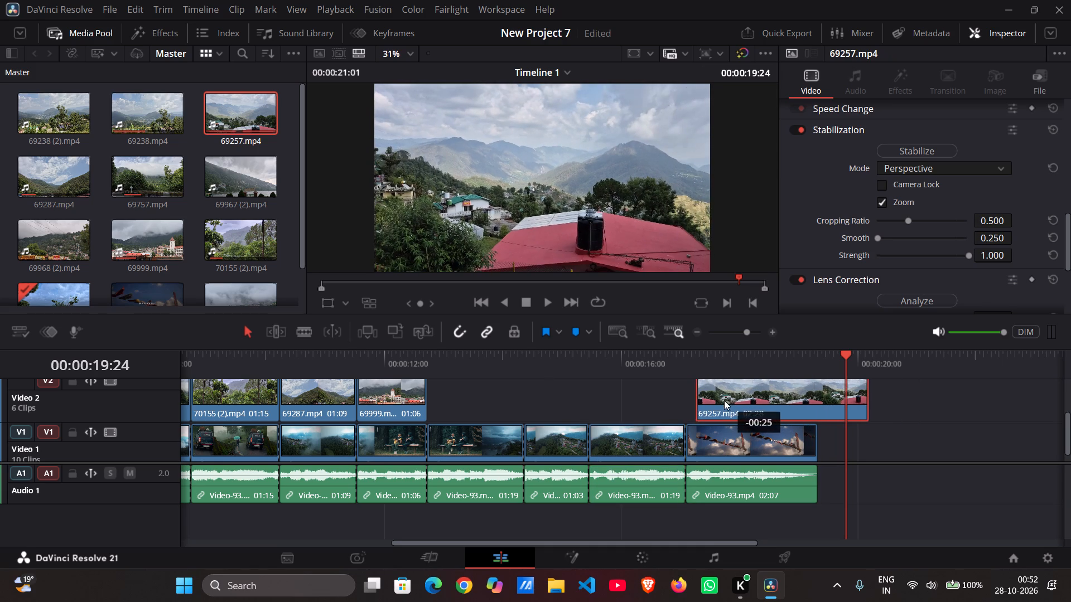
left_click_drag(724, 400, 717, 401)
Play 69257.mp4 again, trim its start further, realign it with the prayer-flags cut, and trim its end to 02:07 to match the reference shot.
left_click(678, 366)
key("space")
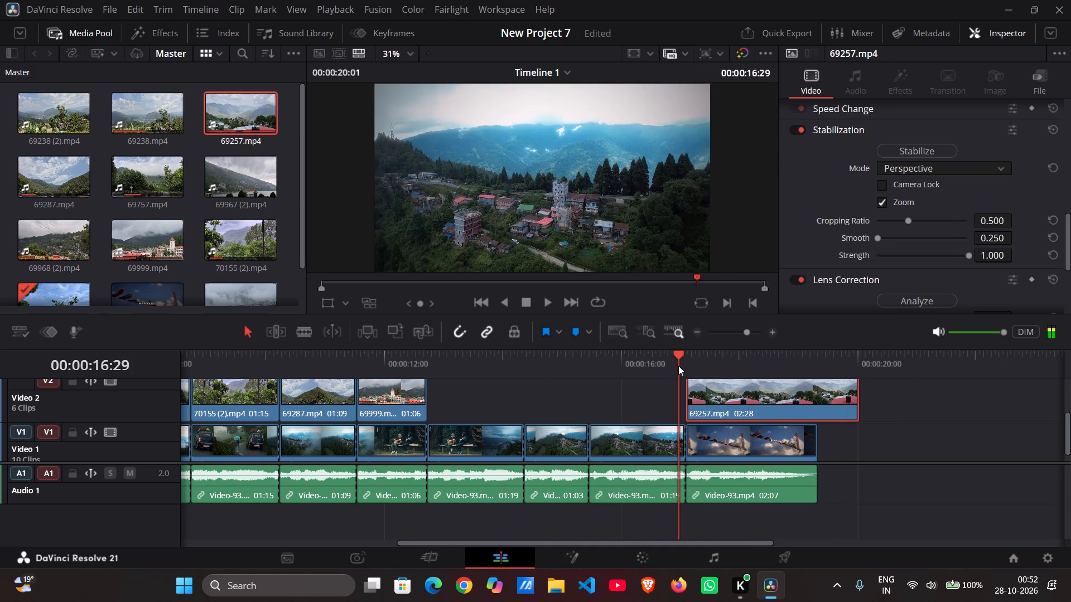
key("space")
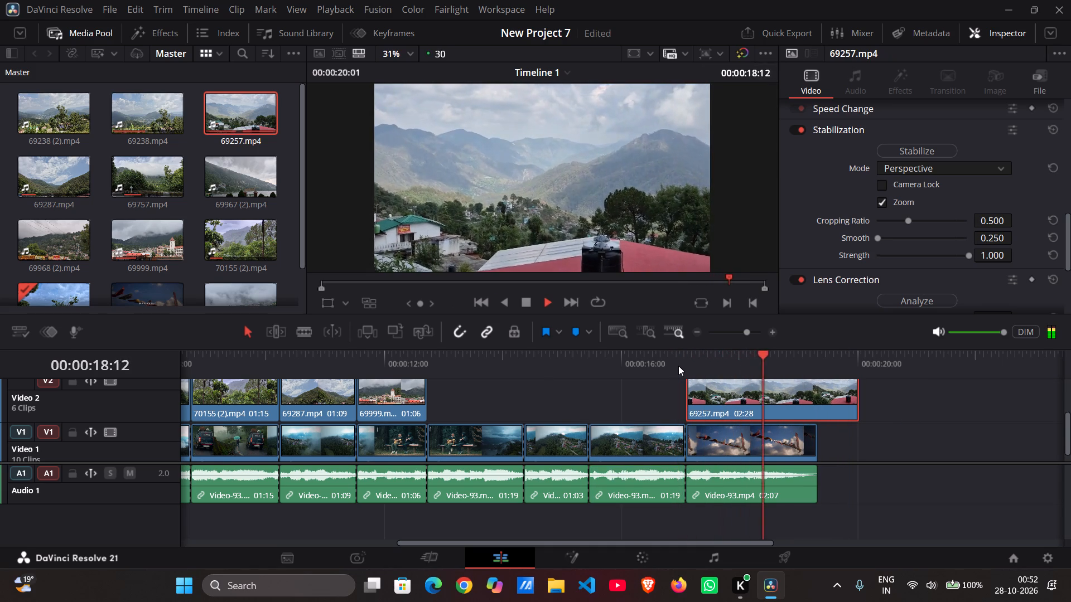
key("space")
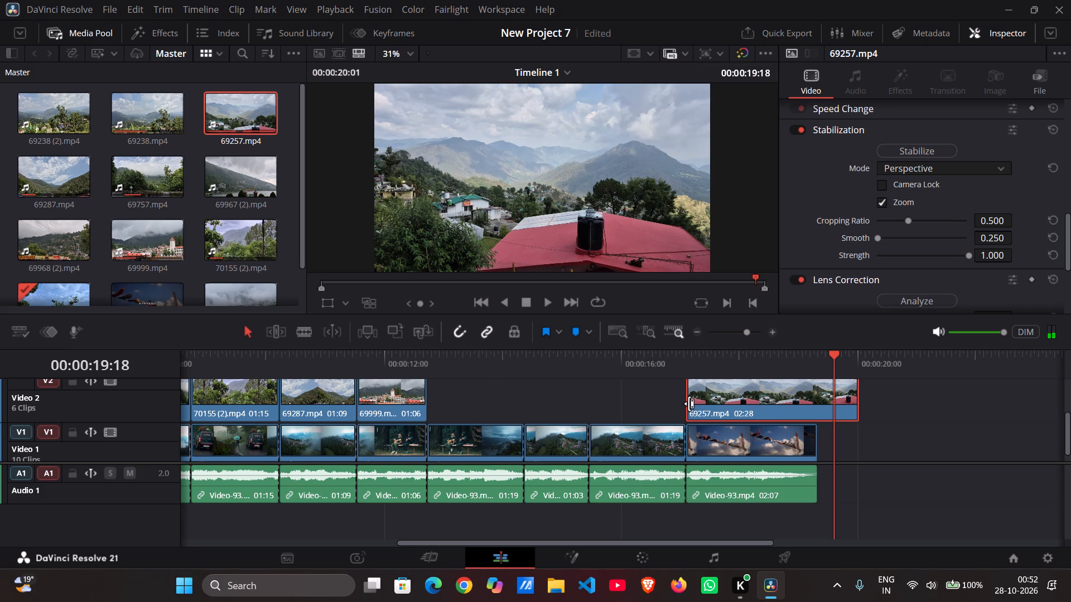
left_click_drag(689, 404, 723, 402)
left_click_drag(757, 402, 721, 405)
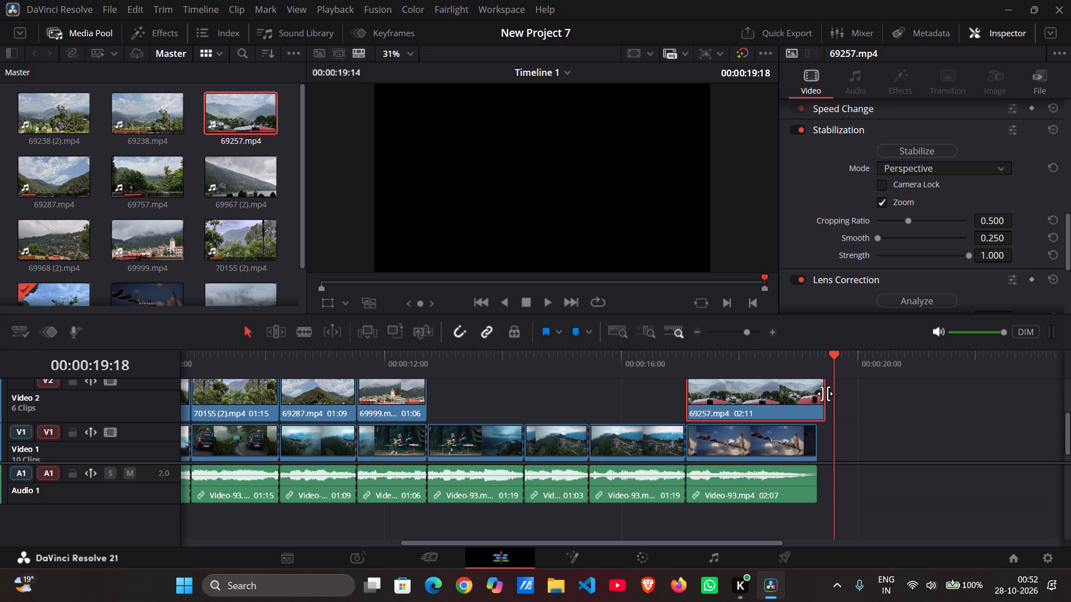
left_click_drag(825, 394, 818, 394)
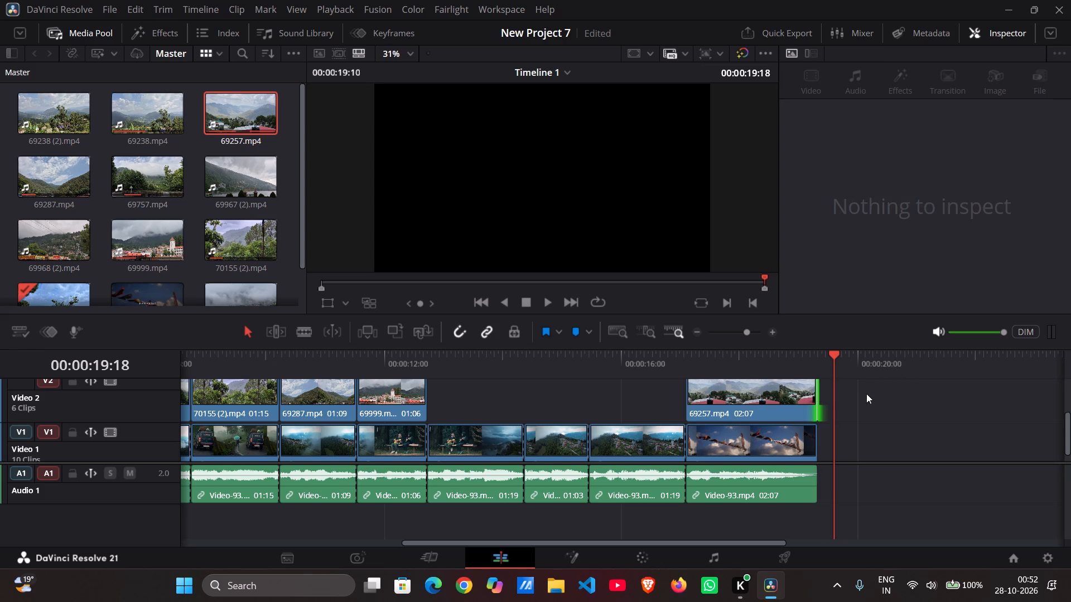
left_click(868, 394)
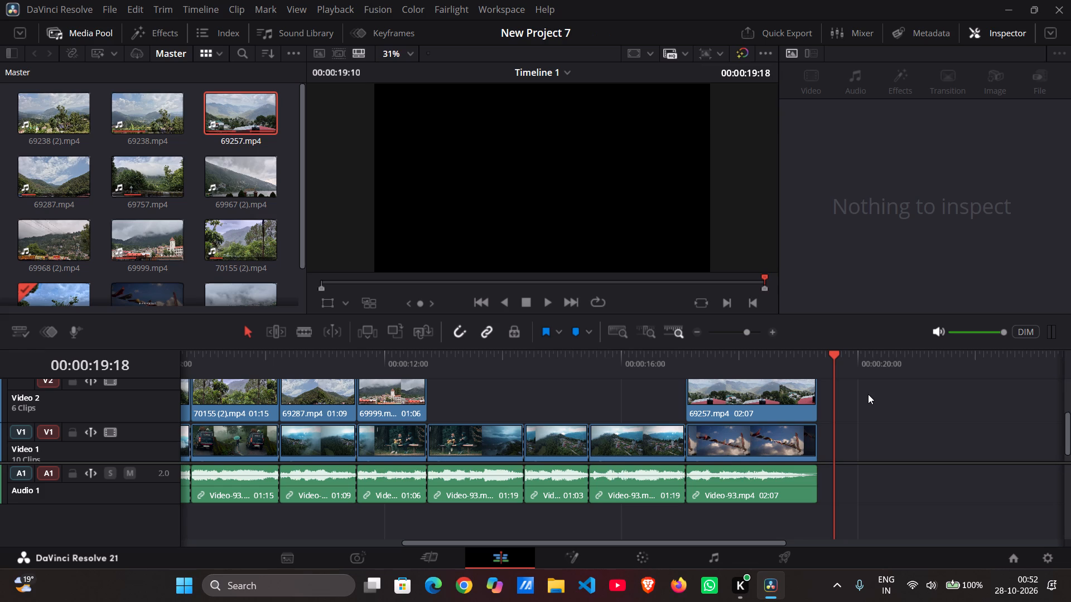
Stabilize the trimmed 69257.mp4 on Video 2 in Perspective mode and play through it.
left_click_drag(836, 358, 769, 366)
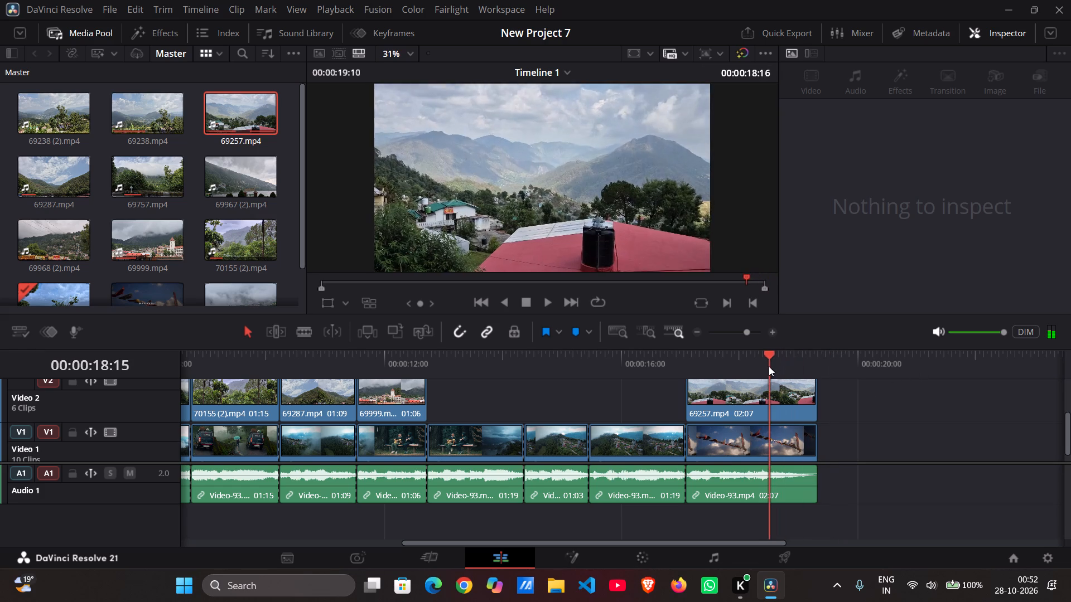
left_click_drag(769, 366, 697, 391)
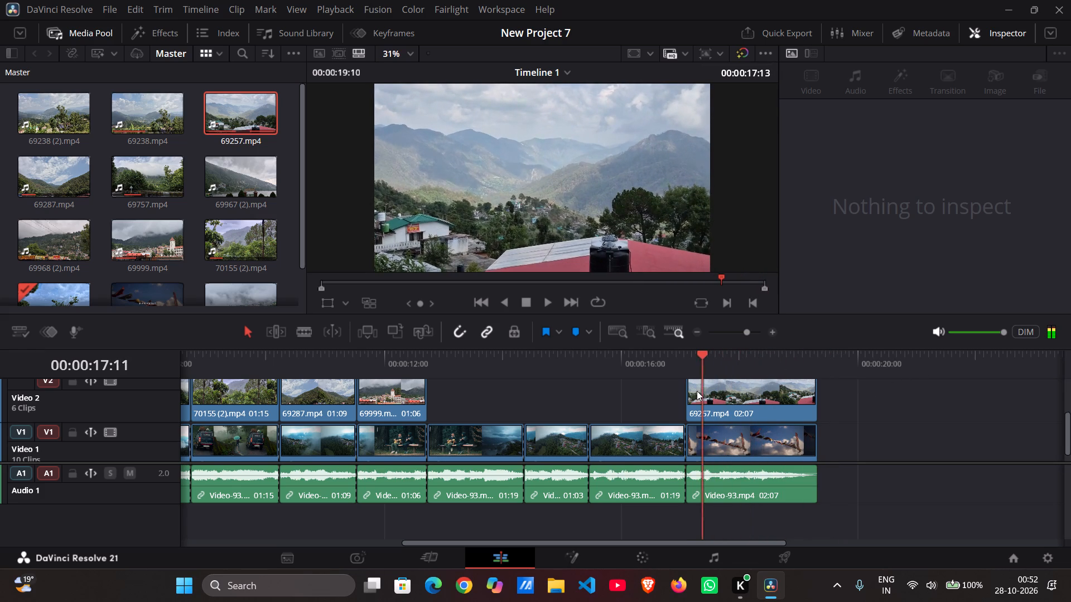
left_click_drag(697, 391, 696, 390)
left_click(723, 389)
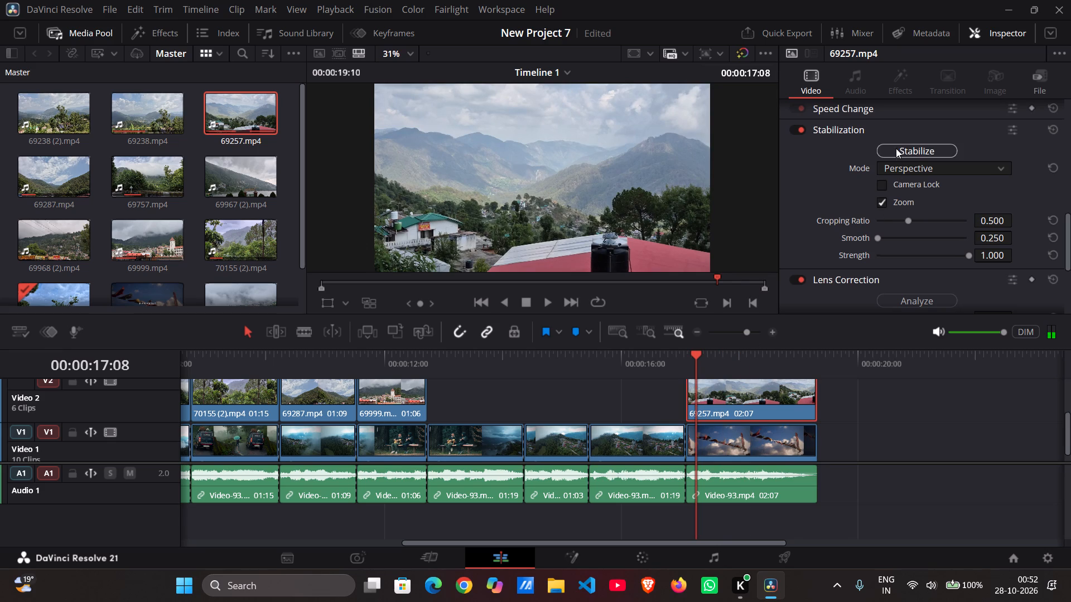
left_click(896, 147)
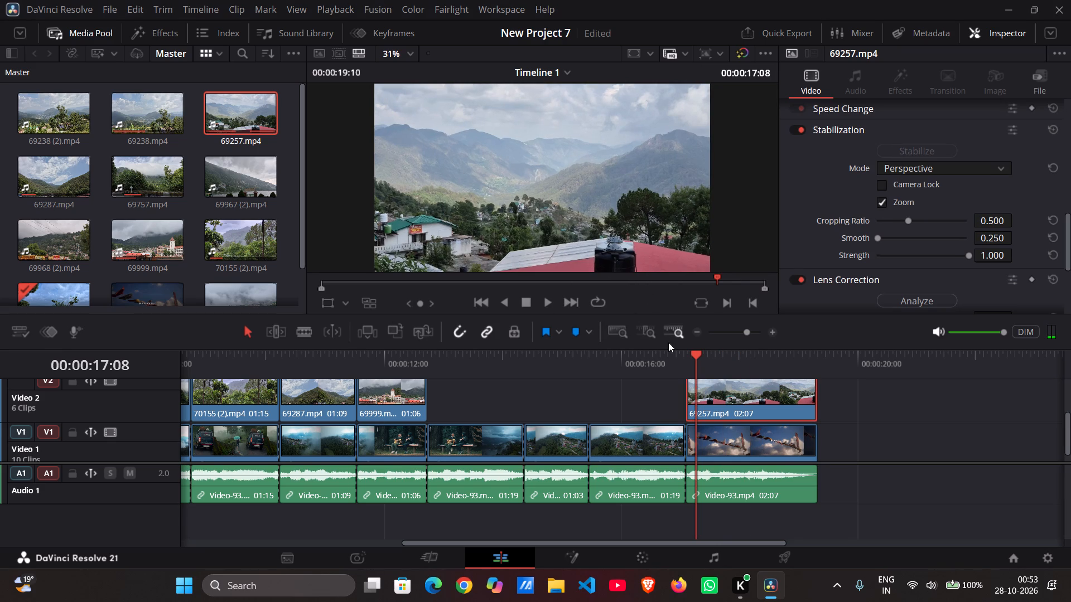
left_click(675, 362)
key("space")
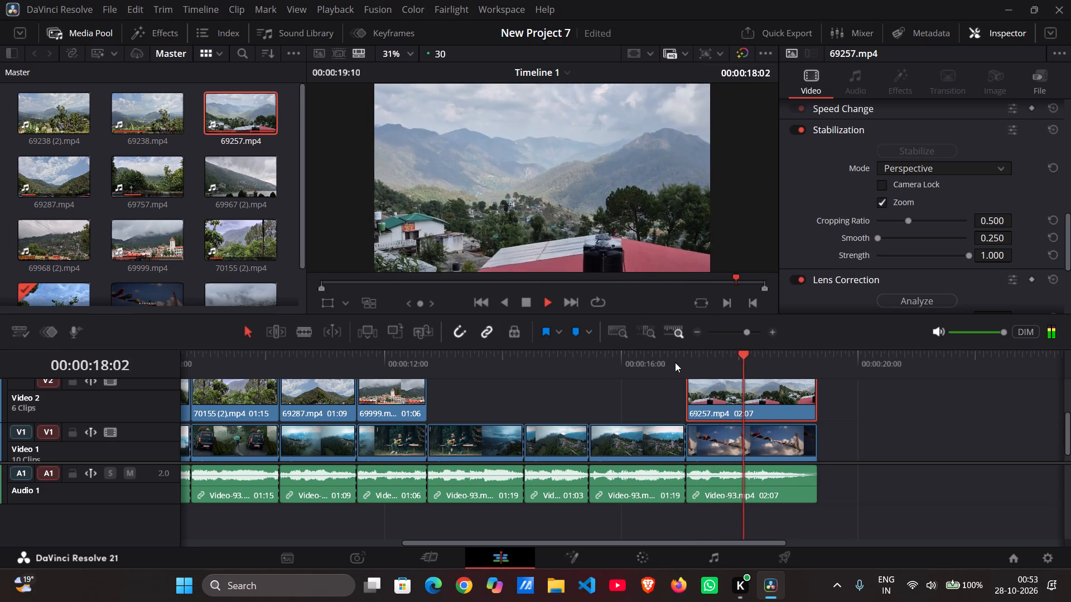
key("space")
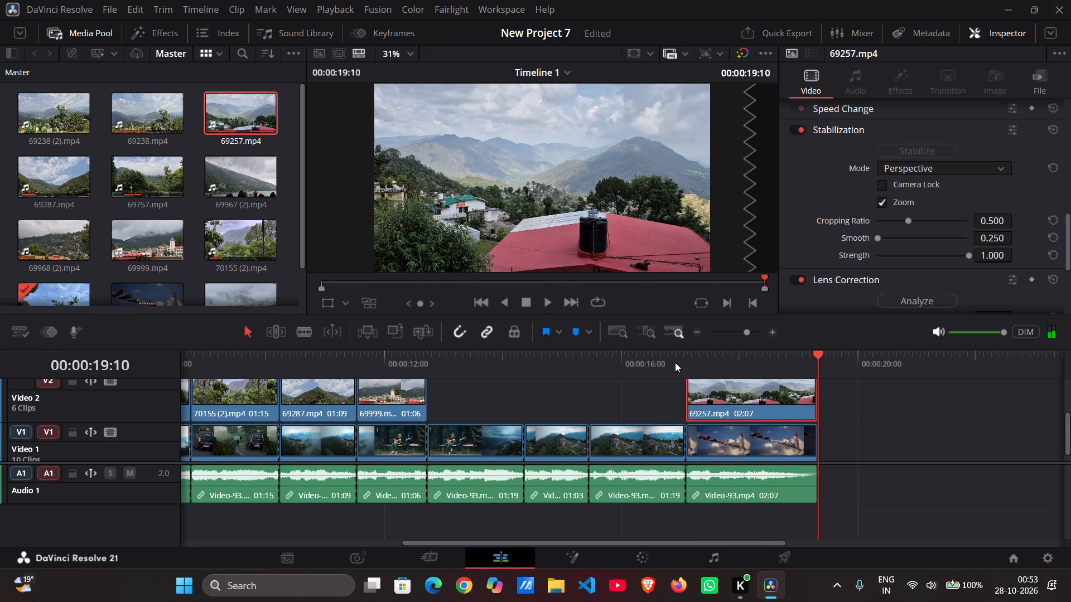
Return to the start of the timeline and play the opening of 69238.mp4 to review it.
left_click(468, 364)
left_click_drag(470, 362, 350, 383)
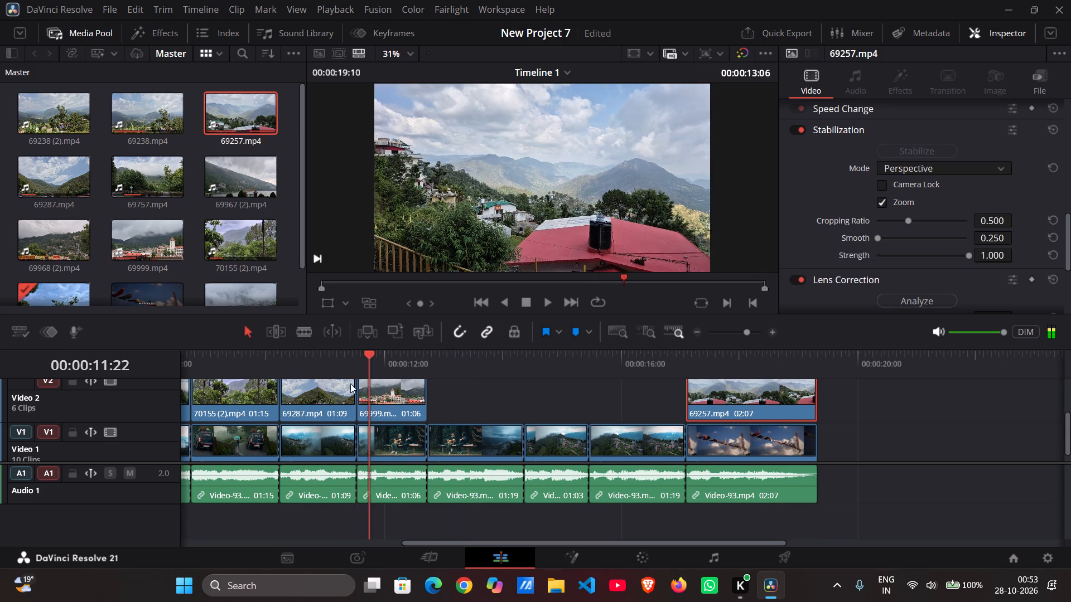
left_click_drag(350, 383, 136, 426)
key("space")
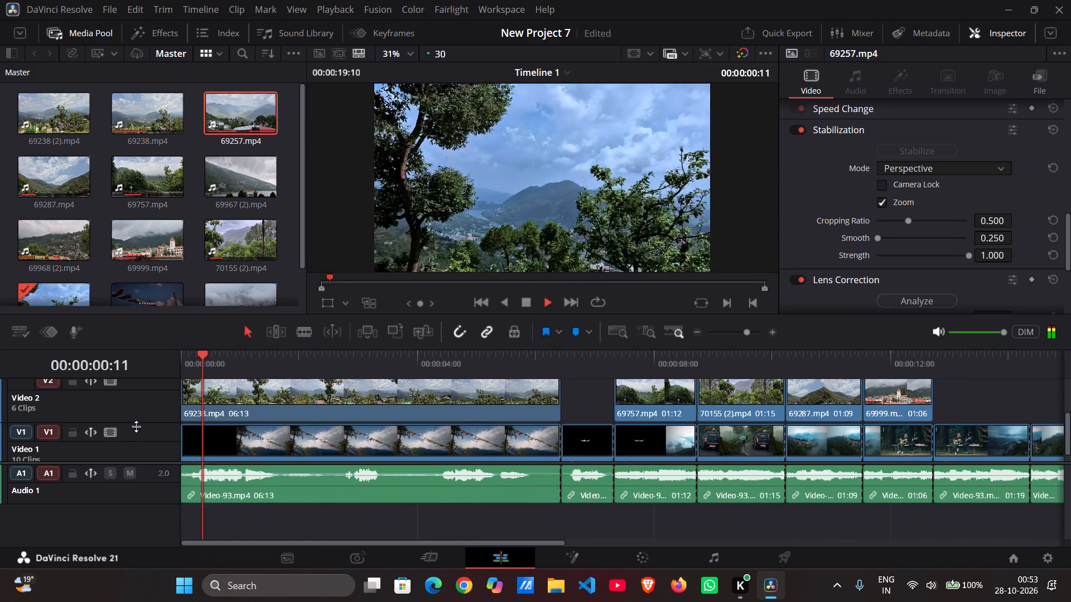
key("space")
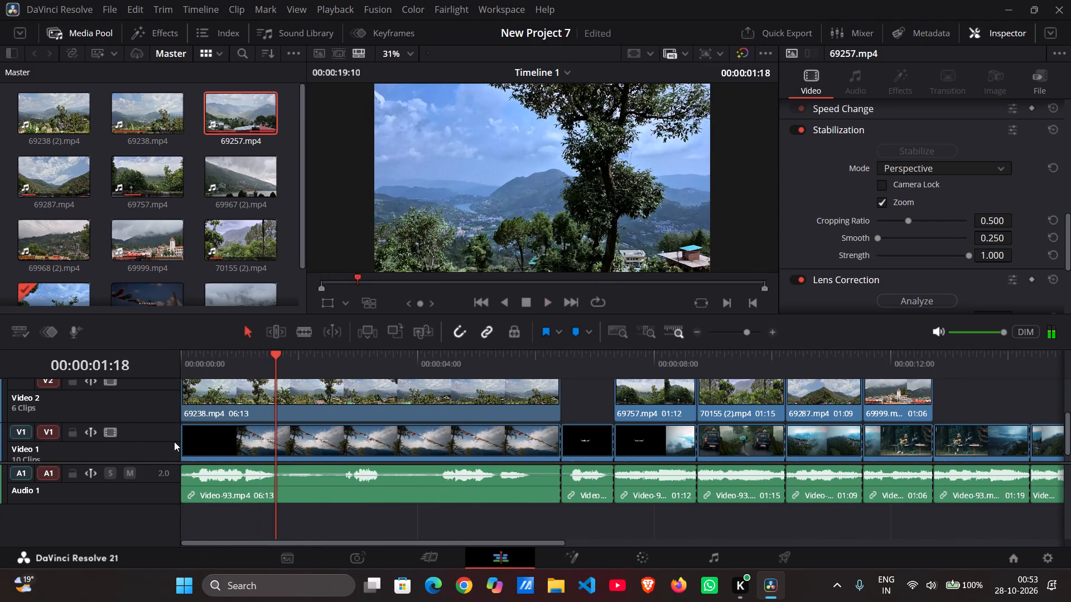
Preview the 02:20 piece of 69257.mp4 on Video 3, align its start with 70155 (2).mp4 below, and trim its end to 01:15.
scroll(174, 441, "left", 1)
scroll(321, 439, "left", 1)
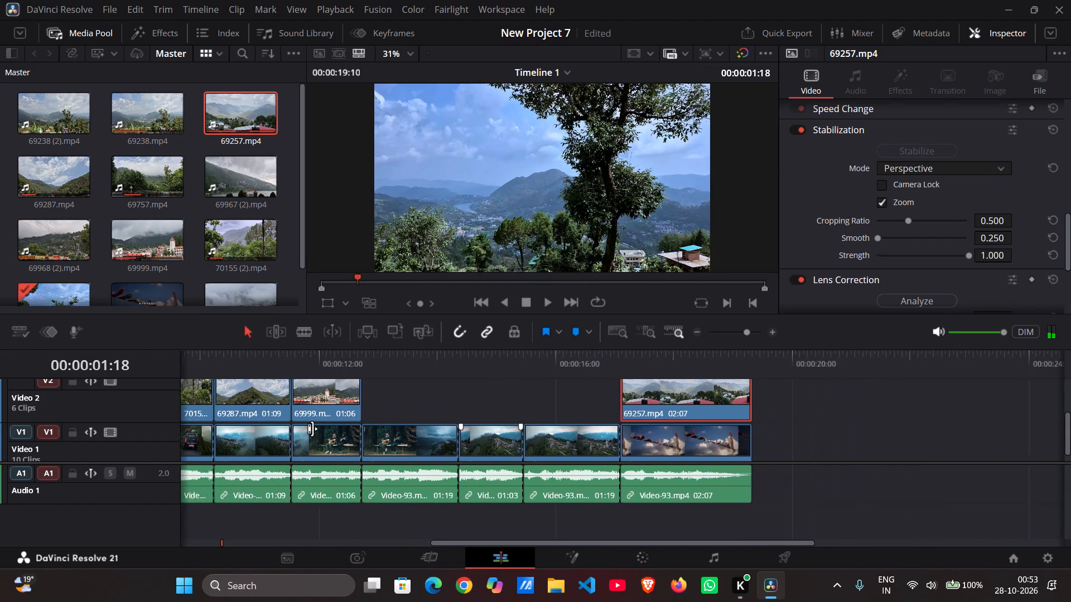
scroll(312, 429, "up", 1)
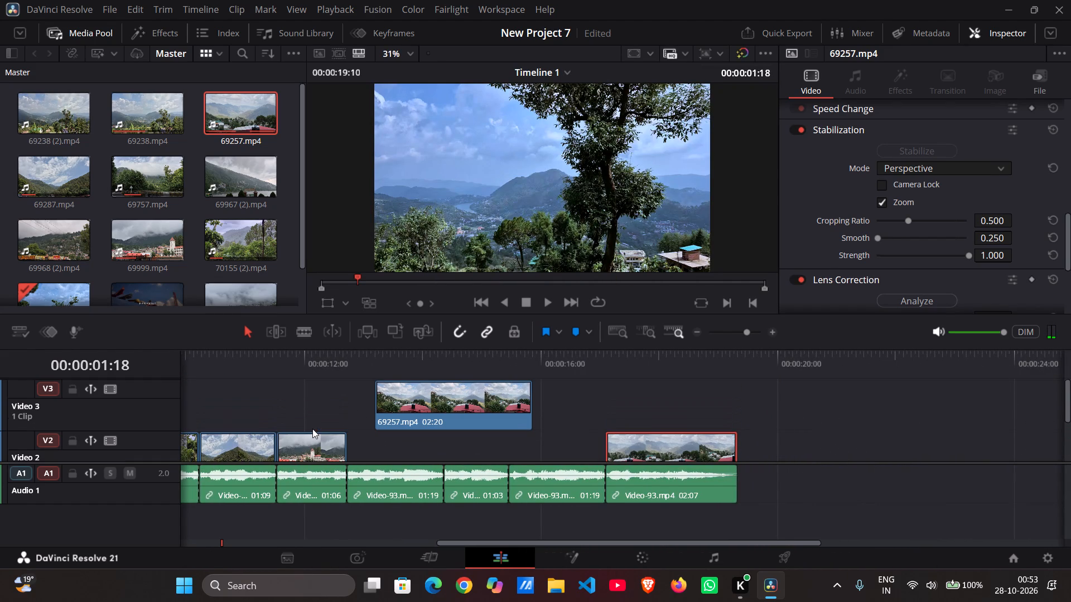
left_click(411, 372)
left_click_drag(406, 365, 422, 368)
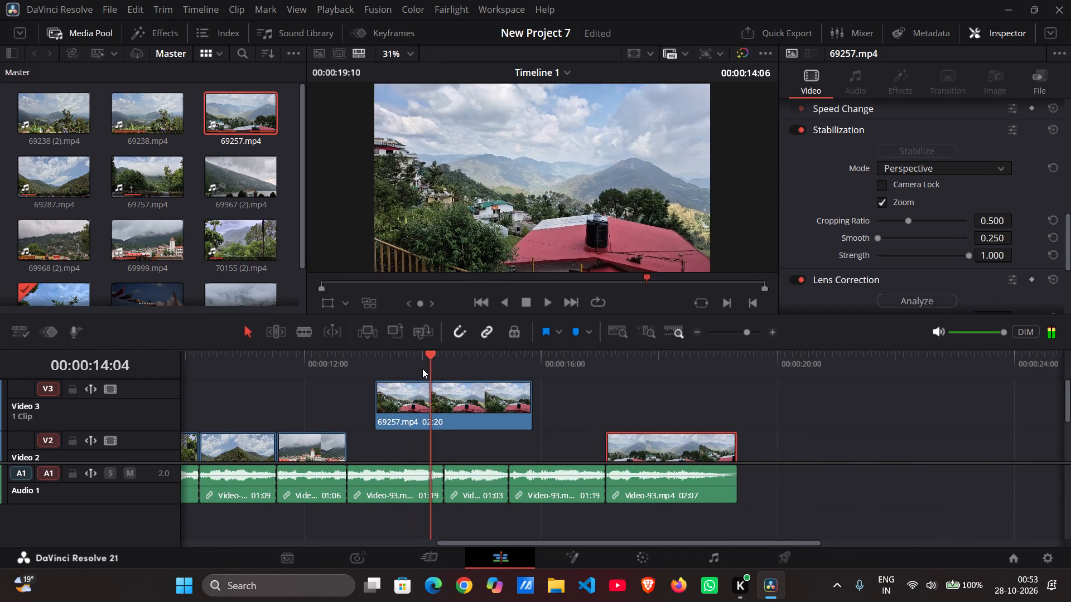
left_click_drag(422, 368, 389, 374)
scroll(389, 374, "down", 1)
scroll(438, 410, "right", 1)
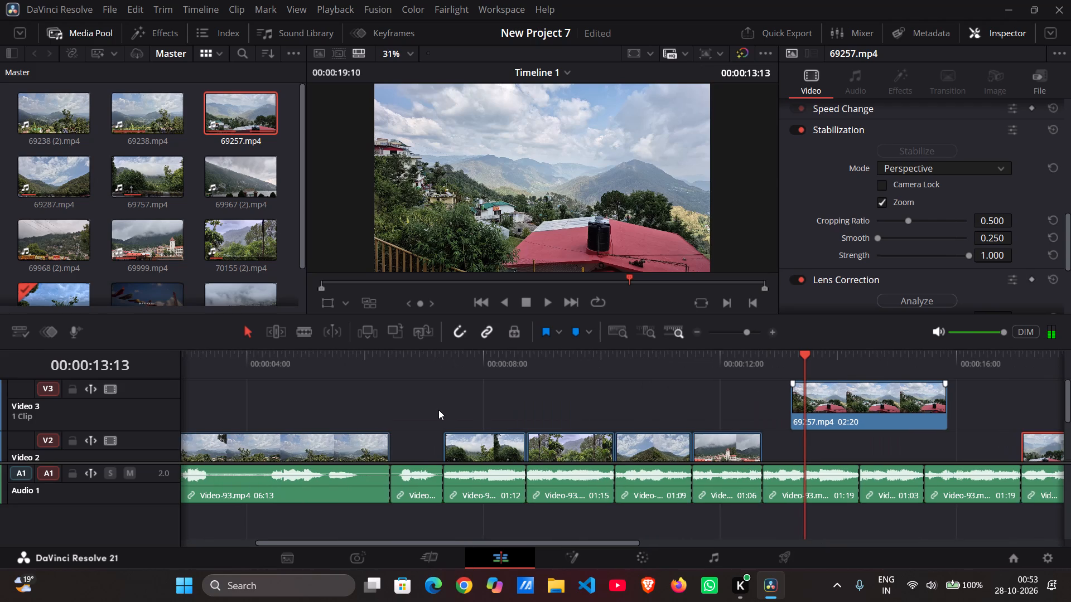
scroll(438, 410, "right", 1)
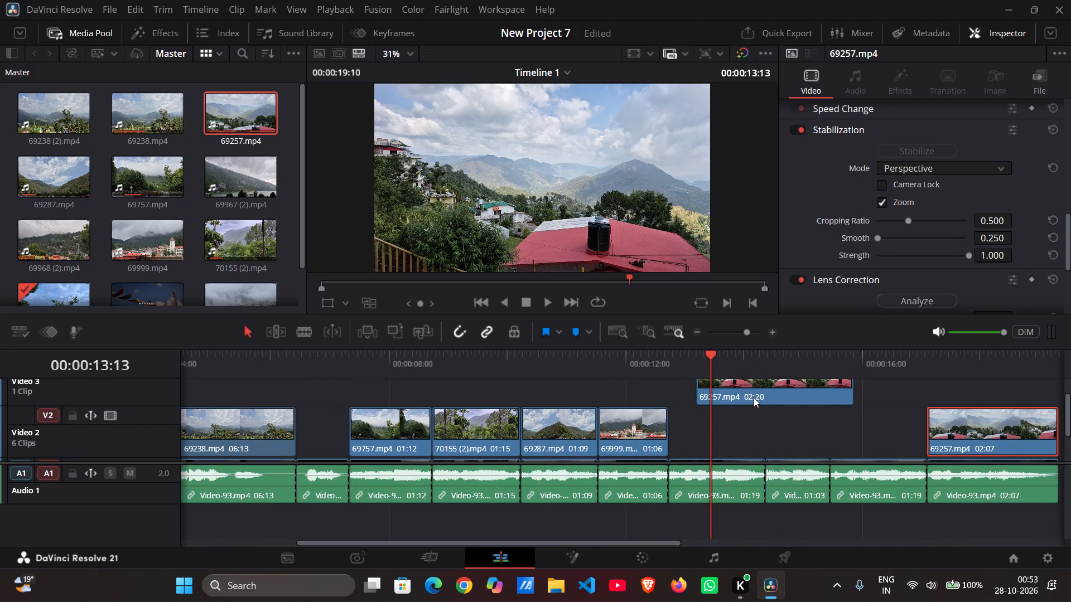
left_click_drag(749, 386, 489, 394)
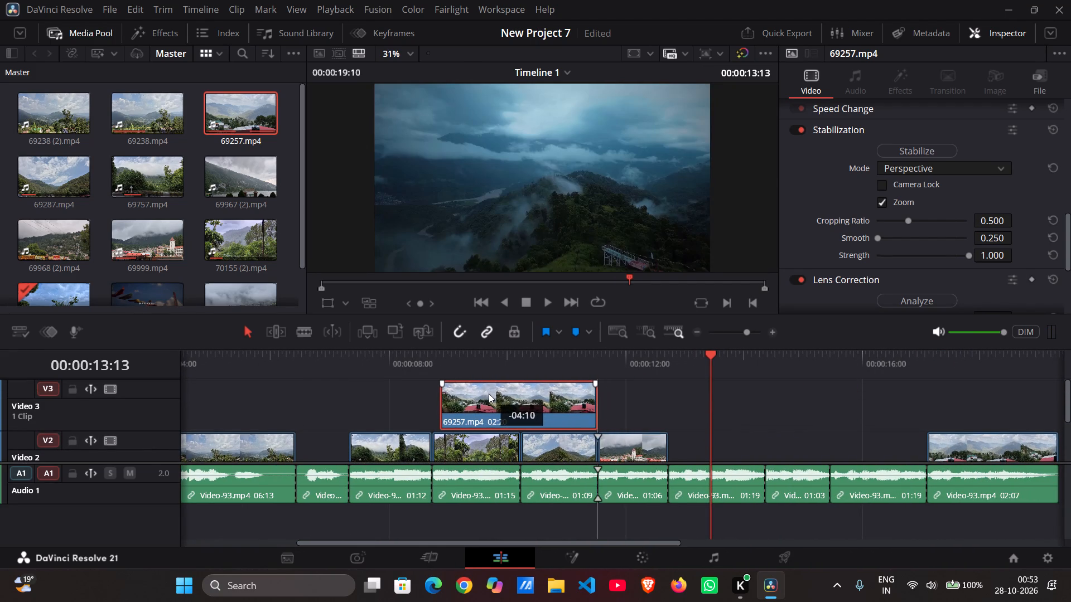
left_click_drag(489, 394, 481, 395)
left_click_drag(591, 407, 541, 411)
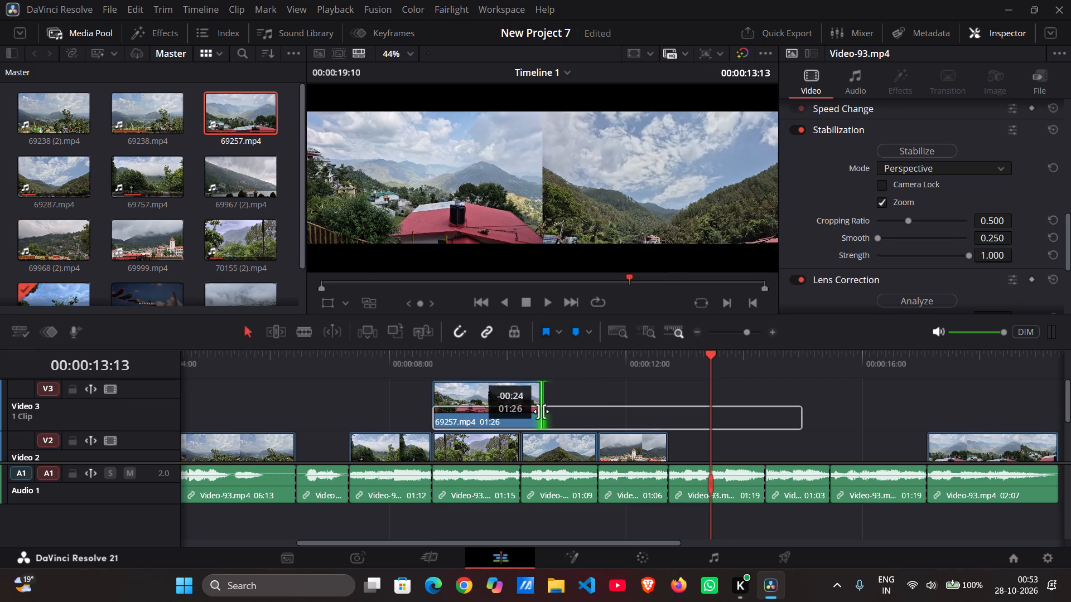
left_click_drag(541, 411, 520, 416)
Play the trimmed 69257.mp4 on Video 3 briefly and stabilize it in Perspective mode.
left_click(452, 366)
key("space")
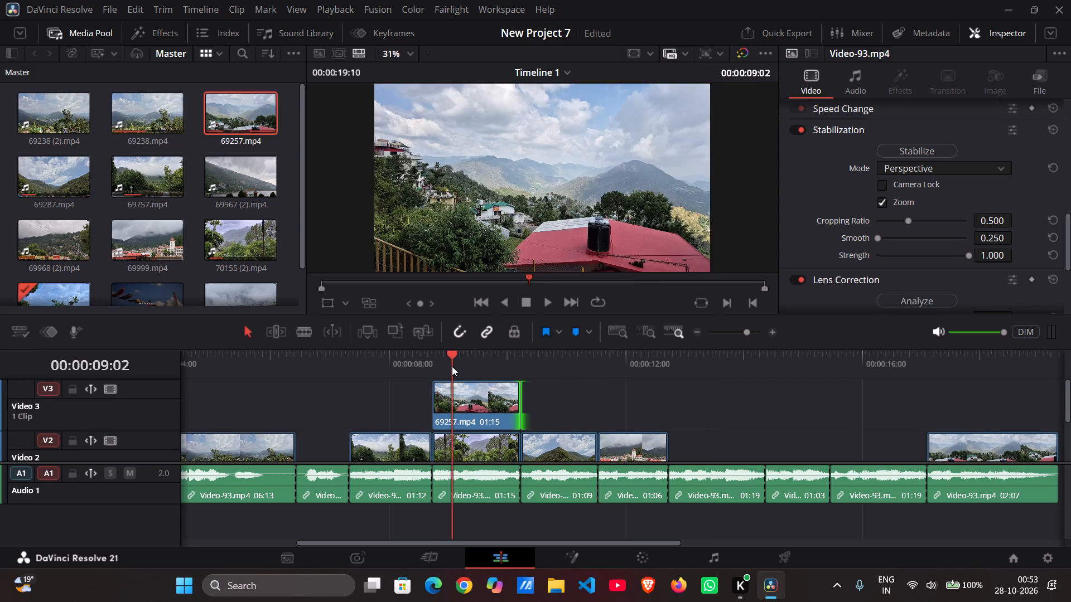
key("space")
left_click(458, 405)
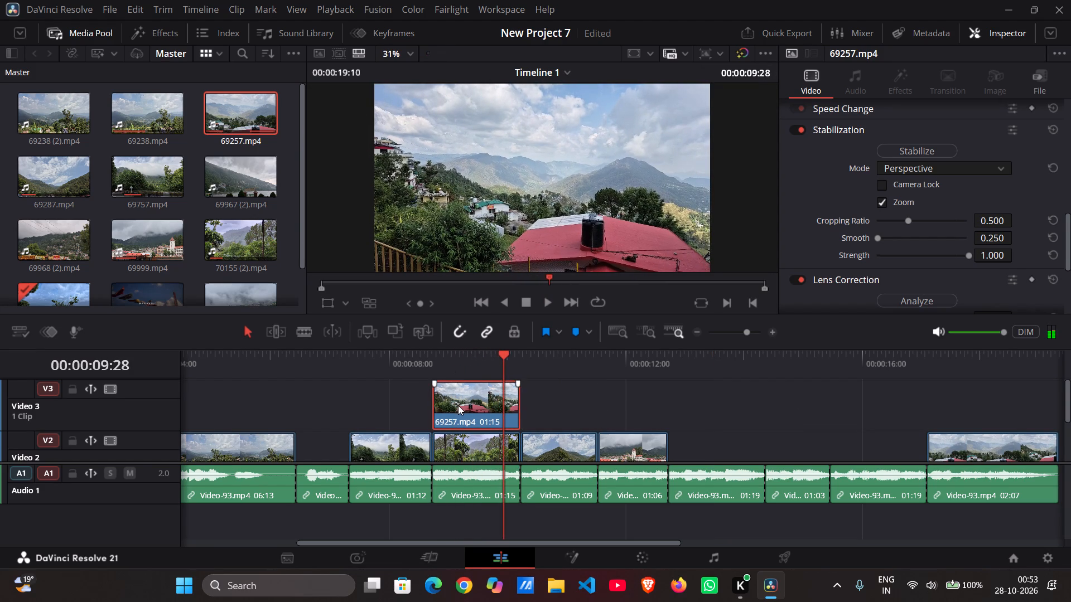
left_click(922, 155)
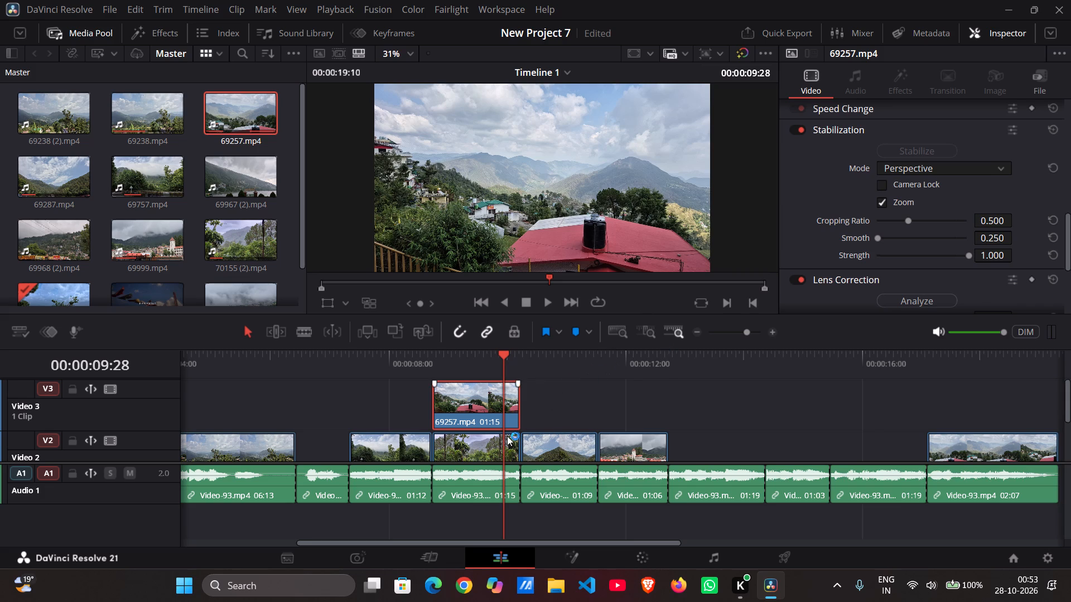
Move 70155 (2).mp4 on Video 2 directly after 69999.mp4 and extend its end to 01:19 to match the reference shot.
scroll(507, 436, "down", 1)
left_click_drag(485, 397, 669, 394)
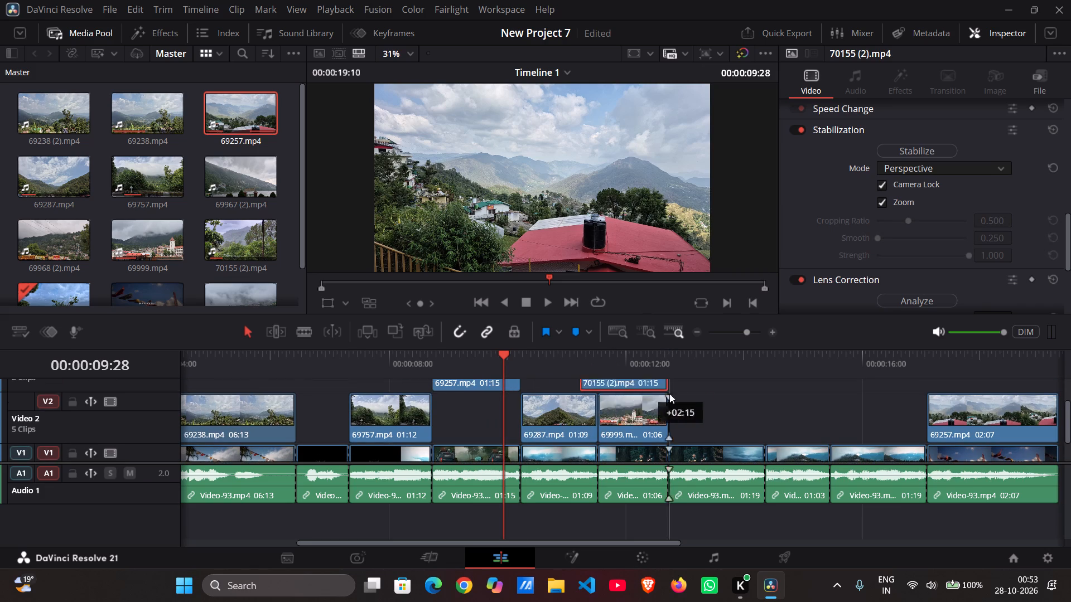
left_click_drag(669, 394, 725, 408)
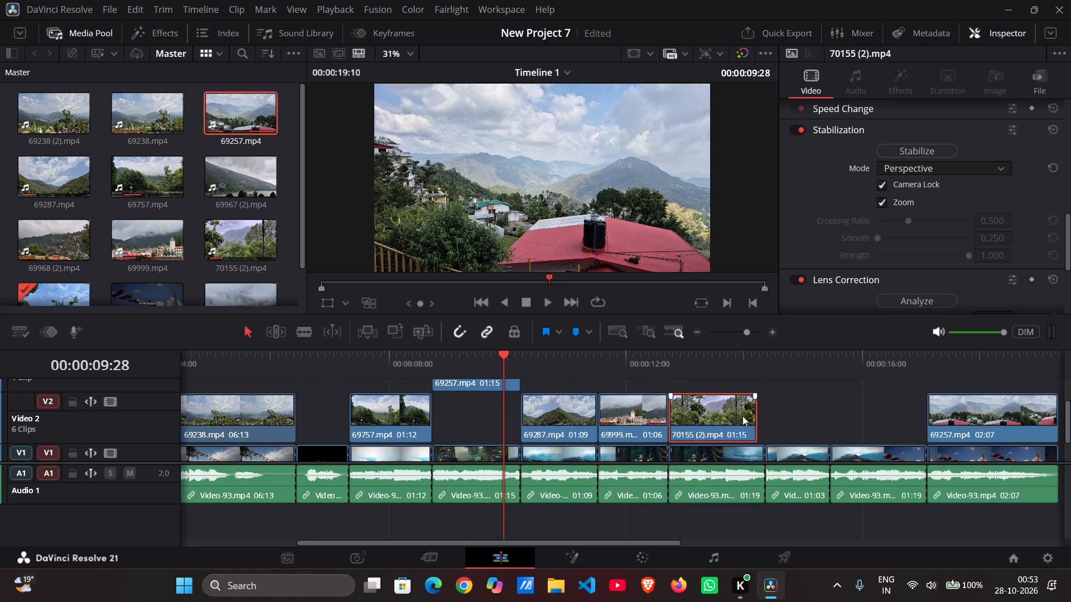
left_click_drag(757, 419, 765, 420)
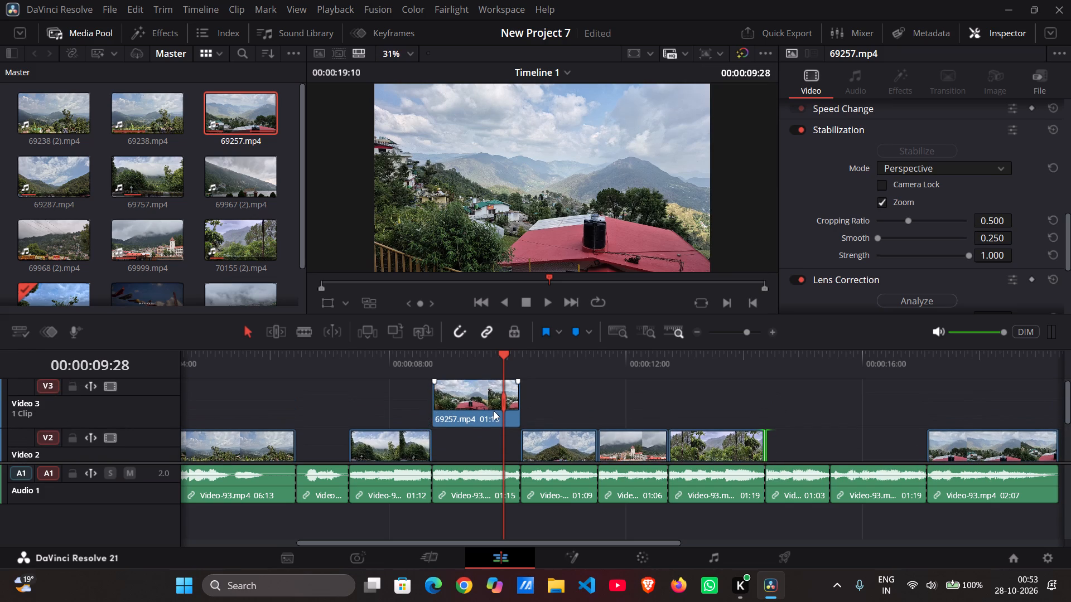
Move the stabilized 69257.mp4 from Video 3 down into the gap between 69757.mp4 and 69287.mp4 on Video 2.
left_click_drag(494, 411, 493, 436)
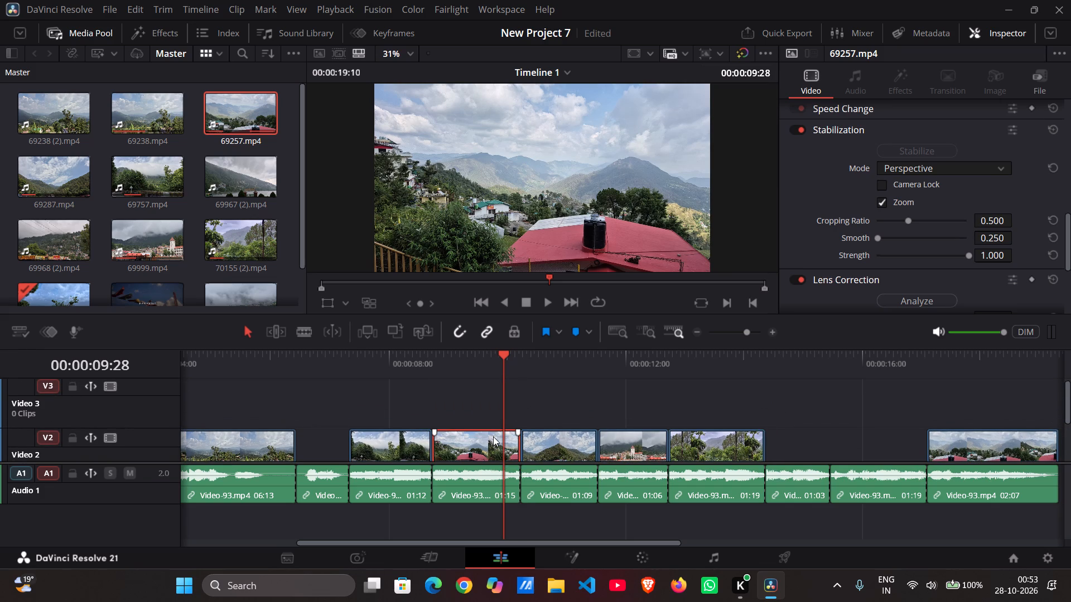
left_click(438, 396)
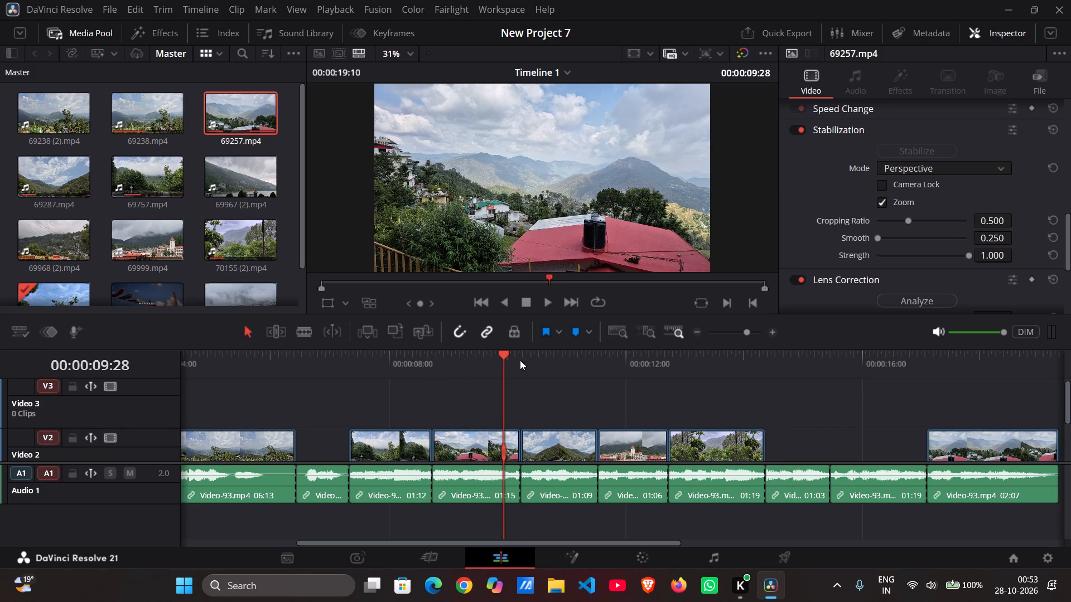
Scrub and play the Video 2 sequence from 69757.mp4 to 69999.mp4 to review the rearranged clips, and return to the timeline start.
left_click_drag(499, 356, 474, 356)
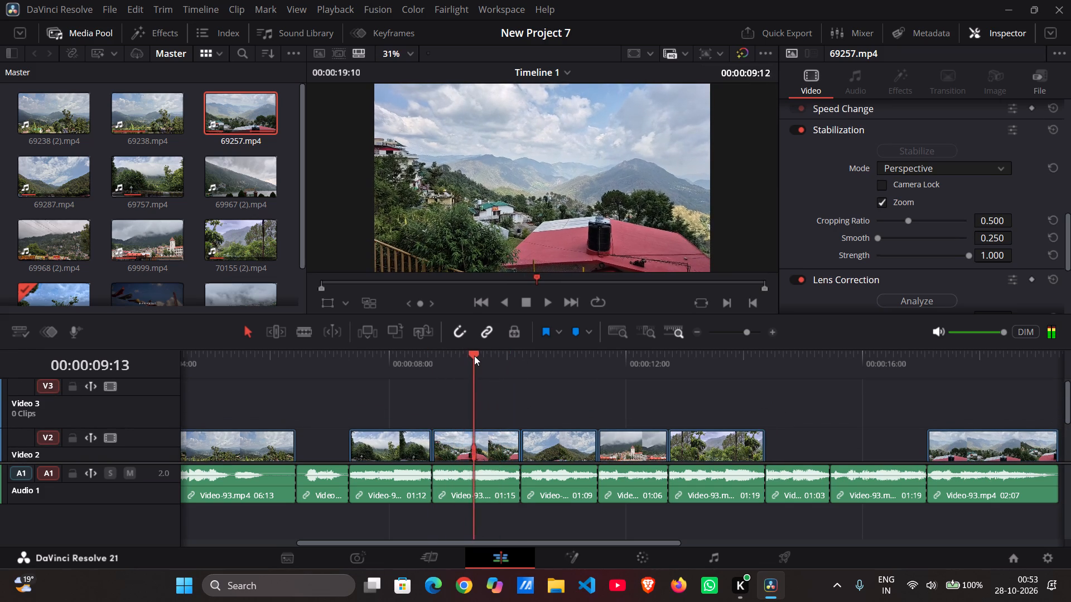
left_click_drag(474, 356, 480, 362)
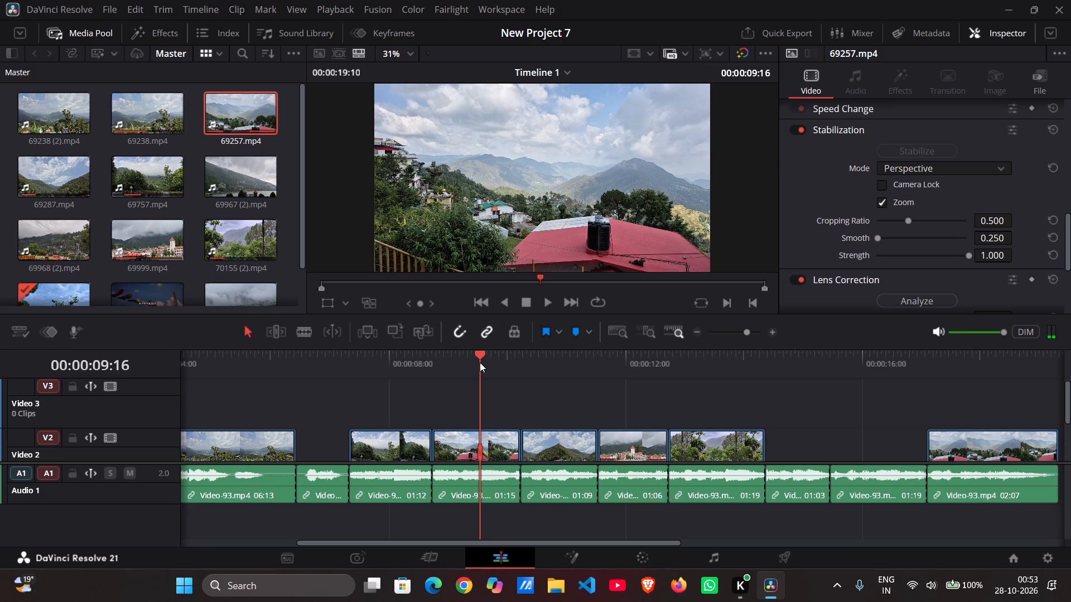
left_click_drag(480, 362, 423, 368)
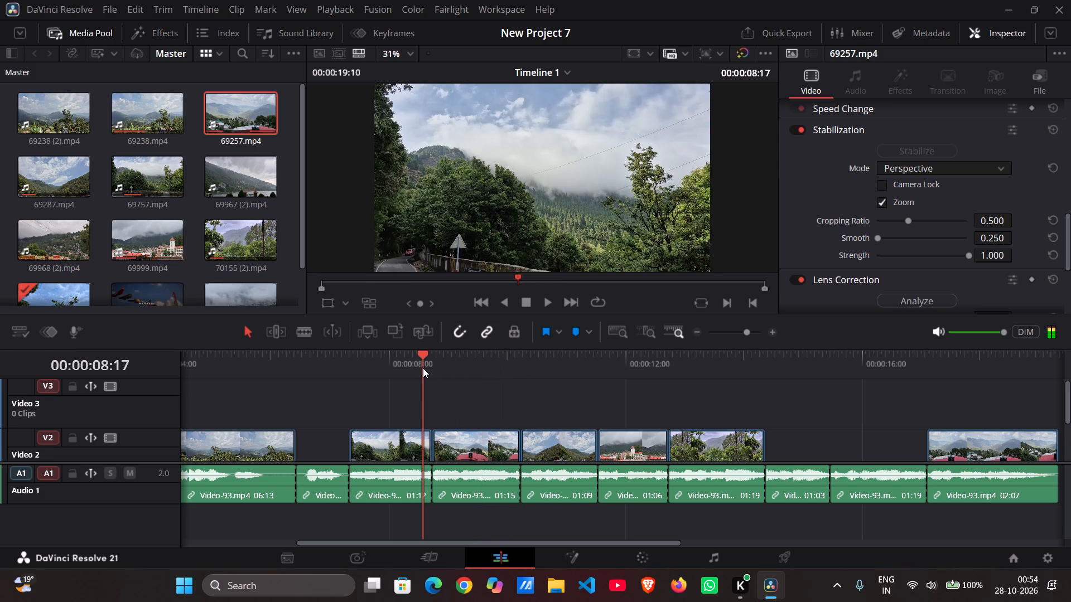
left_click_drag(423, 368, 422, 366)
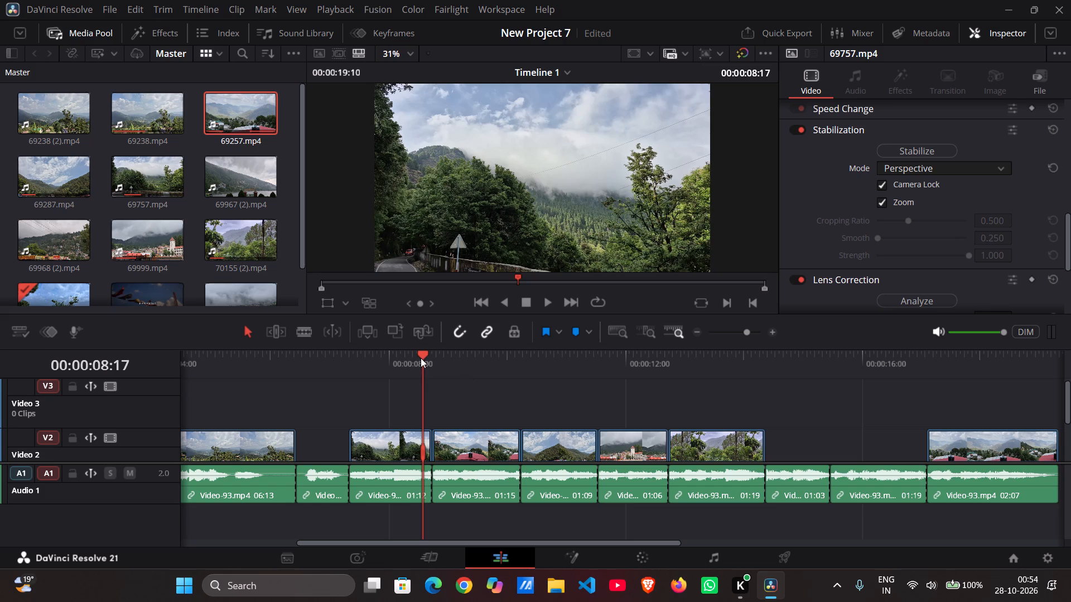
left_click_drag(421, 358, 372, 361)
key("space")
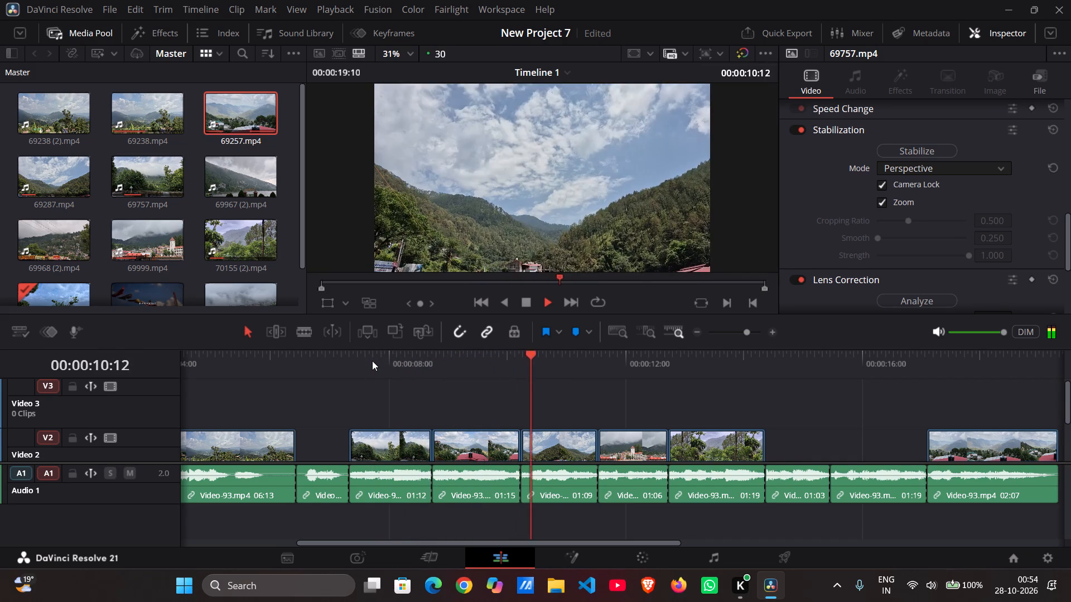
key("space")
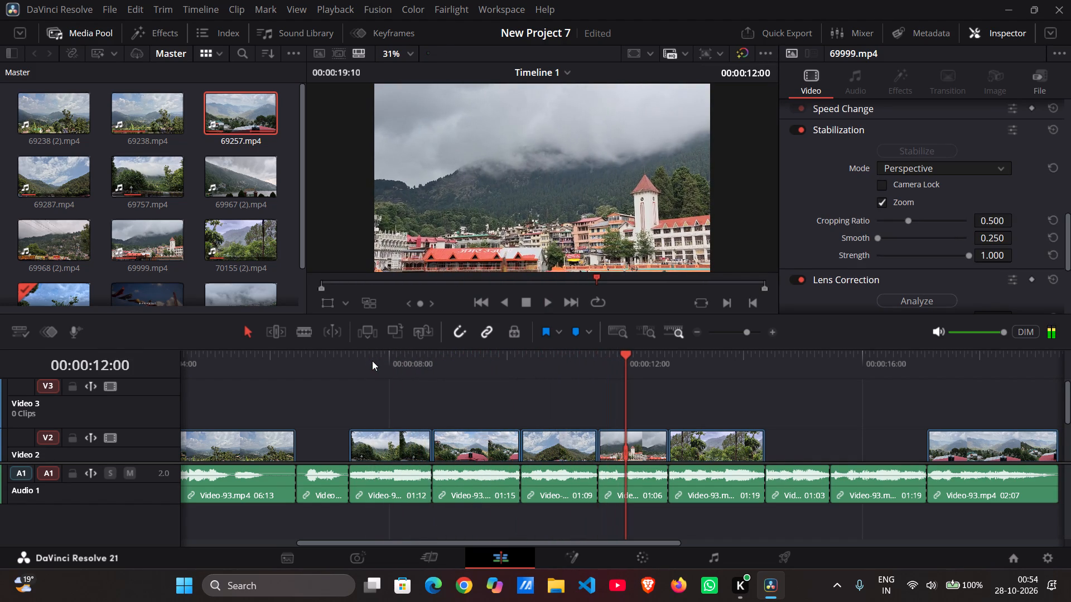
left_click_drag(626, 363, 40, 375)
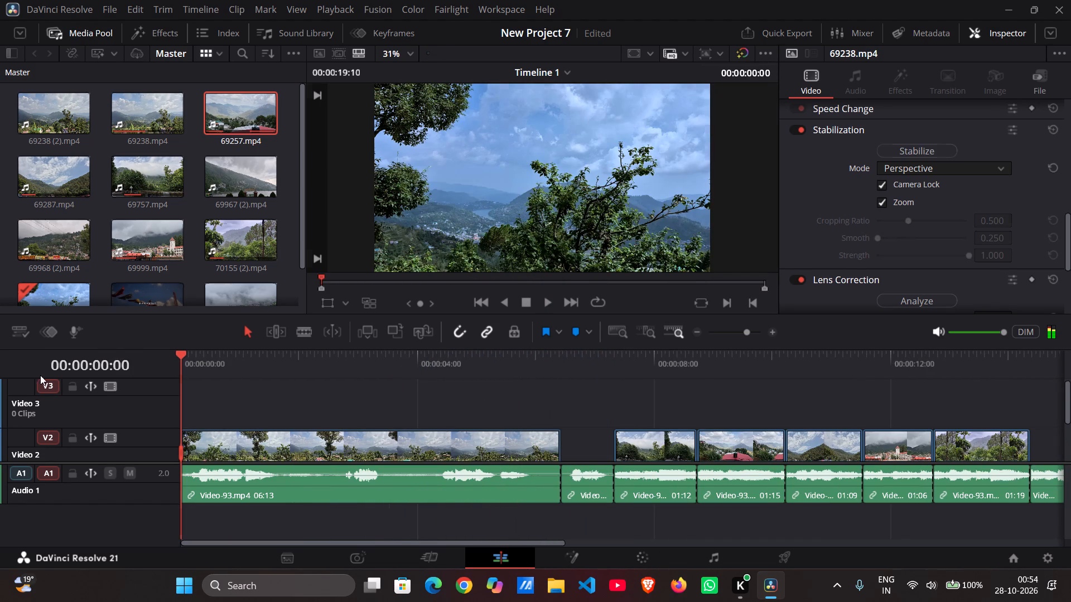
Select the Full HD 1920 x 1080 timeline resolution.
left_click(722, 56)
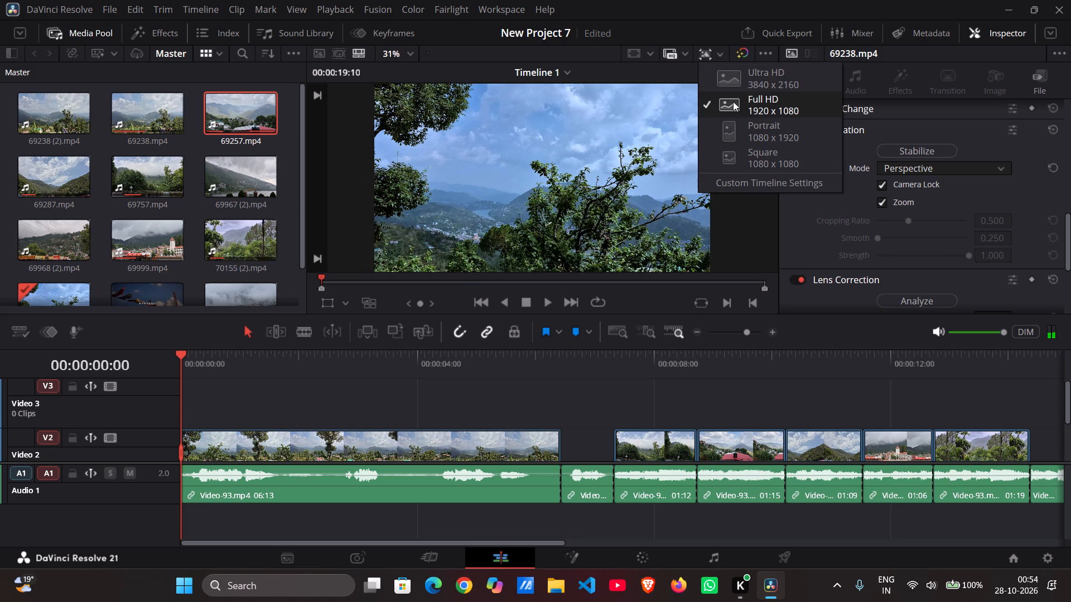
left_click(732, 104)
Play the opening of 69238.mp4 and scrub through the 69999.mp4, 70155 (2).mp4 and closing 69257.mp4 shots to review them.
scroll(445, 393, "left", 1)
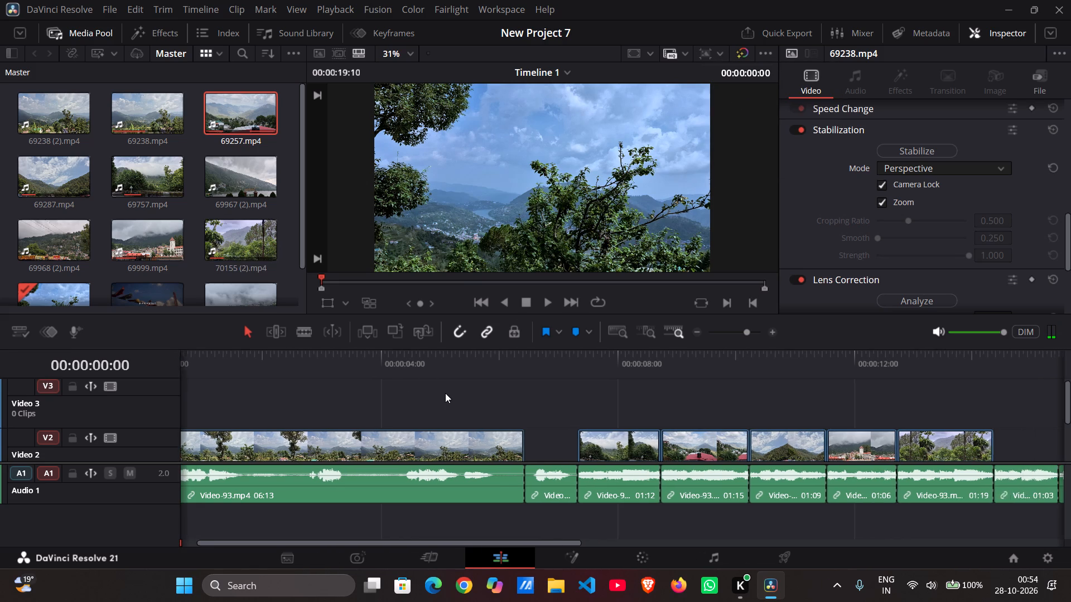
scroll(445, 393, "left", 1)
key("space")
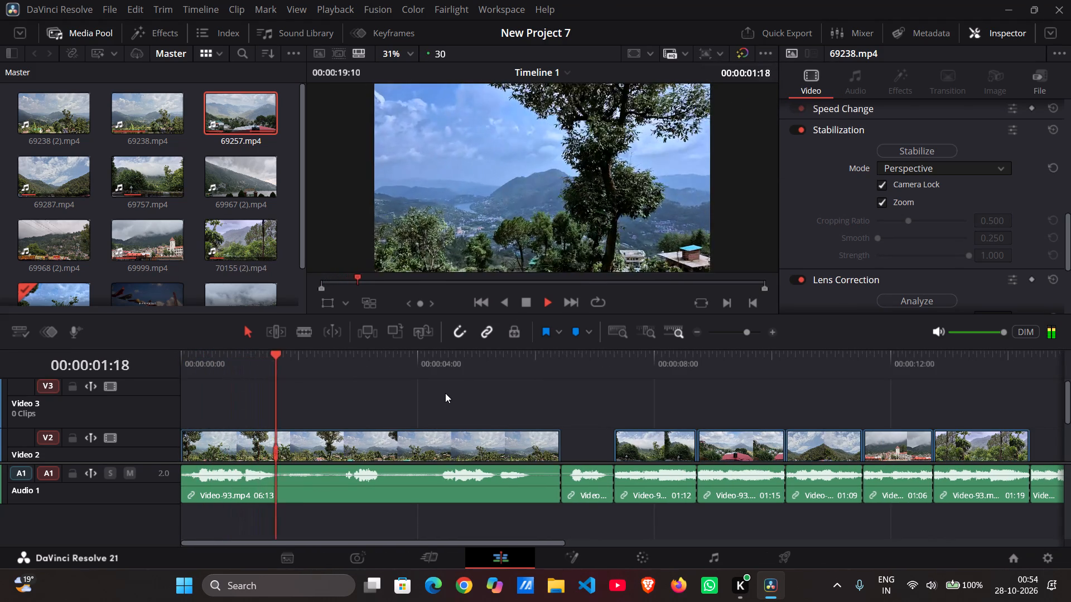
key("space")
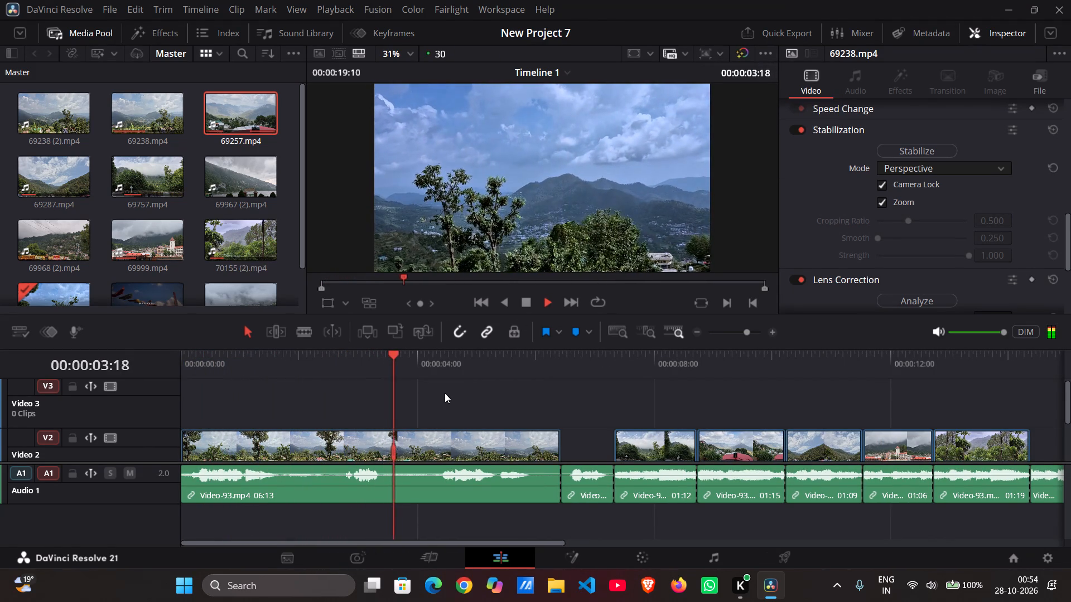
scroll(528, 416, "left", 1)
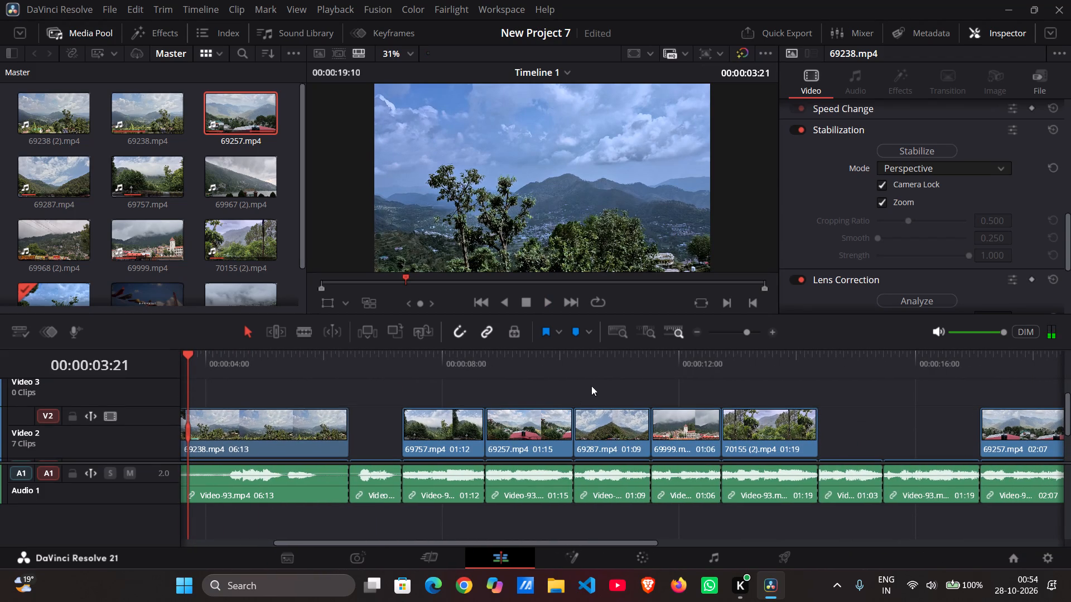
left_click(638, 373)
left_click_drag(639, 369, 697, 373)
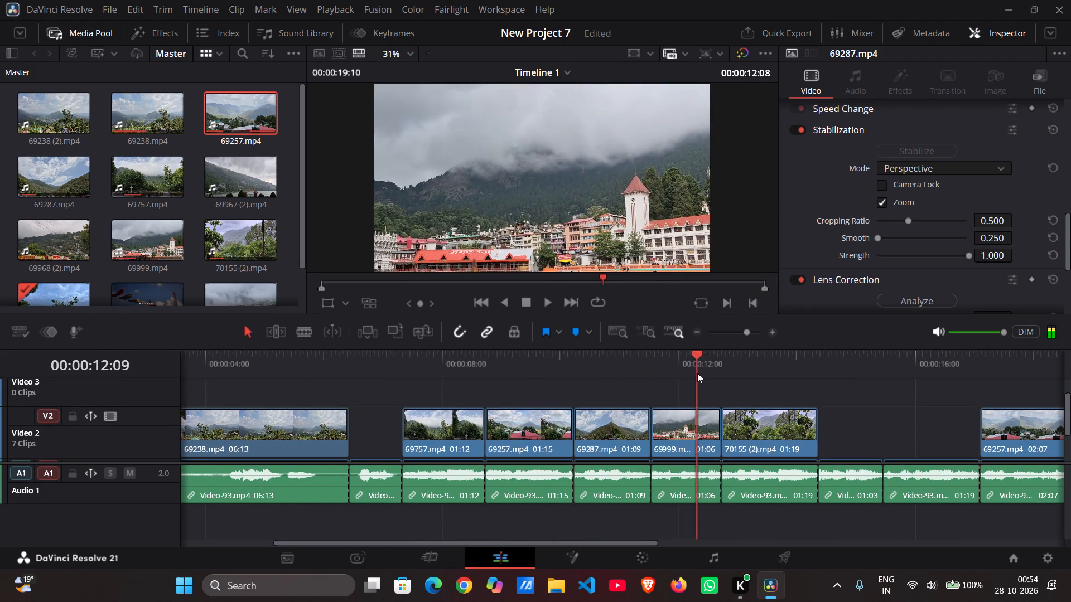
left_click_drag(697, 373, 769, 386)
scroll(769, 386, "left", 2)
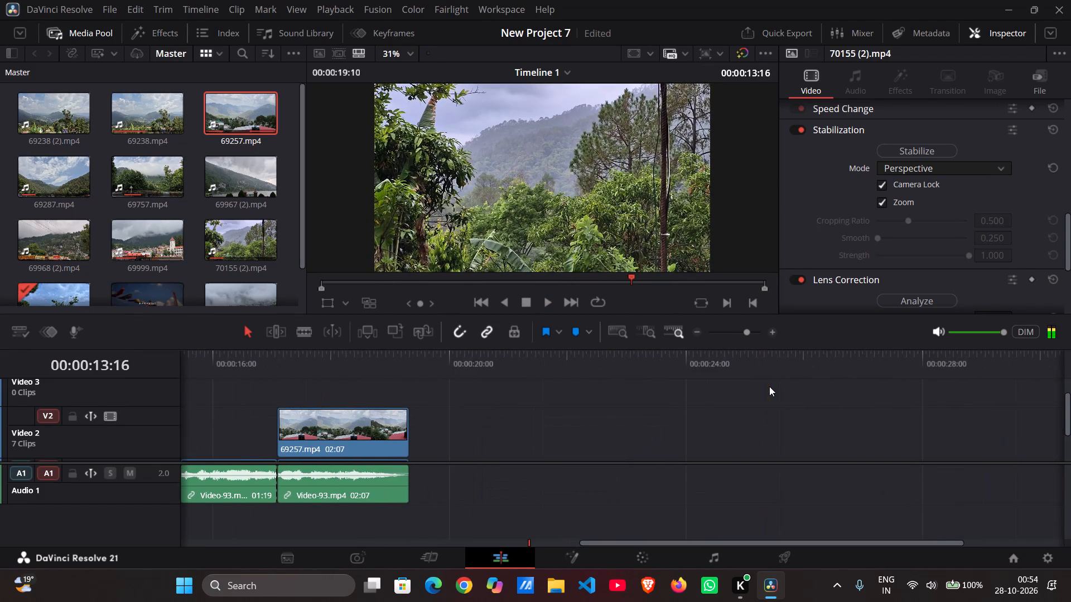
left_click(320, 363)
left_click_drag(320, 363, 393, 367)
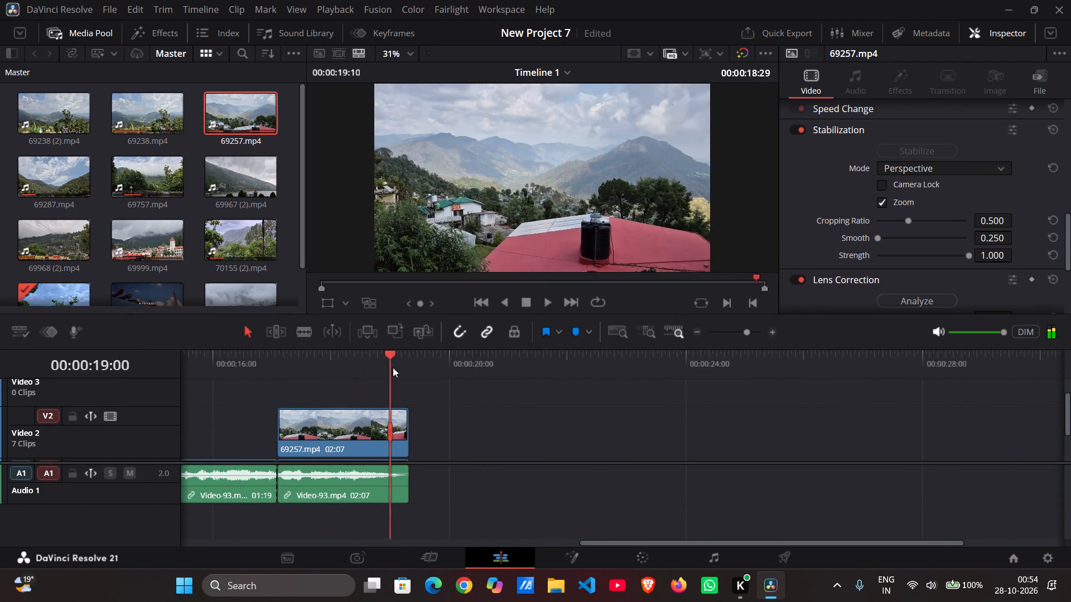
left_click_drag(393, 367, 318, 380)
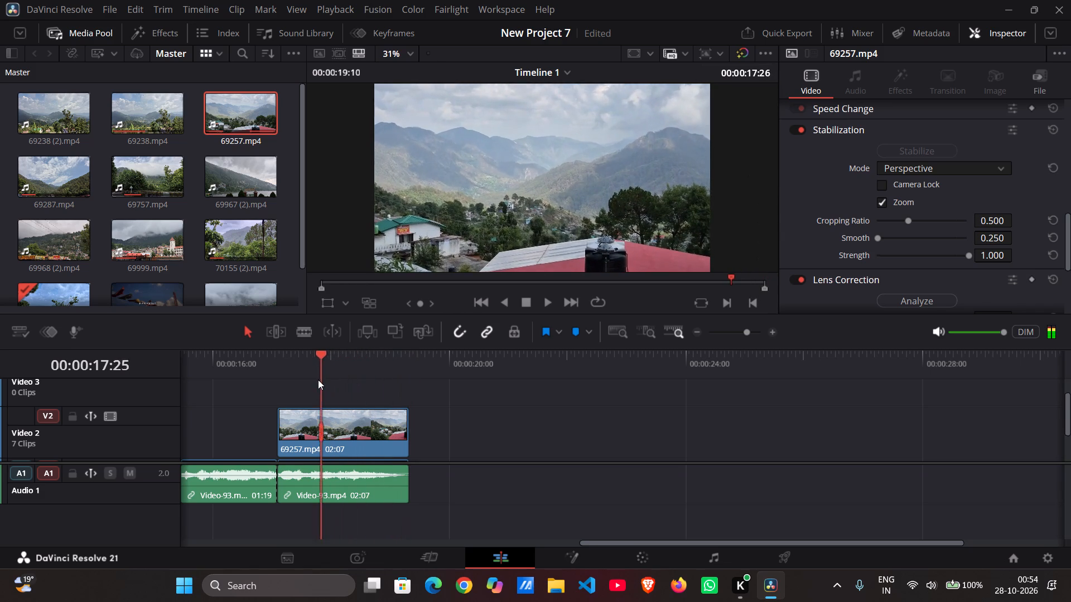
left_click_drag(318, 380, 421, 382)
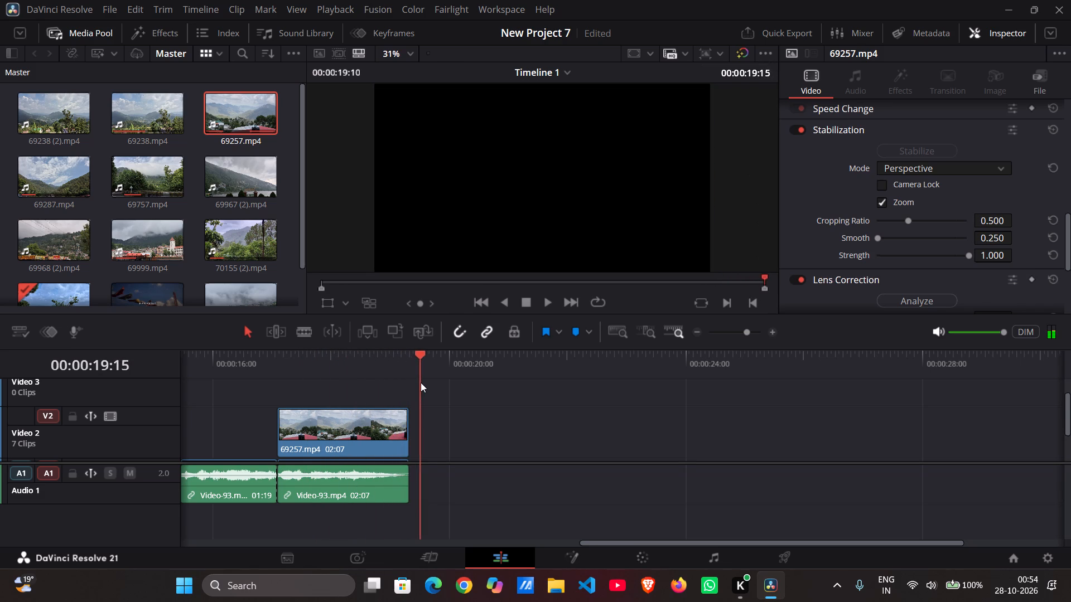
left_click_drag(421, 382, 345, 394)
Play 69238.mp4 on Video 2 from the timeline start through its middle section to review the opening shot.
scroll(345, 394, "right", 1)
scroll(416, 417, "right", 1)
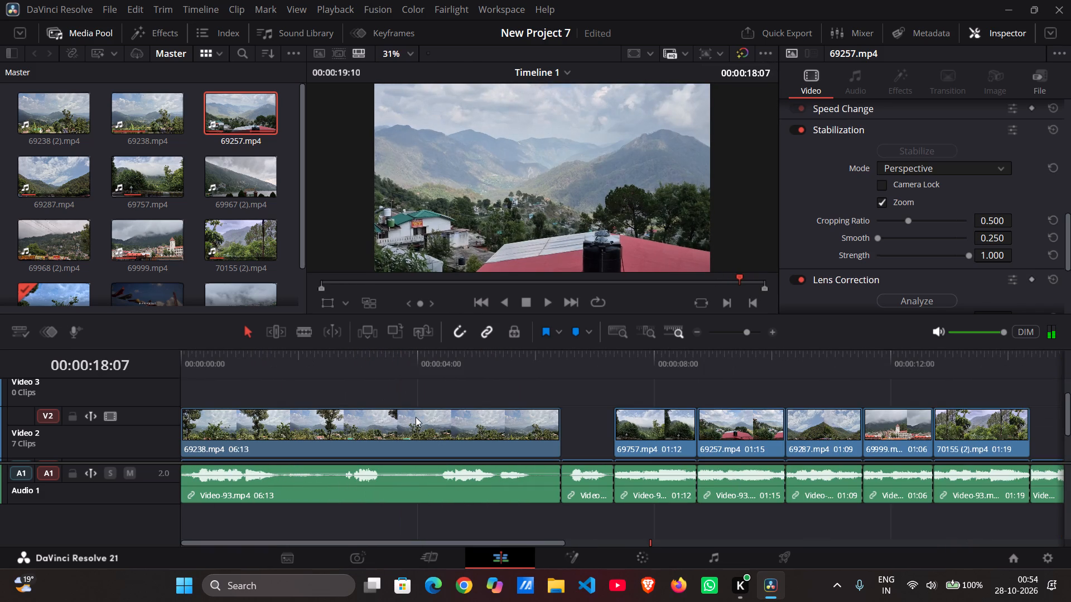
scroll(416, 417, "right", 3)
left_click(223, 363)
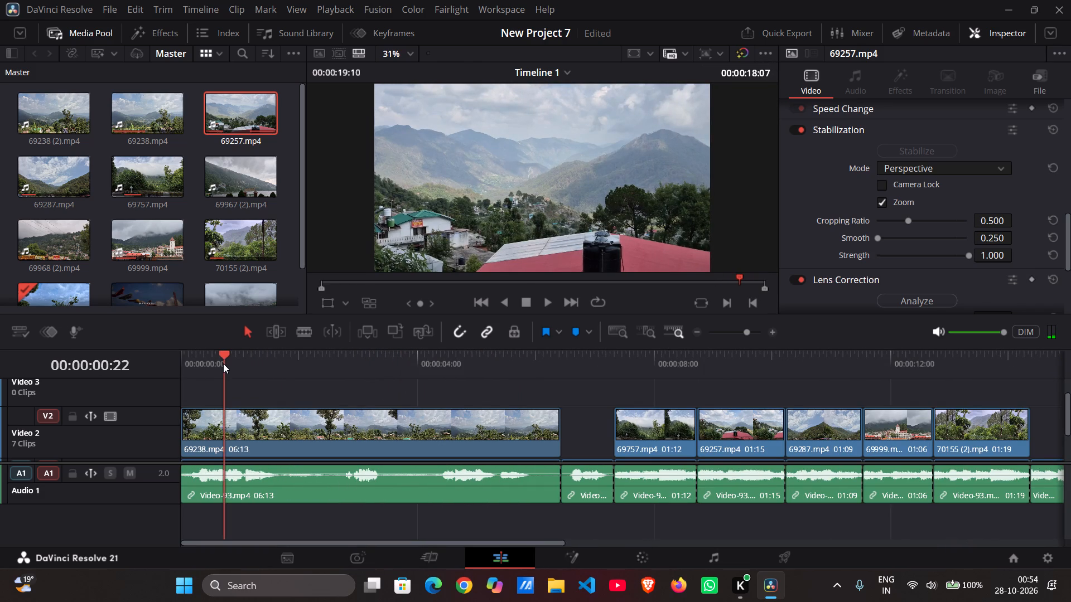
left_click_drag(219, 361, 130, 369)
key("space")
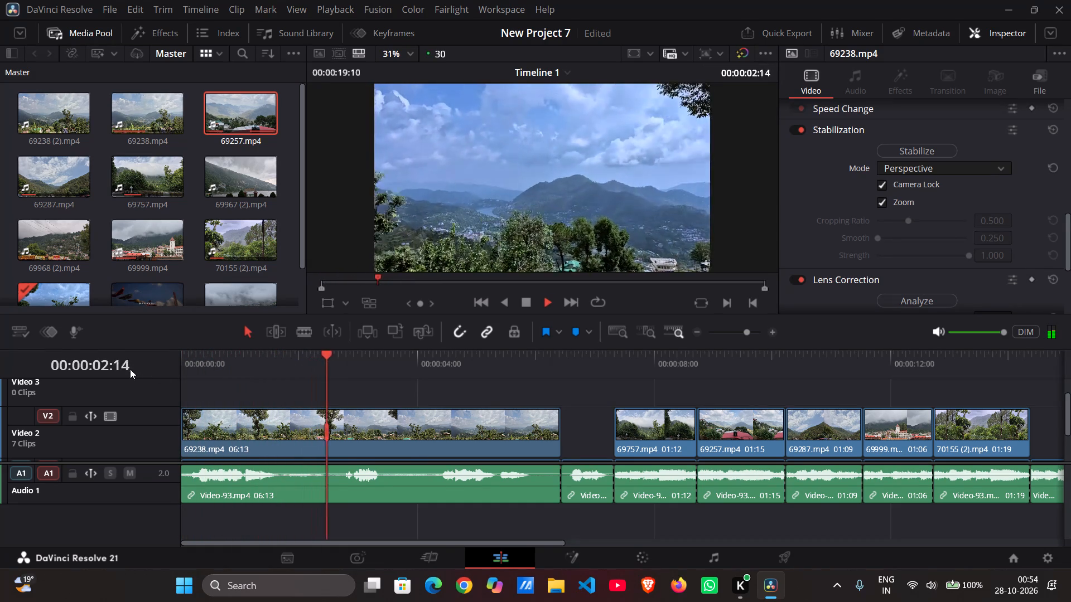
key("space")
scroll(305, 404, "left", 1)
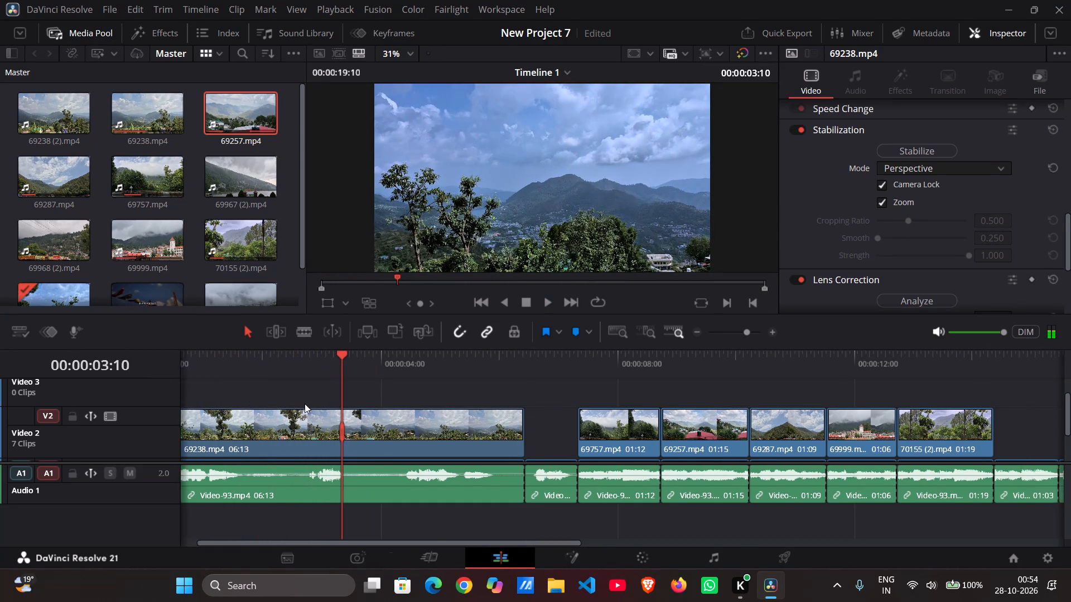
scroll(305, 404, "left", 1)
scroll(305, 404, "right", 1)
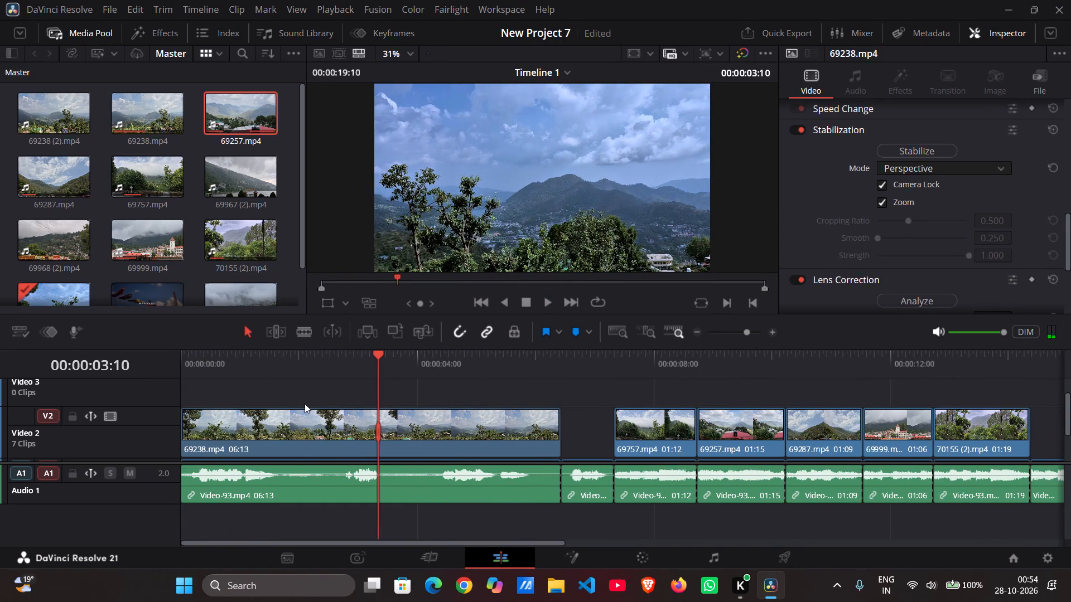
scroll(305, 404, "right", 1)
left_click(292, 370)
key("space")
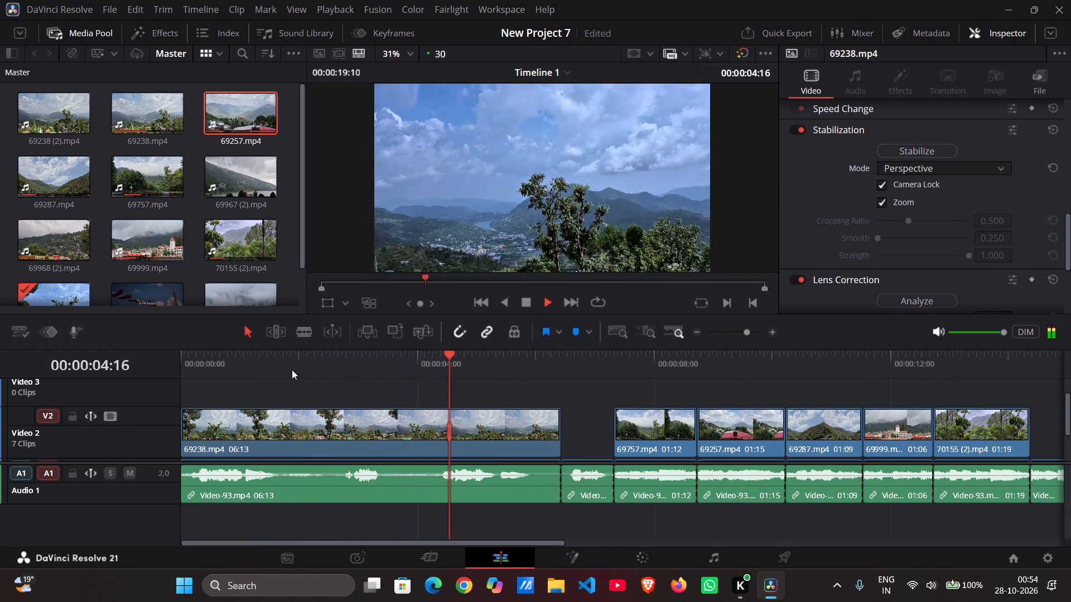
key("space")
Scrub the closing 69257.mp4 shot on Video 2 back to its beginning to review it.
scroll(292, 370, "left", 3)
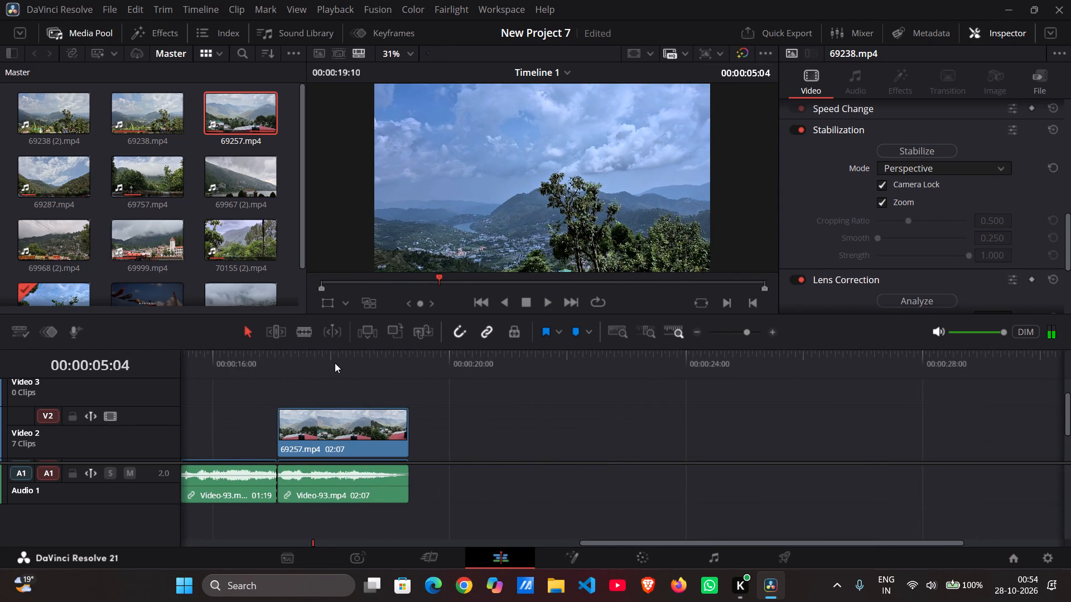
left_click(334, 363)
left_click_drag(334, 363, 358, 363)
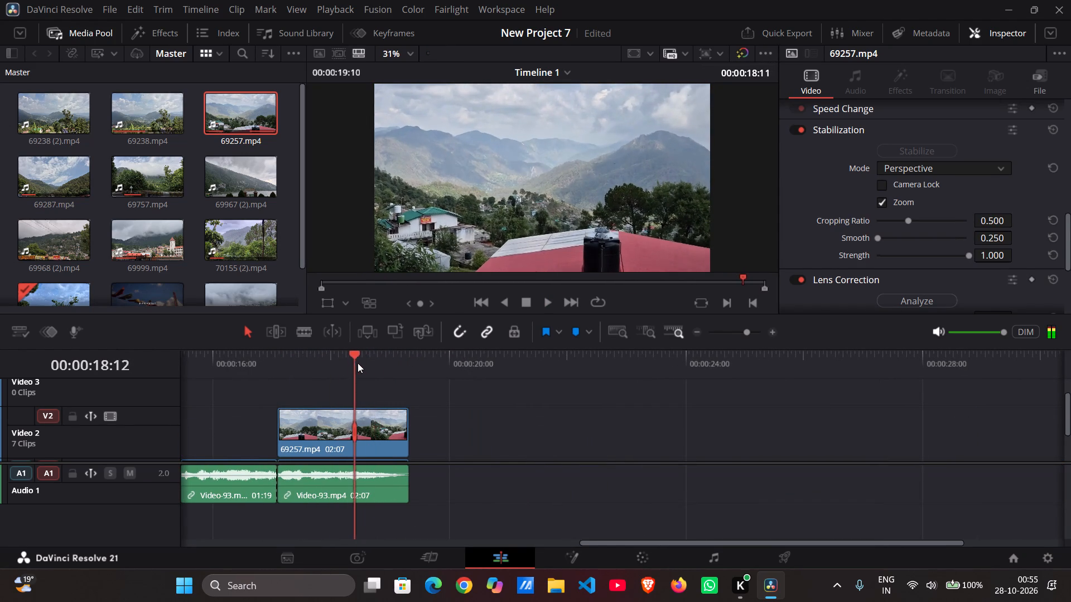
left_click_drag(358, 363, 272, 390)
scroll(272, 390, "right", 1)
scroll(423, 394, "right", 1)
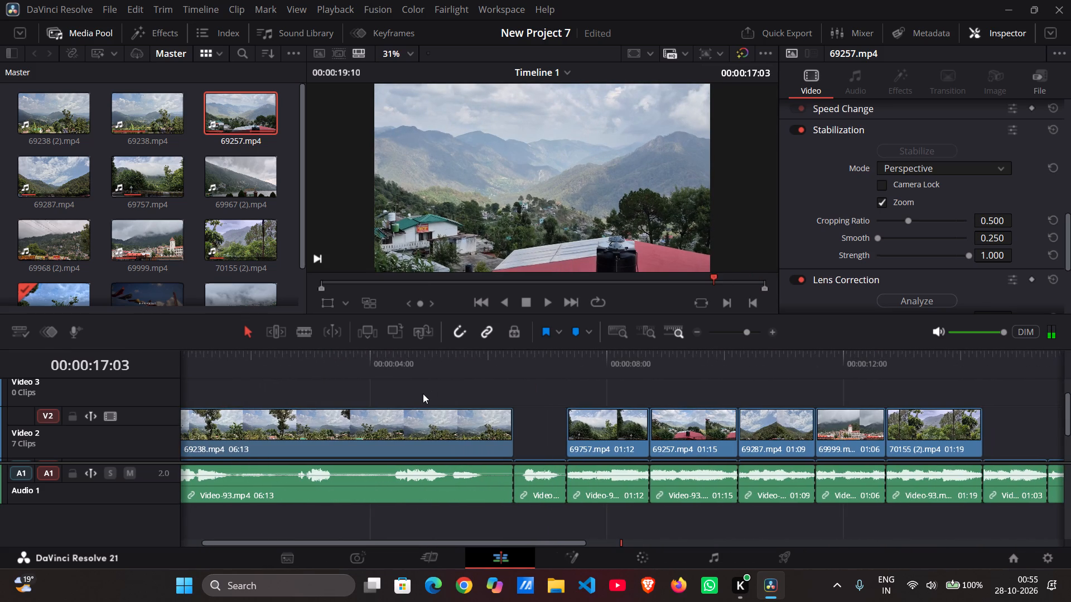
scroll(325, 416, "right", 1)
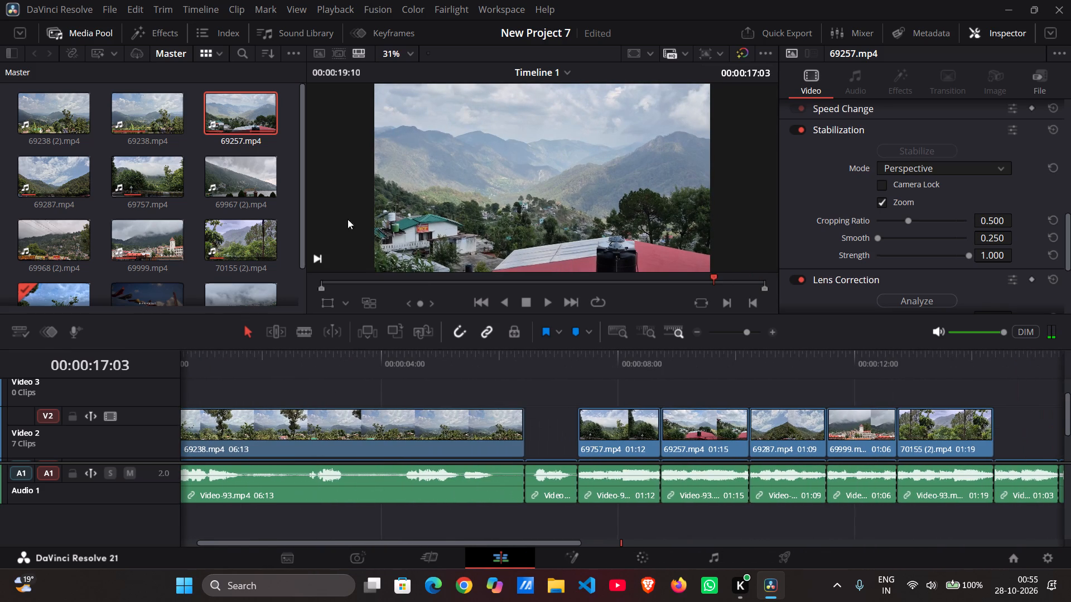
Browse the source clips and place the full 69257.mp4 on Video 3 at the timeline start, above 69238.mp4.
scroll(163, 237, "down", 1)
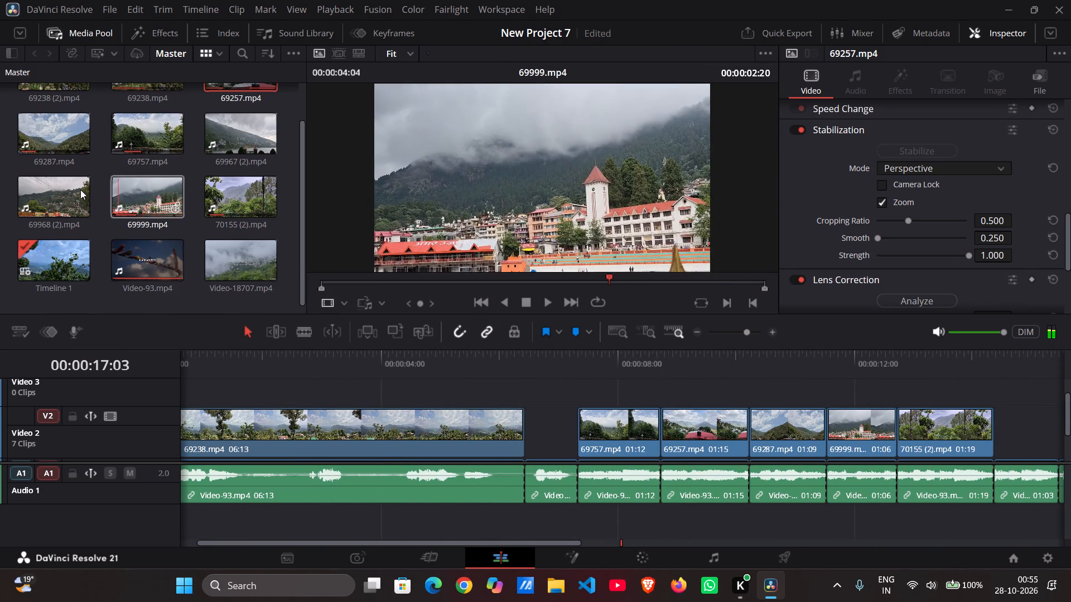
scroll(78, 187, "up", 1)
scroll(177, 174, "down", 1)
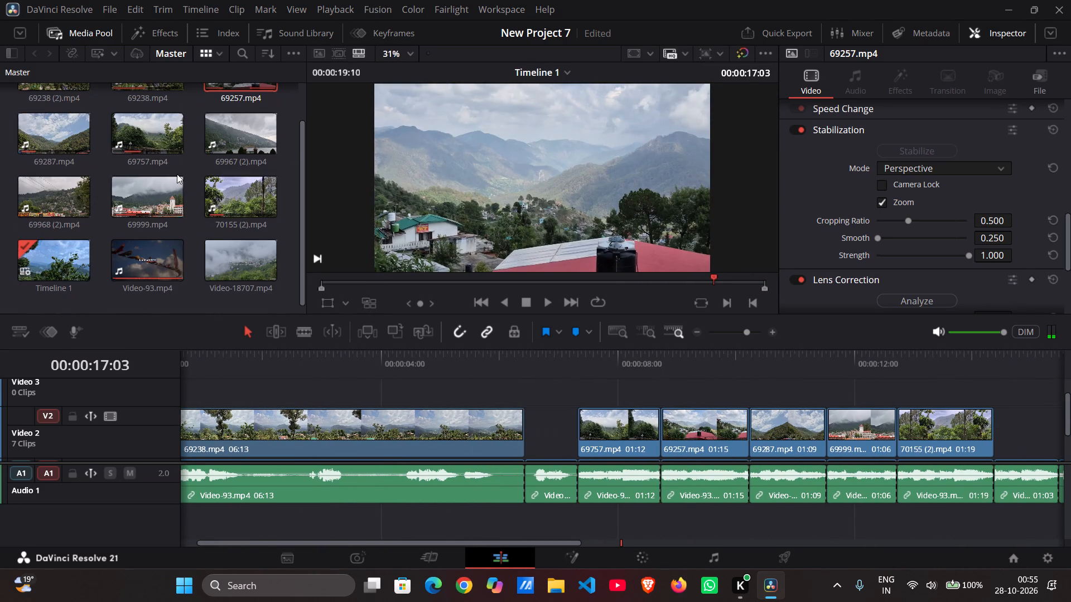
scroll(199, 175, "right", 1)
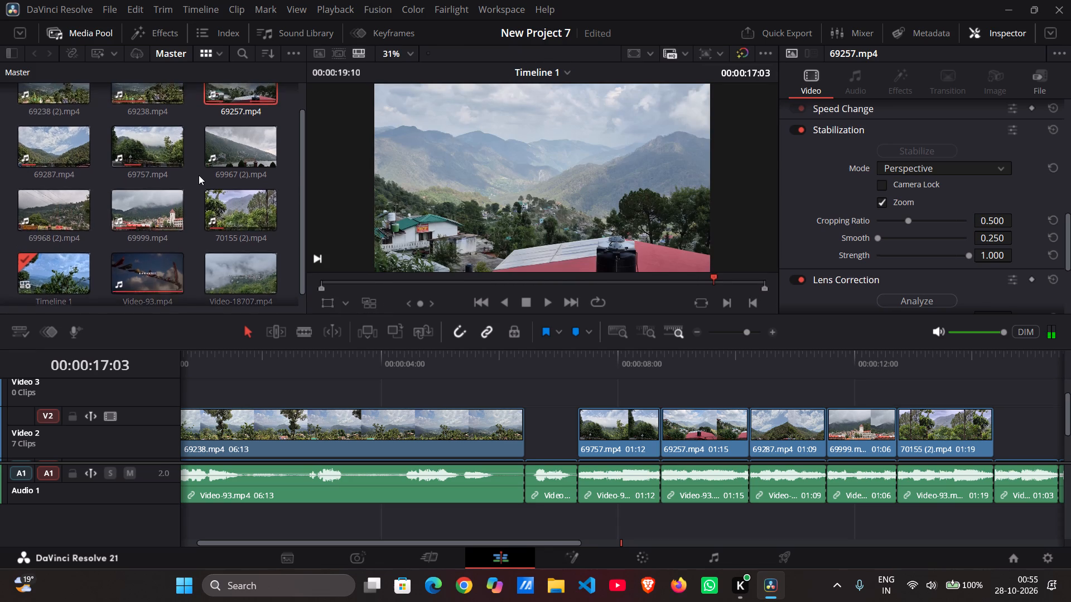
scroll(199, 175, "right", 2)
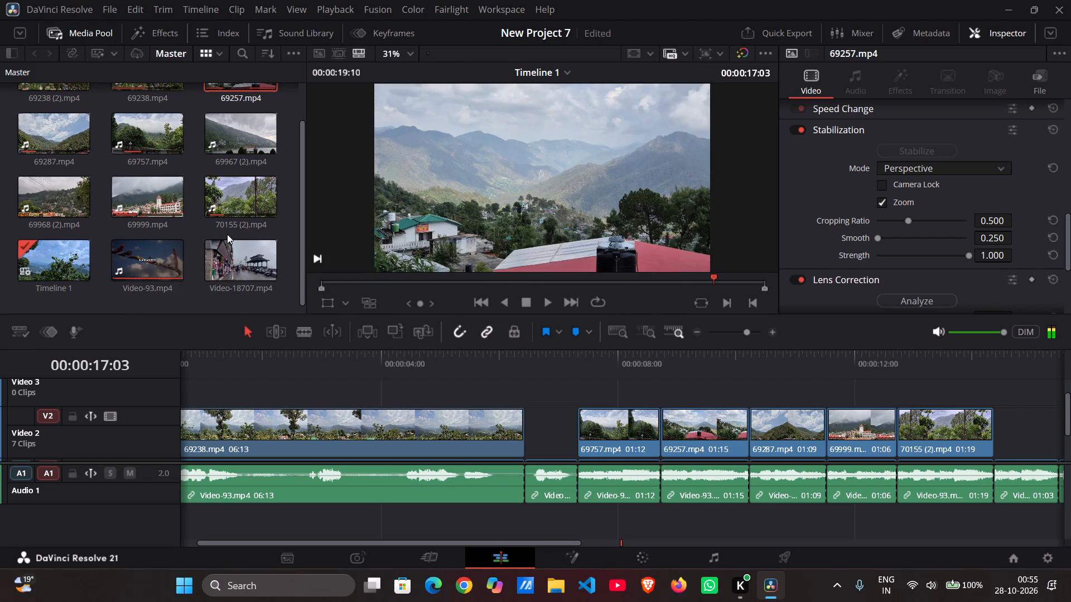
scroll(272, 339, "right", 1)
scroll(129, 182, "up", 1)
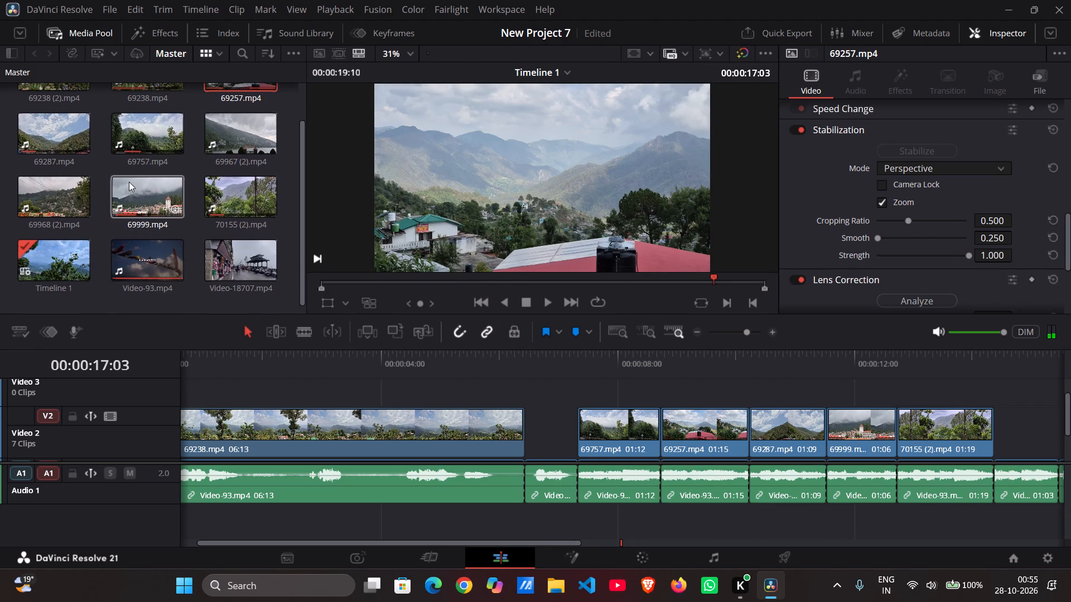
scroll(146, 193, "up", 1)
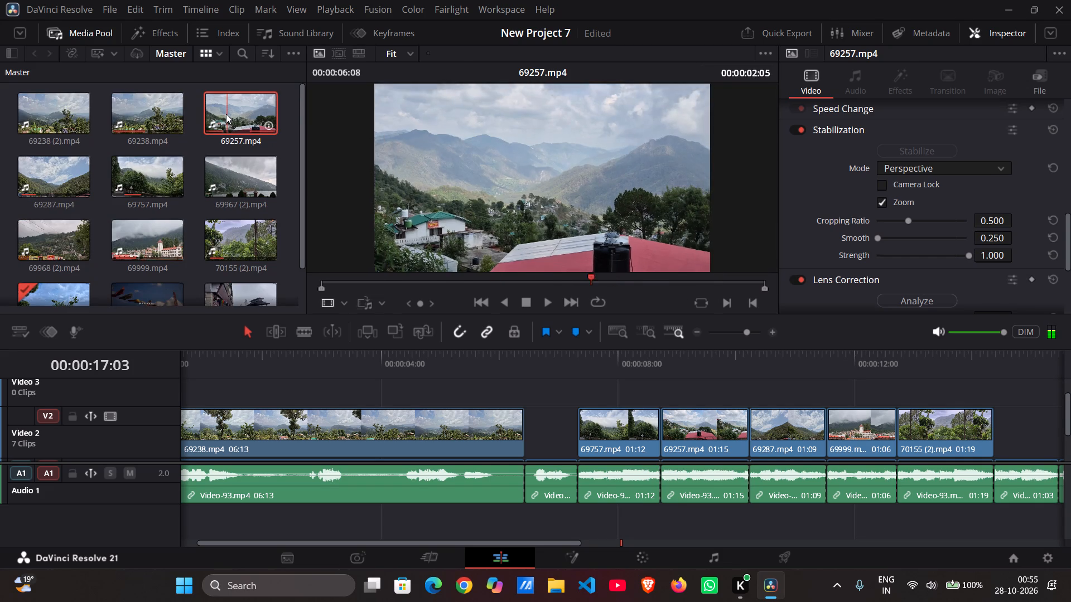
double_click(226, 114)
left_click_drag(521, 256, 352, 362)
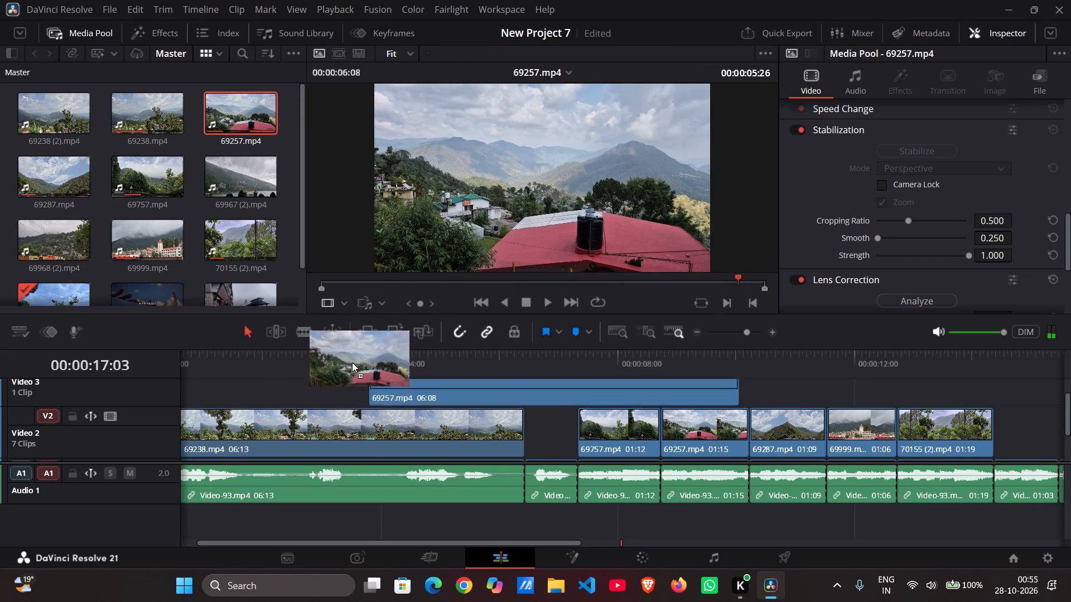
left_click_drag(352, 362, 178, 393)
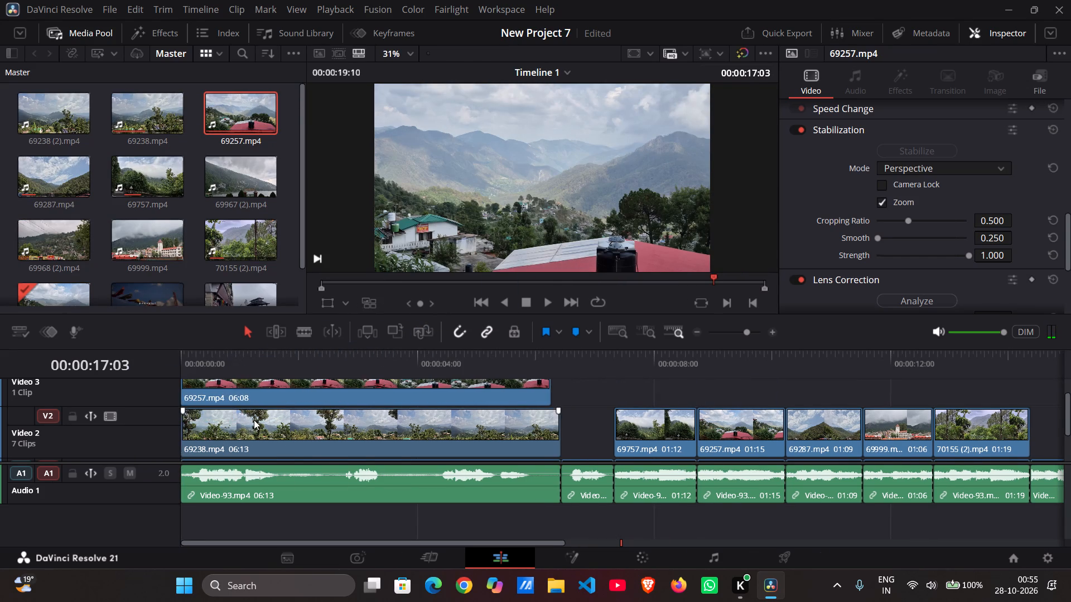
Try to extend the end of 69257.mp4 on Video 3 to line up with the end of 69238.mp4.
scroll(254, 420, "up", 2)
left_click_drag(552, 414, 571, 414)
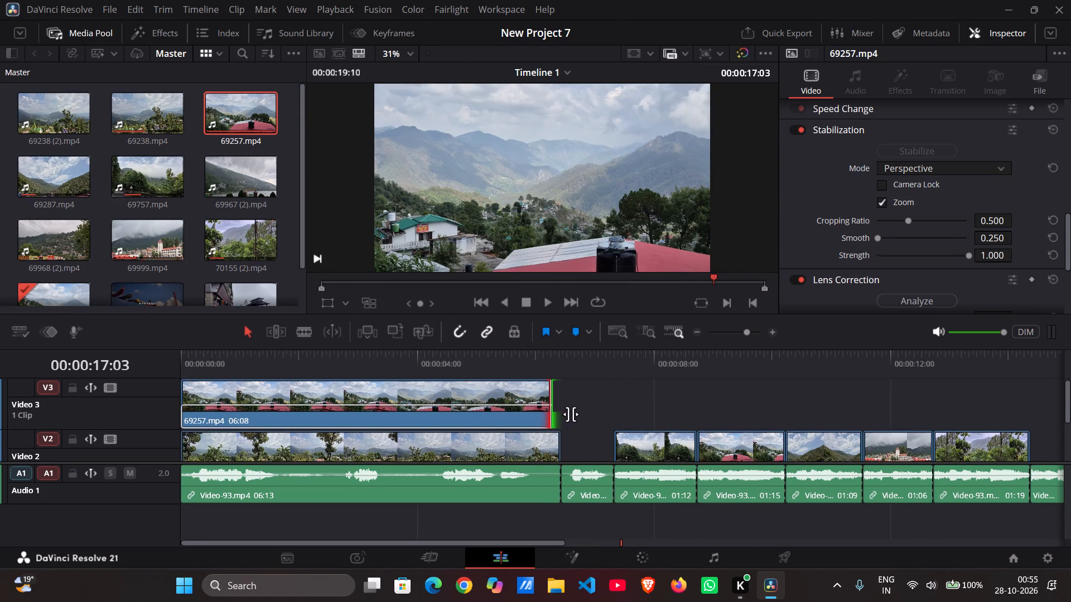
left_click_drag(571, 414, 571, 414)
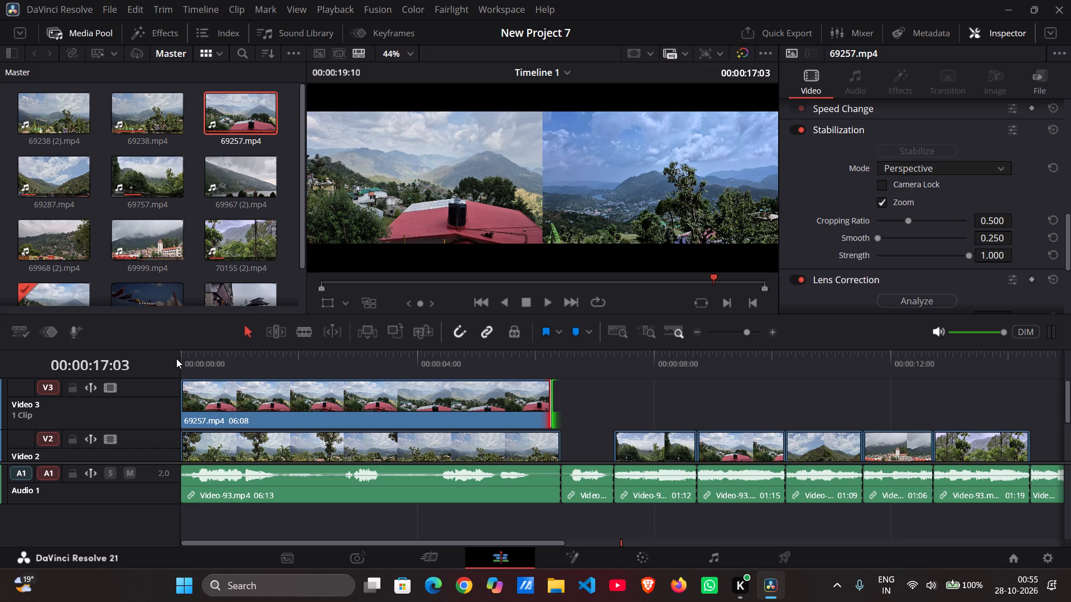
Play the timeline from the start through 69257.mp4 on Video 3 and on to the start of 69757.mp4.
left_click(176, 358)
left_click(185, 360)
key("space")
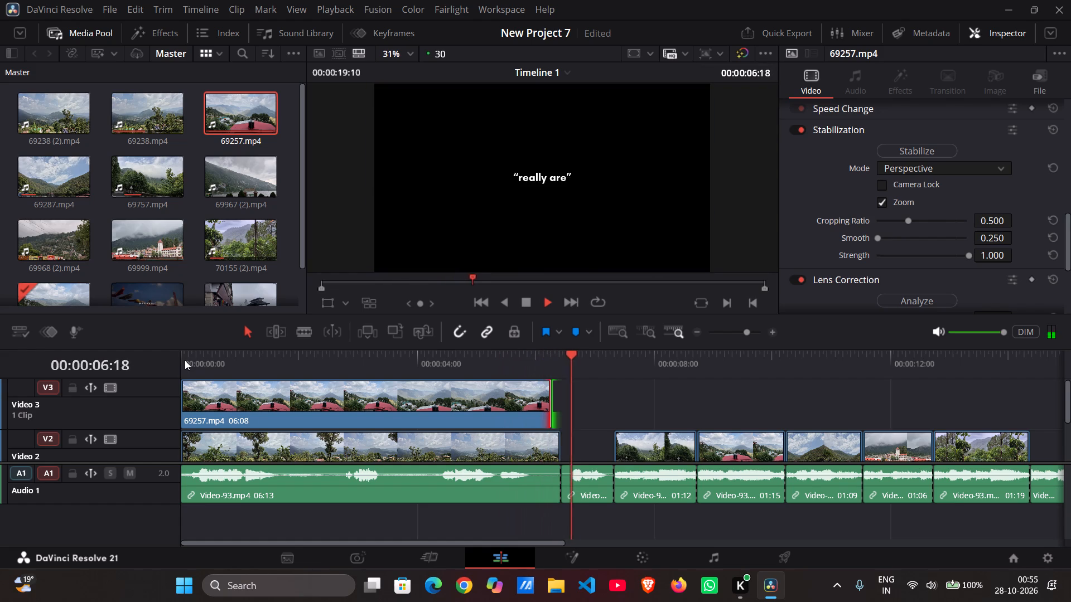
key("space")
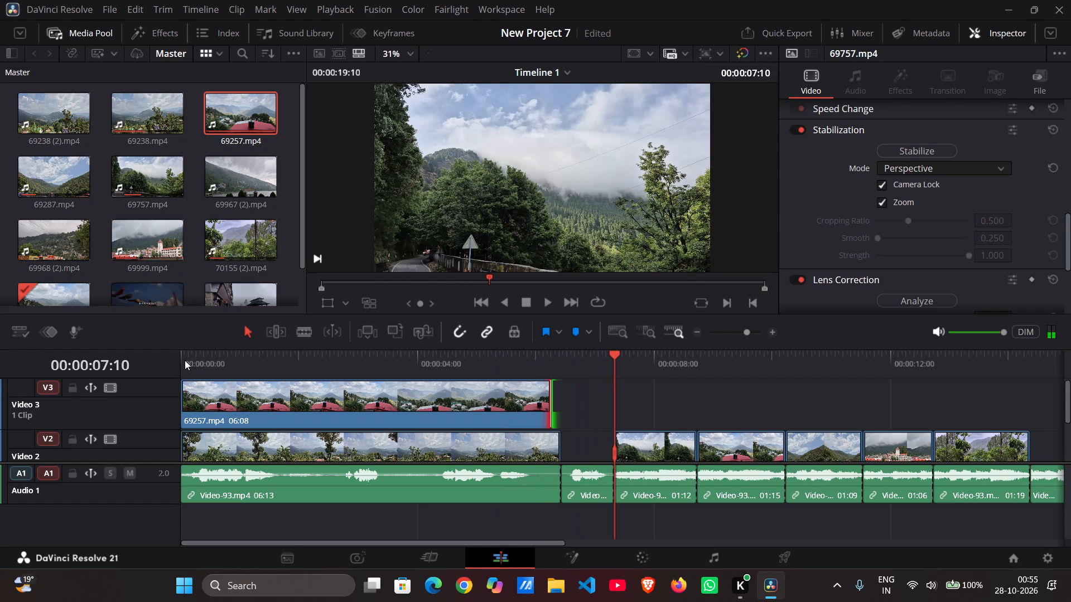
Stabilize the opening 69257.mp4 on Video 3 in Perspective mode.
left_click(557, 446)
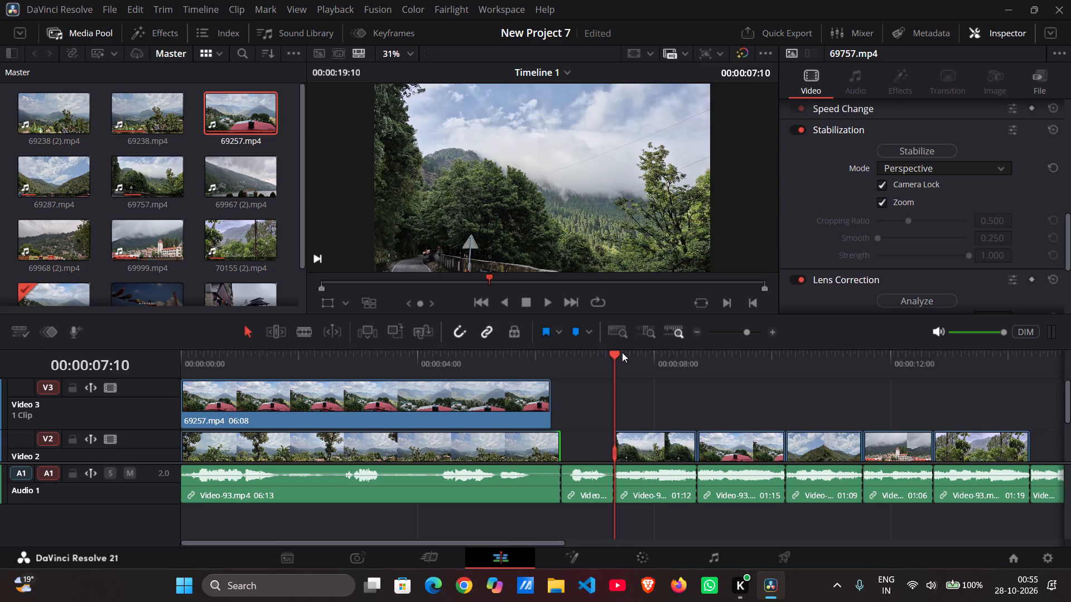
left_click_drag(621, 349, 461, 380)
left_click(491, 389)
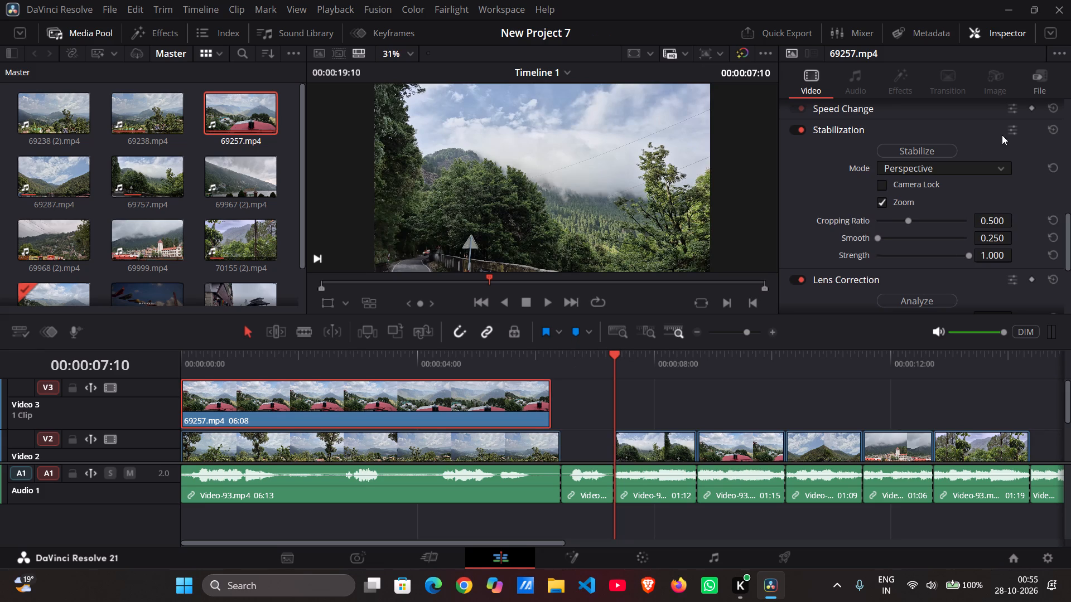
left_click(922, 153)
Play the stabilized 69257.mp4 on Video 3 from the timeline start on into the 69757.mp4 shot.
left_click_drag(614, 362, 101, 447)
key("space")
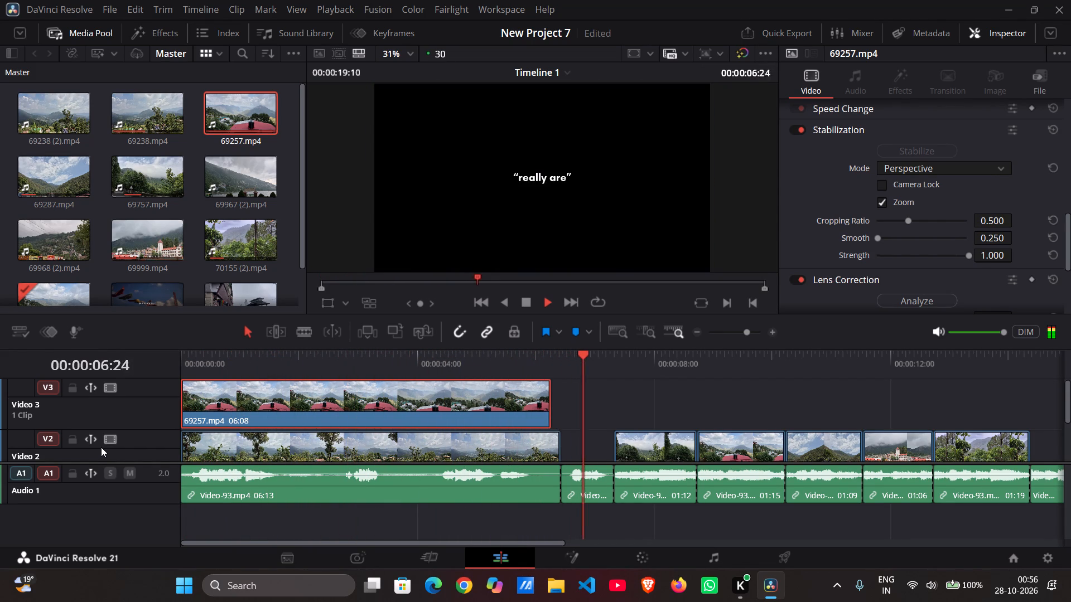
key("space")
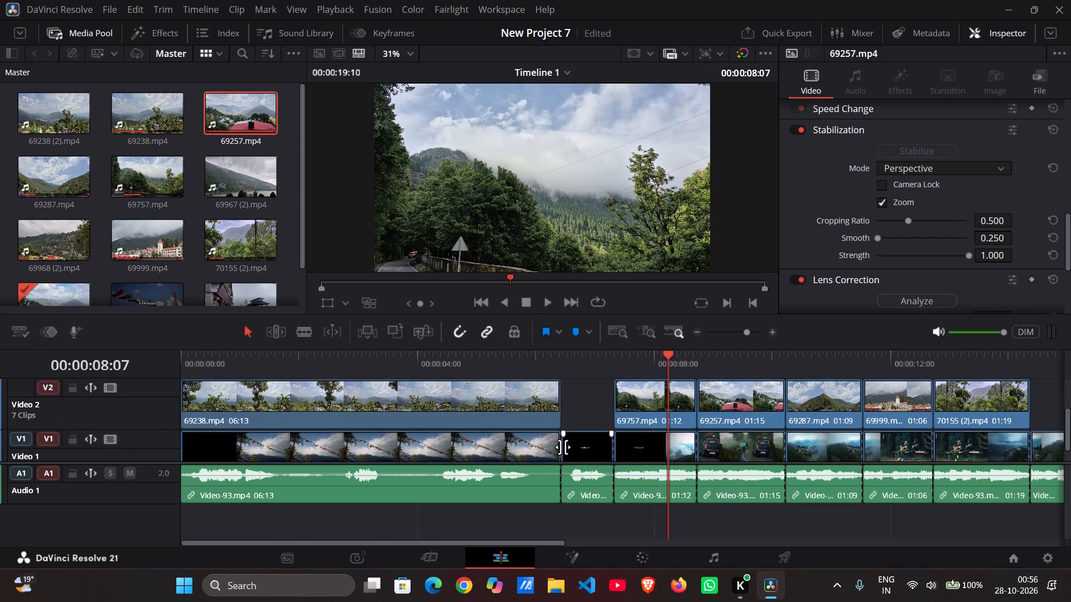
Trim the end of 69238.mp4 on Video 2 to 06:08, in line with the end of 69257.mp4 above it.
left_click_drag(562, 427, 552, 426)
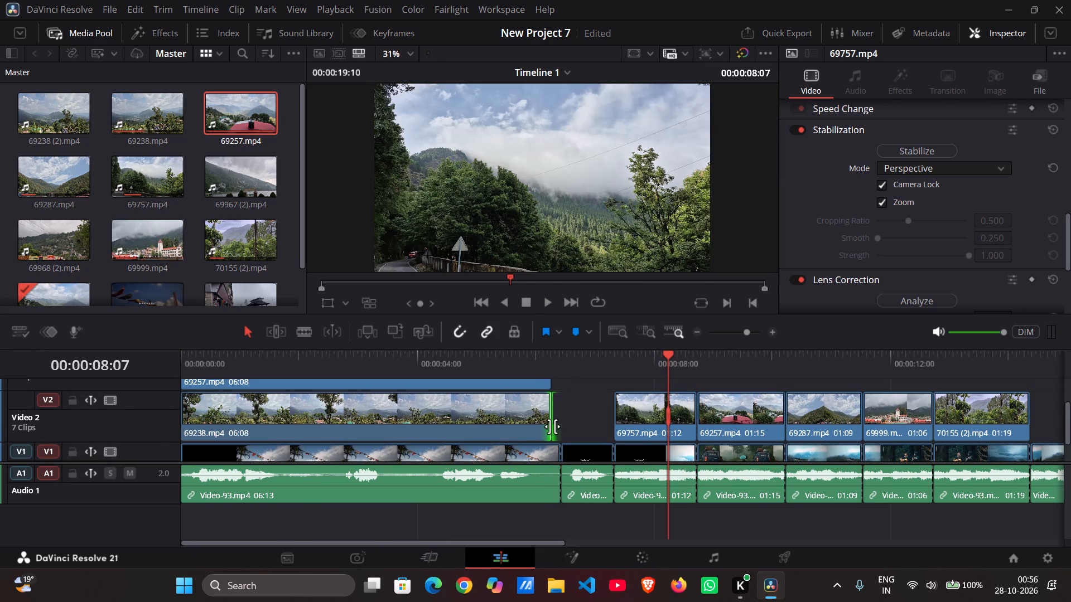
Play from the end of the opening shot to the start of 69257.mp4 on Video 2, and compare the clips with the Video-93.mp4 segments below.
left_click(548, 363)
key("space")
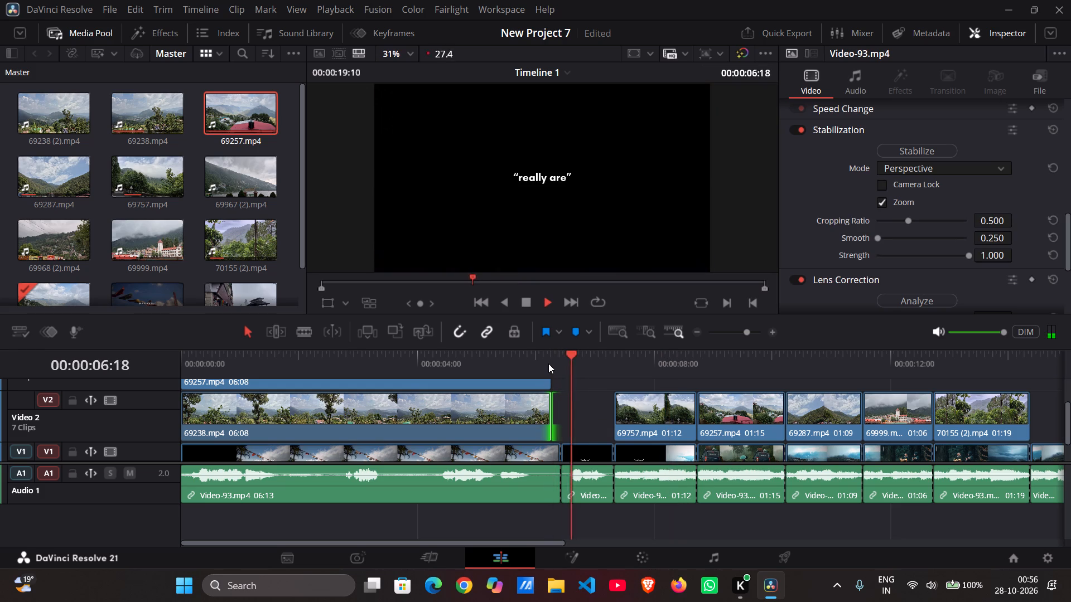
key("space")
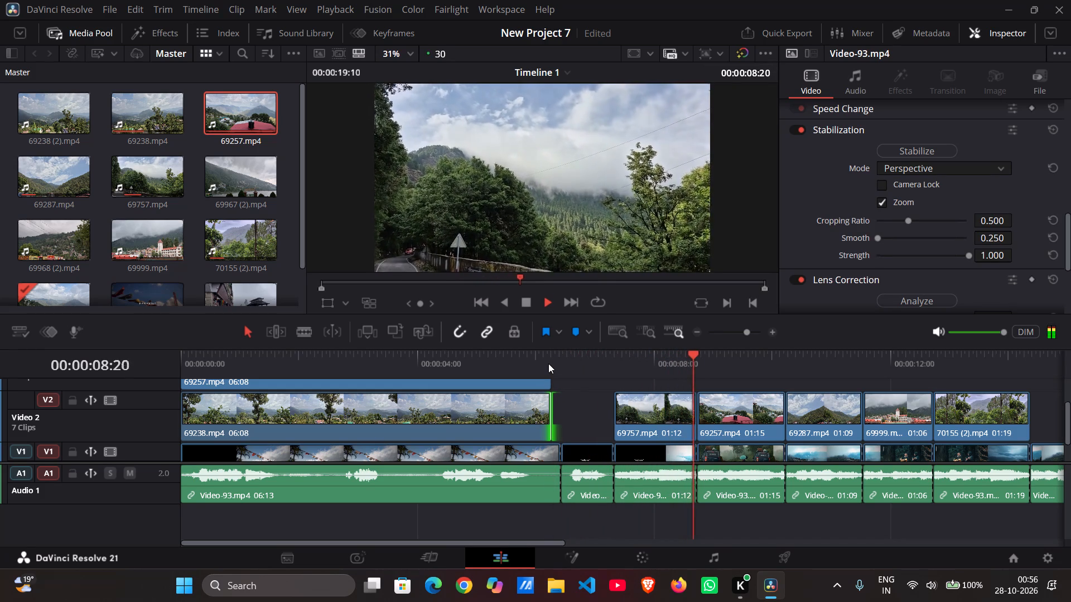
scroll(633, 410, "down", 2)
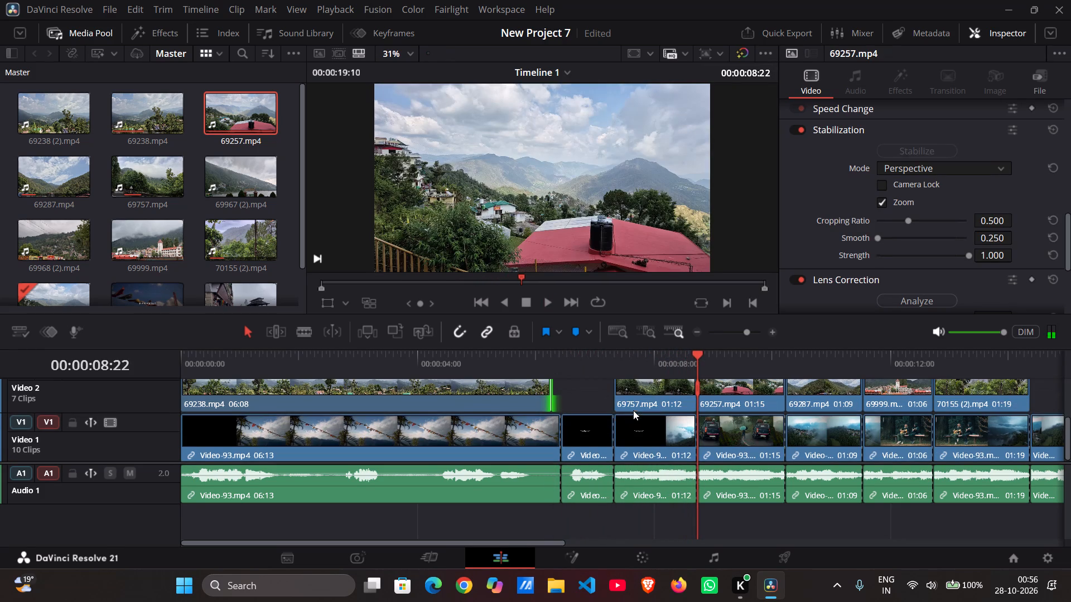
scroll(547, 448, "down", 1)
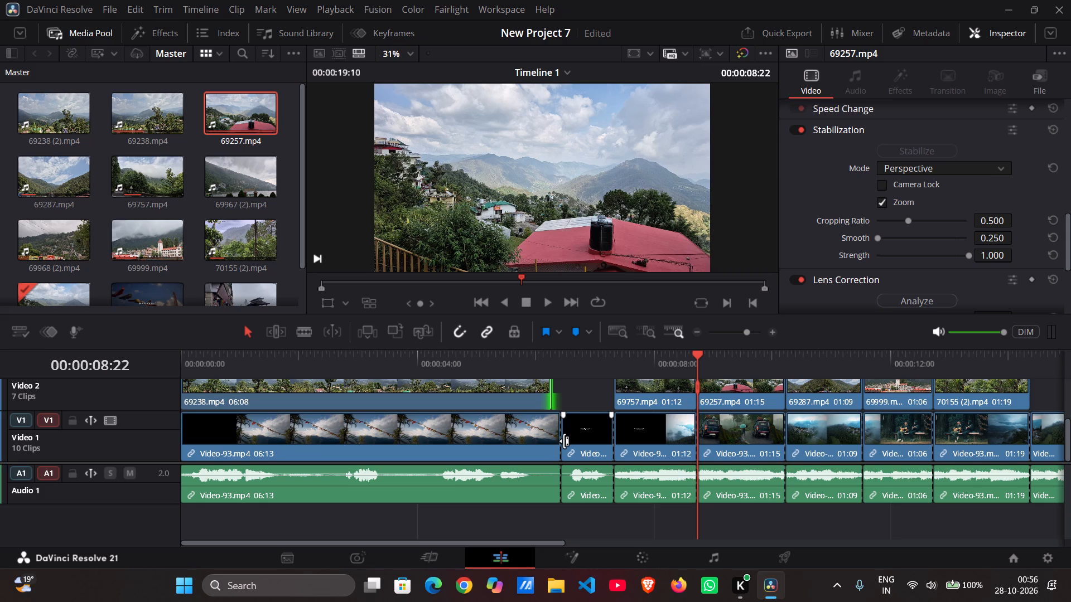
scroll(718, 470, "up", 1)
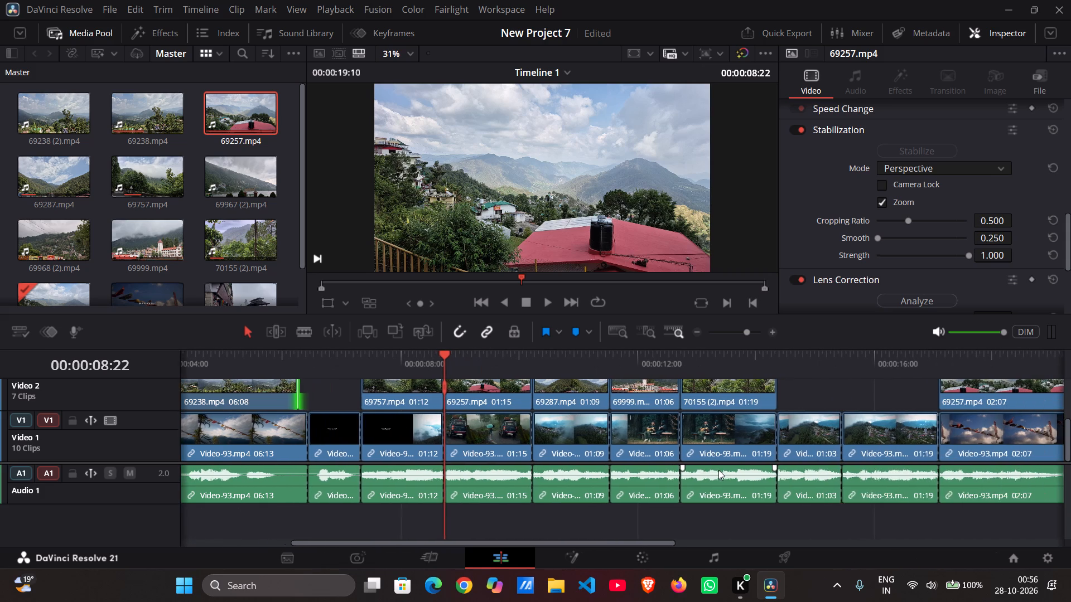
scroll(718, 470, "up", 1)
scroll(665, 454, "left", 1)
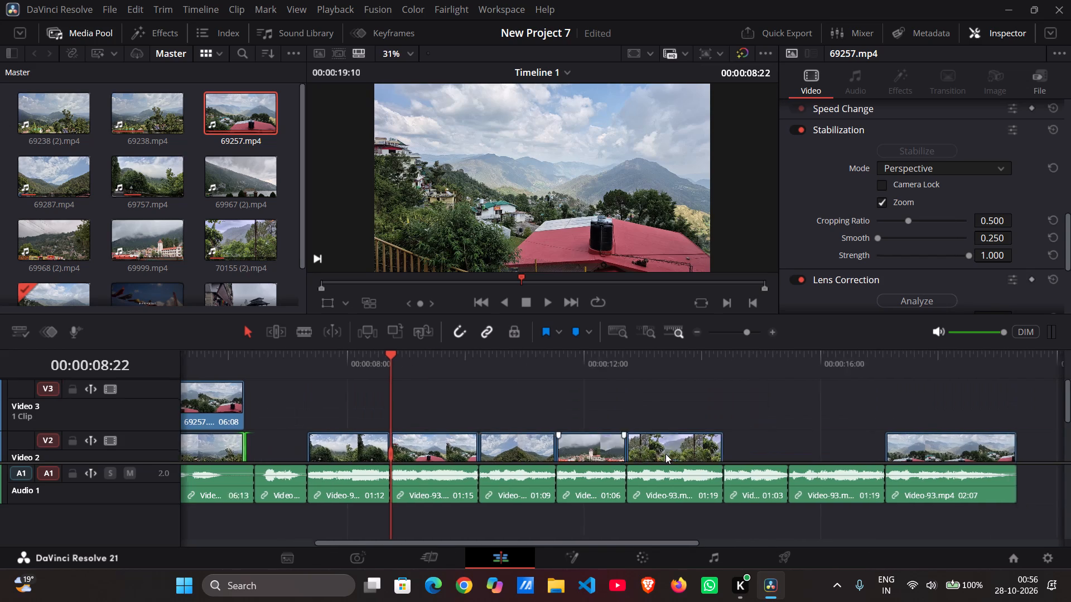
Shift the closing 69257.mp4 on Video 2 to about 00:00:20:00 and move the opening 69238.mp4 to Video 3 at about 00:00:16:00.
scroll(665, 454, "left", 2)
scroll(665, 454, "down", 1)
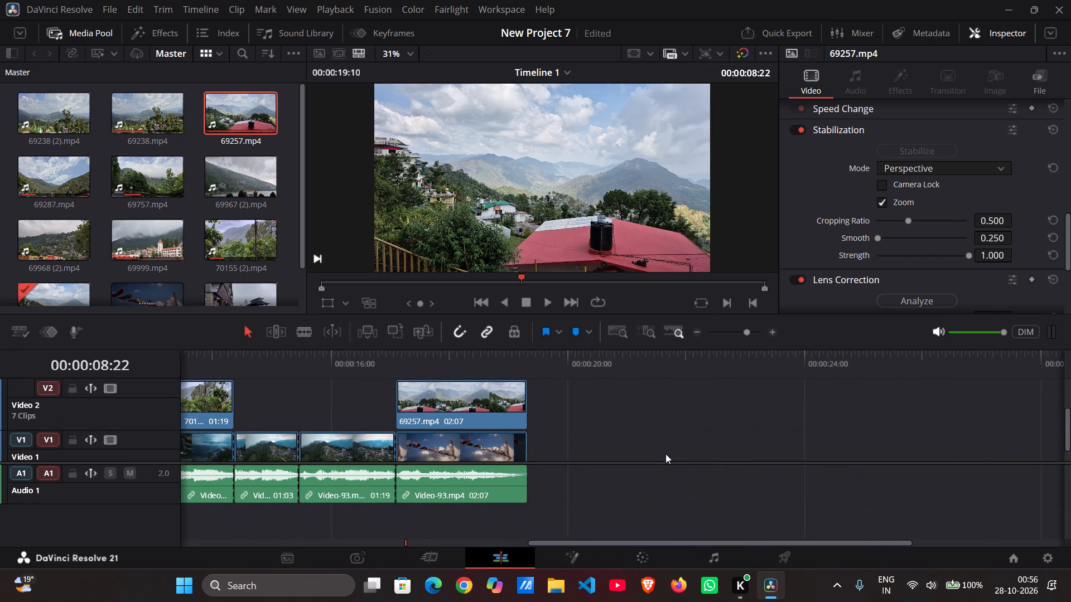
scroll(665, 454, "down", 1)
scroll(247, 384, "right", 1)
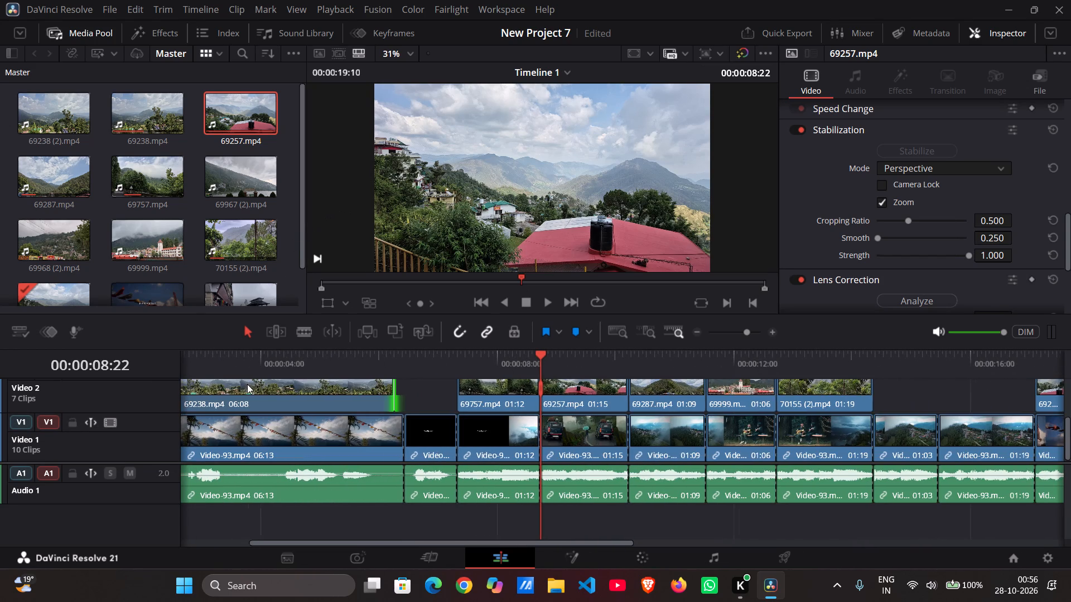
scroll(247, 384, "right", 1)
scroll(262, 430, "up", 1)
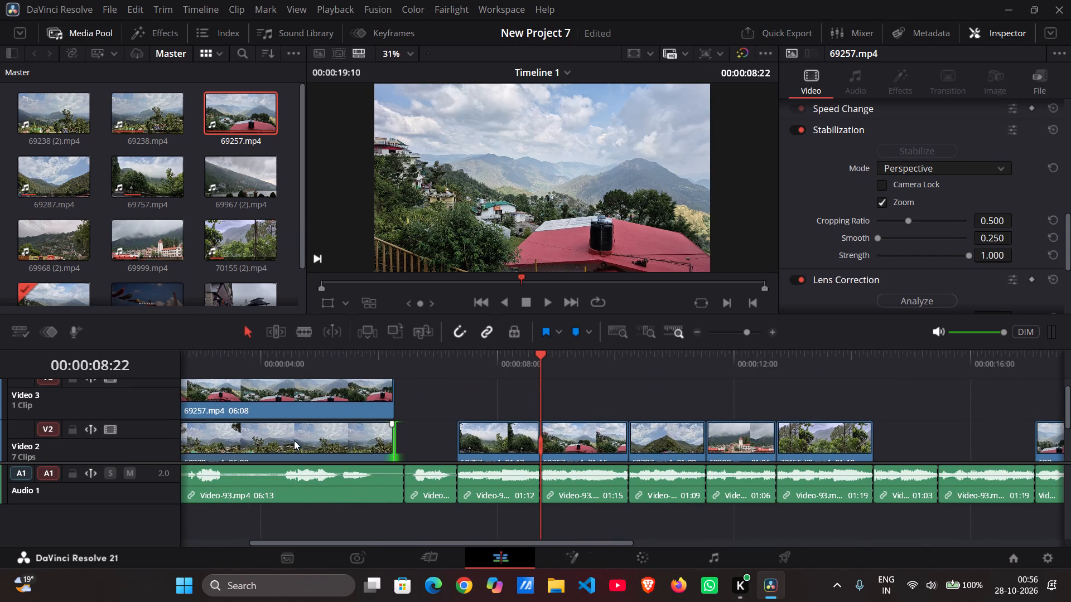
left_click_drag(294, 440, 748, 394)
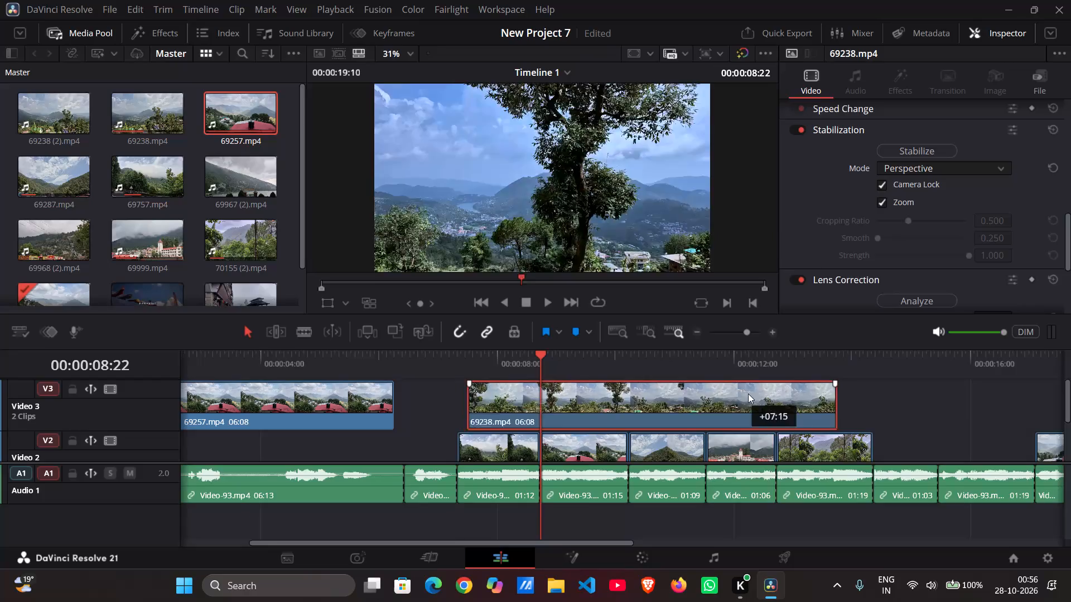
left_click_drag(748, 394, 739, 389)
scroll(739, 389, "left", 1)
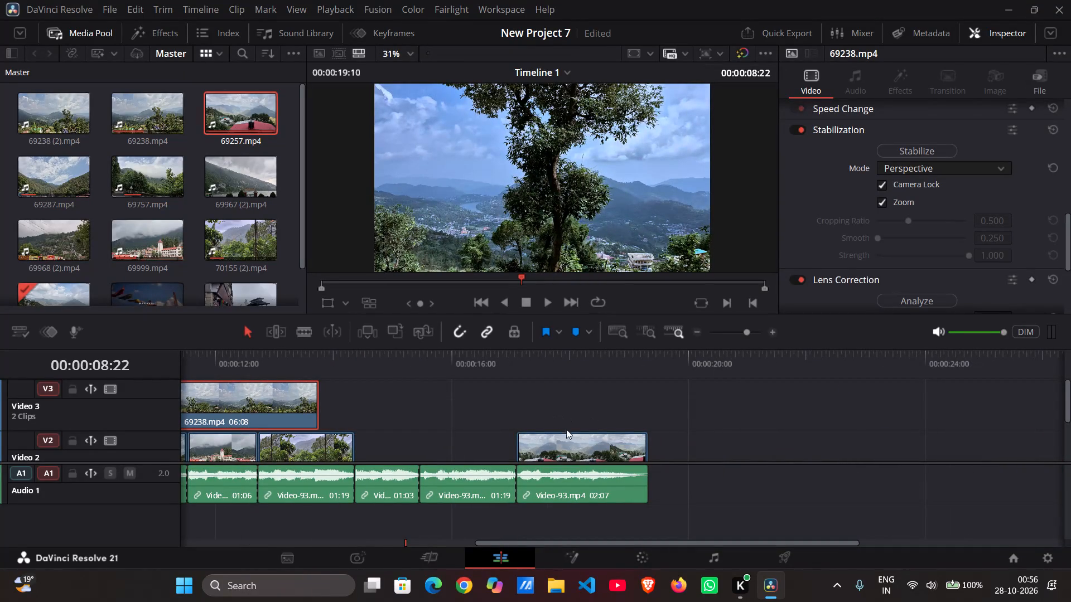
left_click_drag(572, 435, 749, 443)
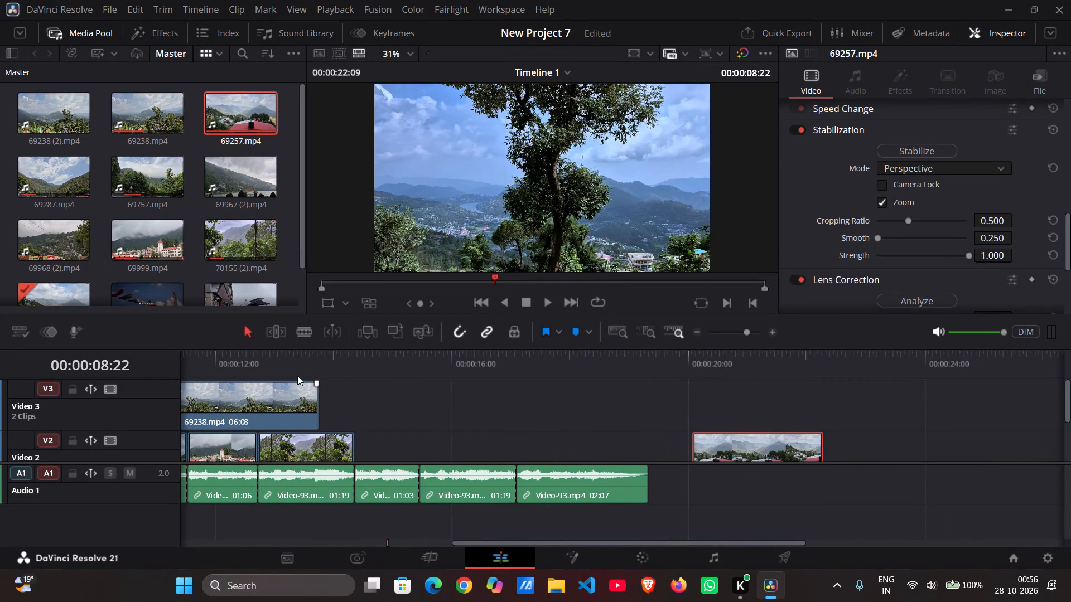
left_click_drag(257, 397, 635, 412)
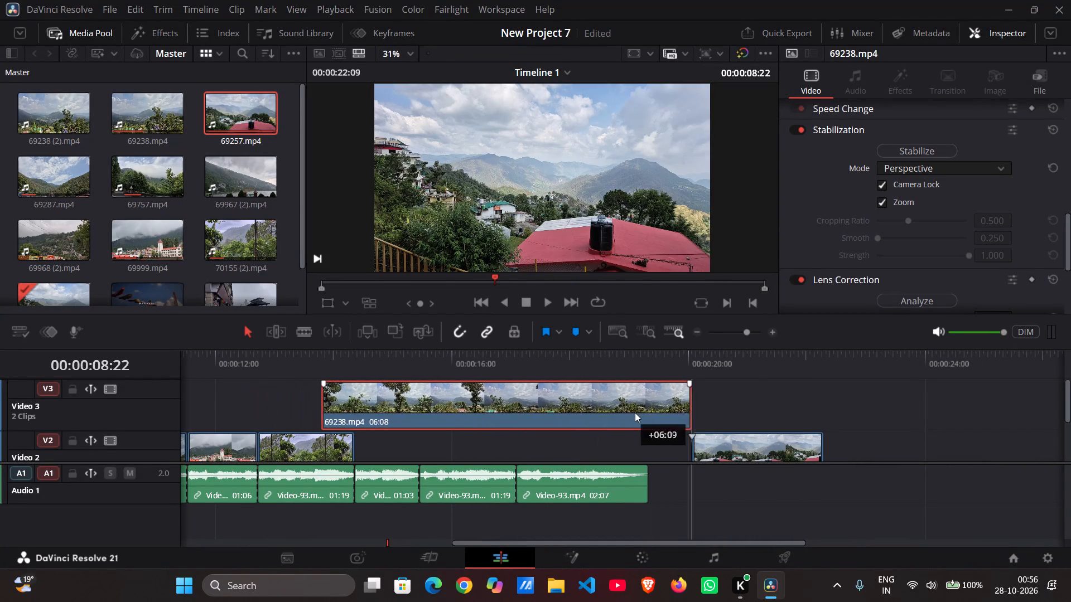
left_click_drag(635, 412, 758, 407)
Trim both ends of 69238.mp4 on Video 3 to a 02:20 clip starting in line with the last Video-93.mp4 segment.
left_click(507, 358)
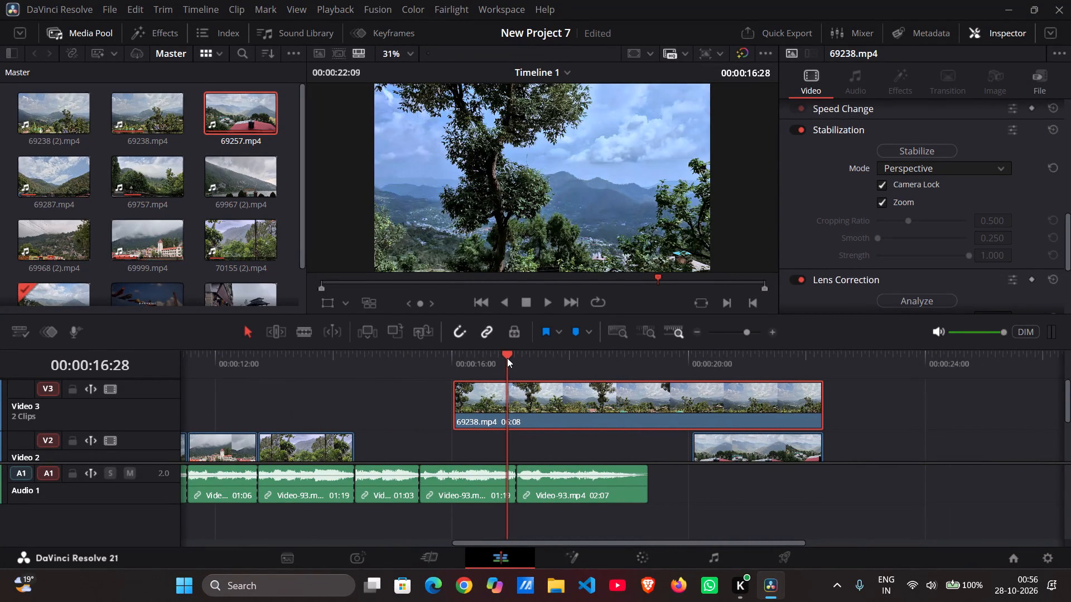
key("space")
key("space")
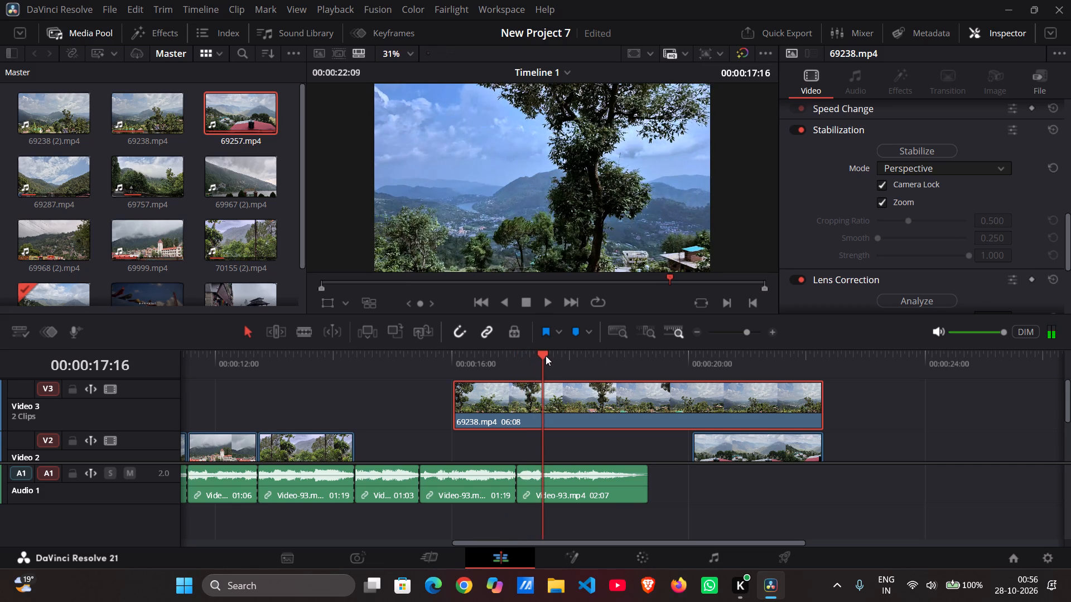
left_click_drag(546, 356, 598, 371)
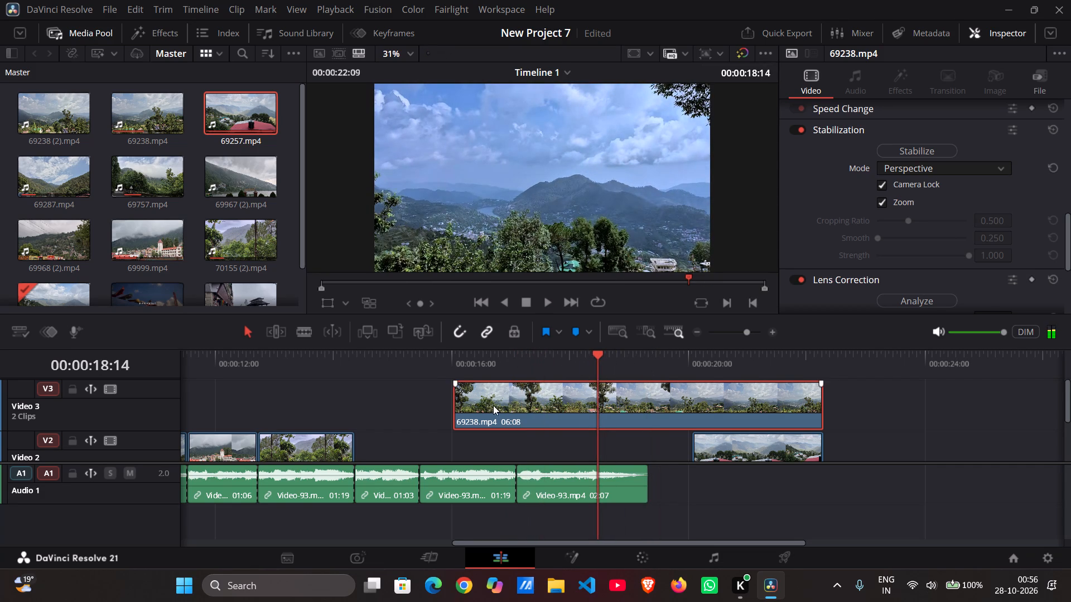
left_click_drag(458, 407, 602, 406)
left_click_drag(646, 409, 565, 411)
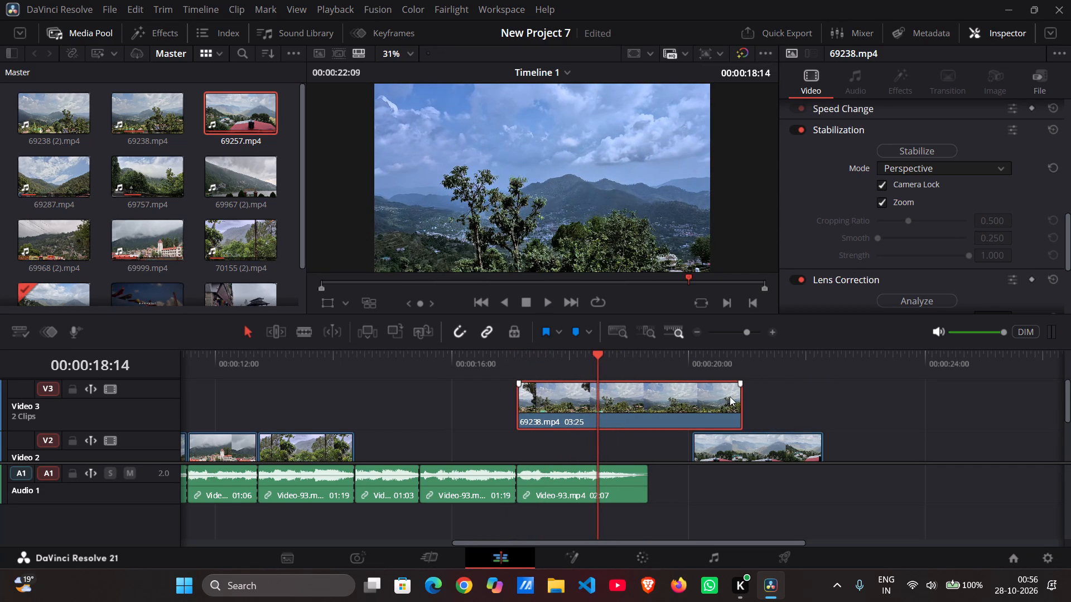
left_click_drag(742, 402, 673, 405)
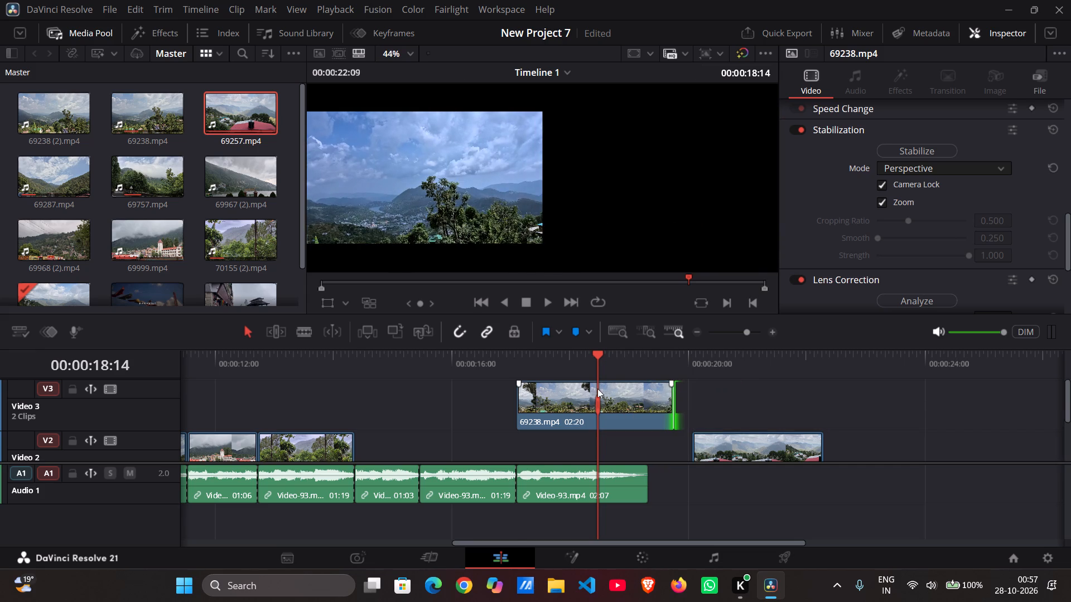
Play the trimmed 69238.mp4 on Video 3 from its start and check it against the last Video-93.mp4 segment.
left_click(519, 363)
key("space")
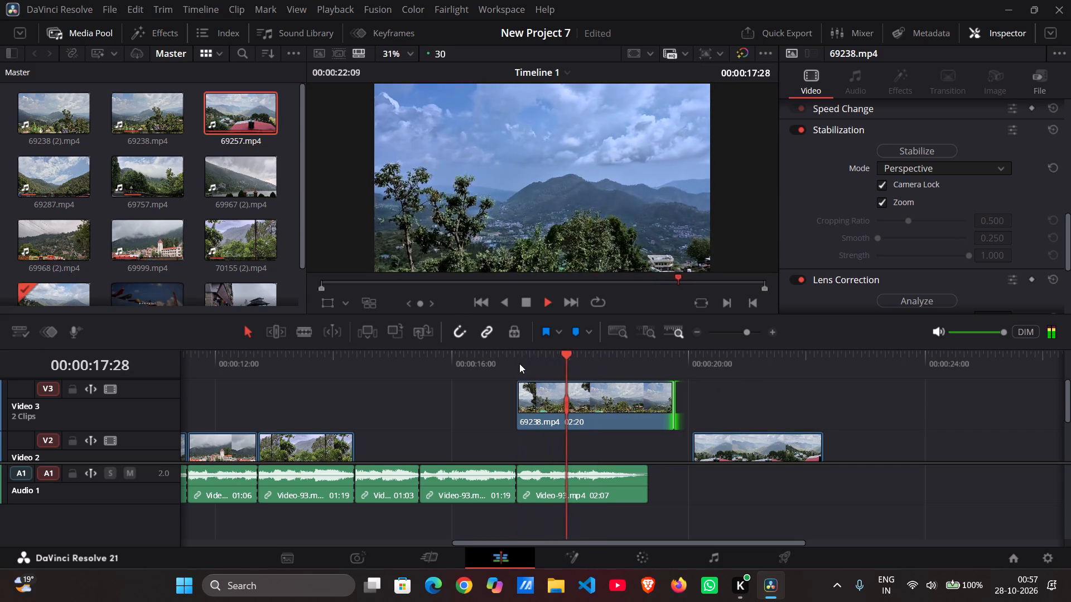
key("space")
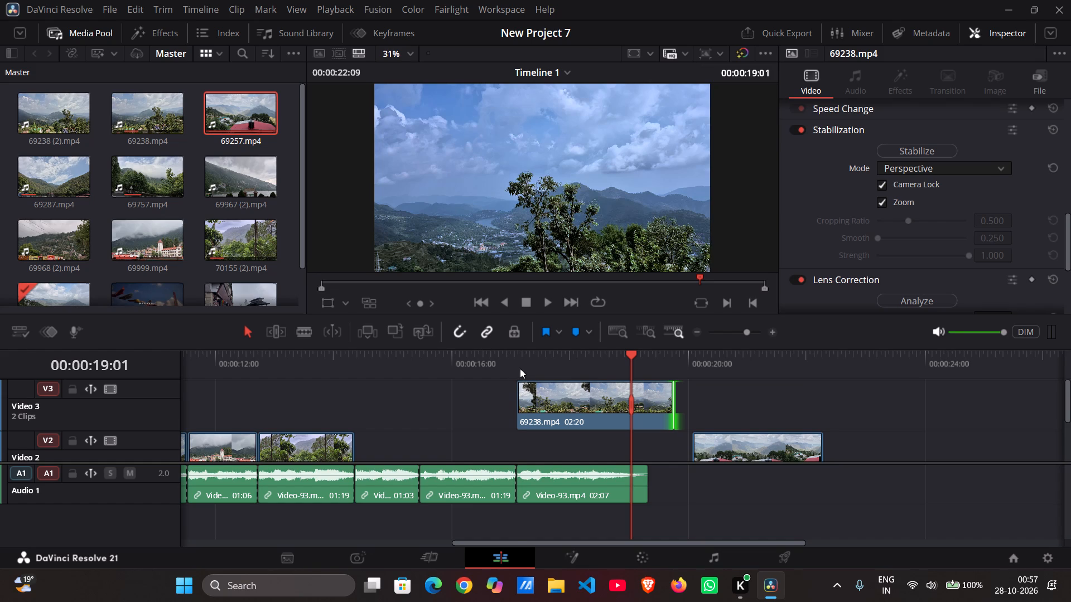
left_click(520, 368)
key("space")
key("space")
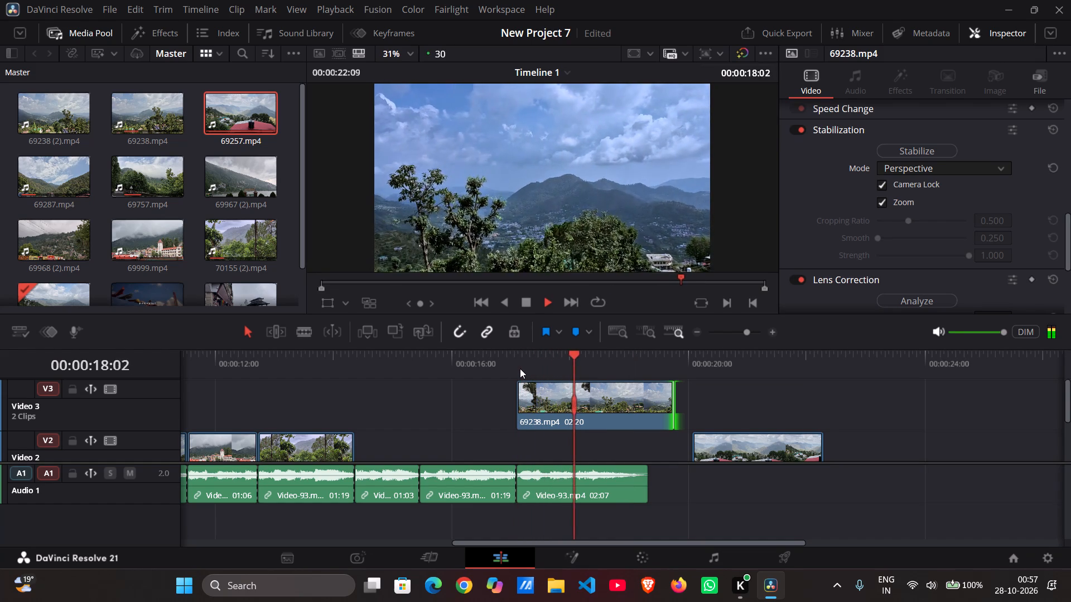
key("space")
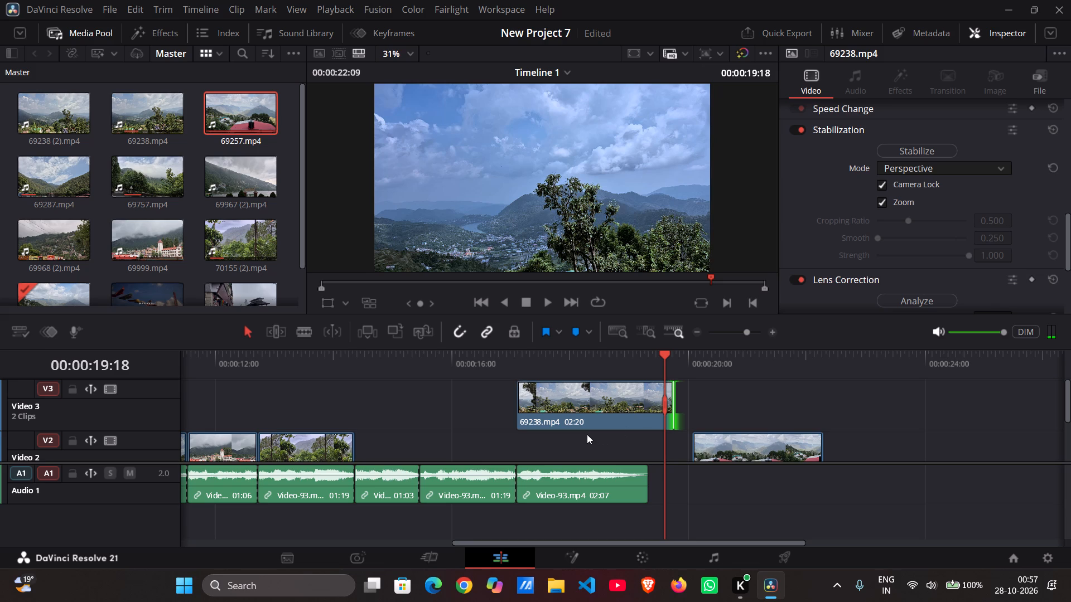
Trim the end of 69238.mp4 to 02:07 and move it down to Video 2 directly above the last Video-93.mp4 segment.
left_click_drag(668, 409, 647, 410)
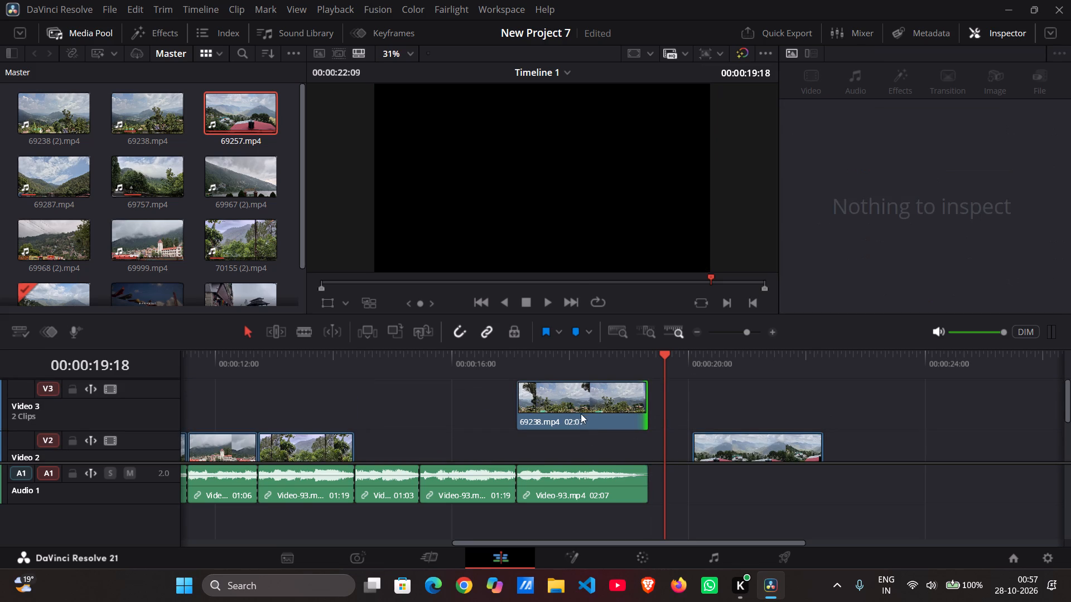
left_click_drag(580, 411, 577, 435)
scroll(577, 435, "down", 1)
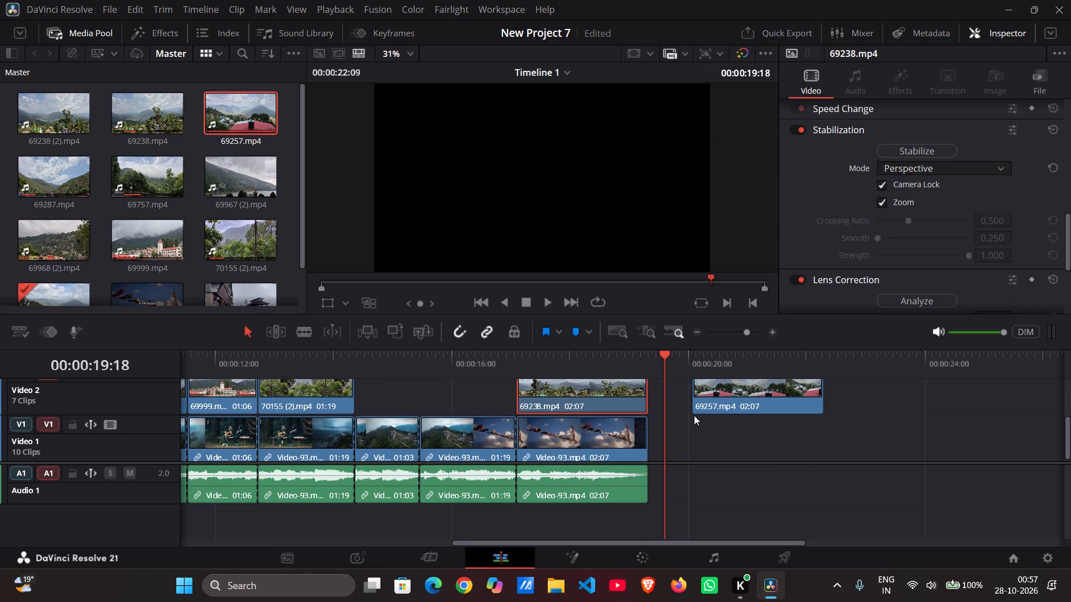
scroll(703, 415, "up", 1)
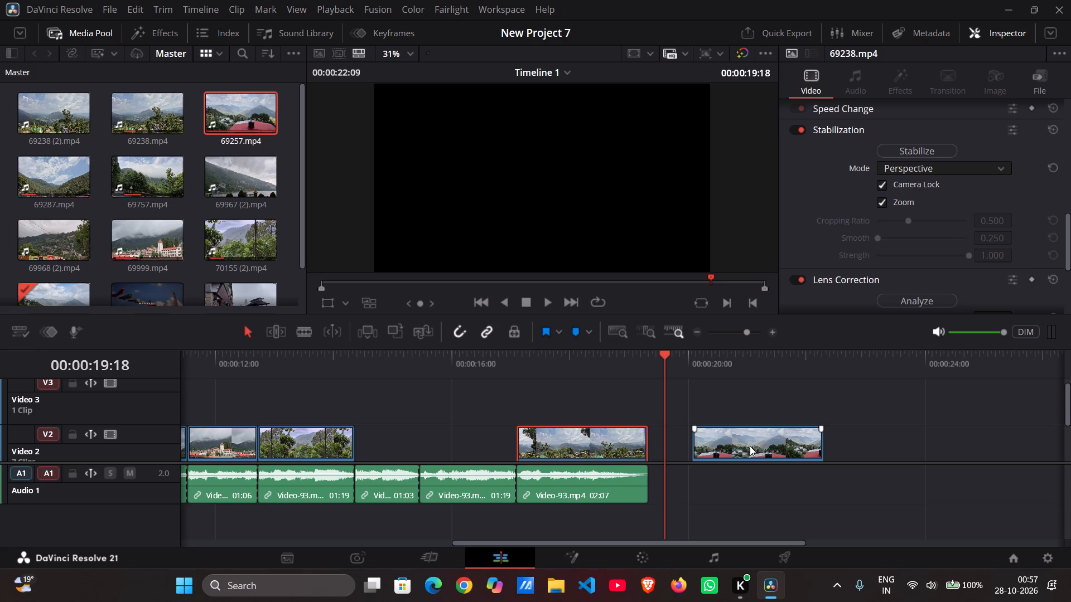
With the spare 69257.mp4 at about 00:00:20:00 selected, turn off auto track selection and sync lock on Video 2 and Audio 1.
left_click(750, 446)
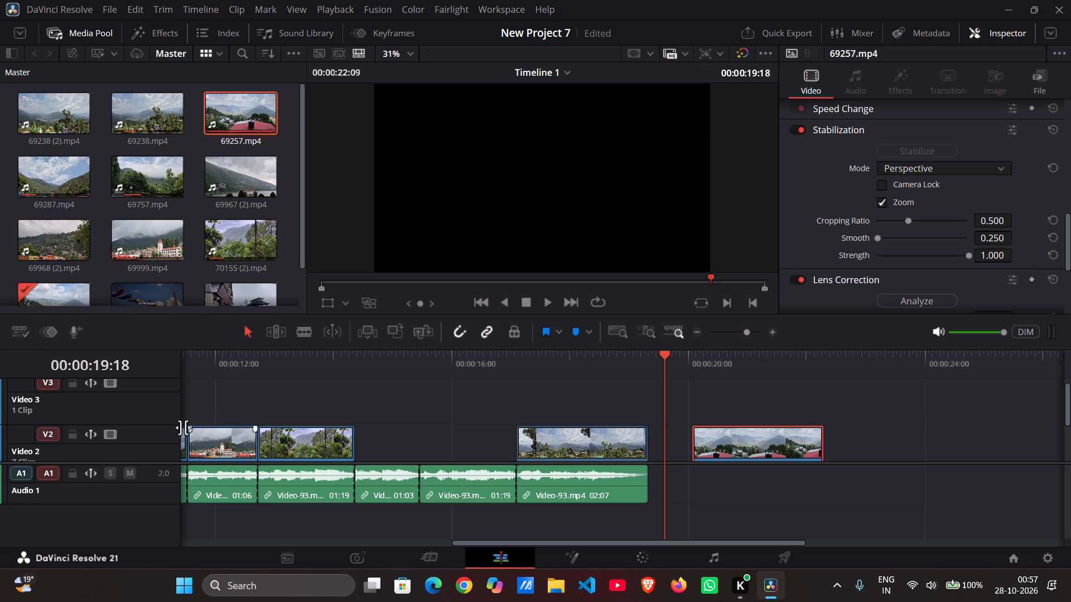
left_click(49, 431)
left_click(89, 443)
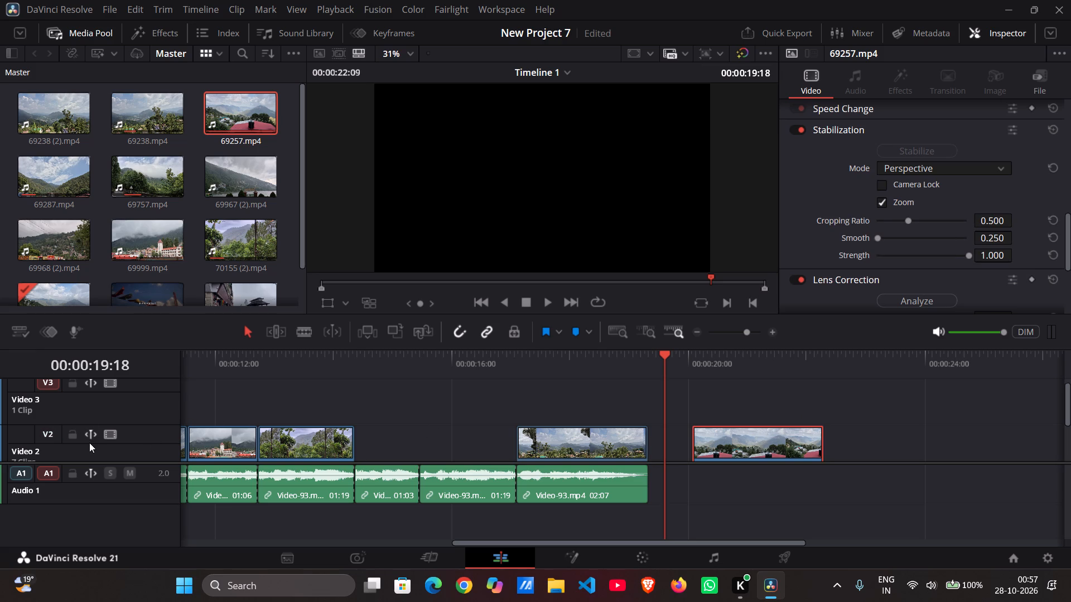
left_click(54, 478)
left_click(92, 475)
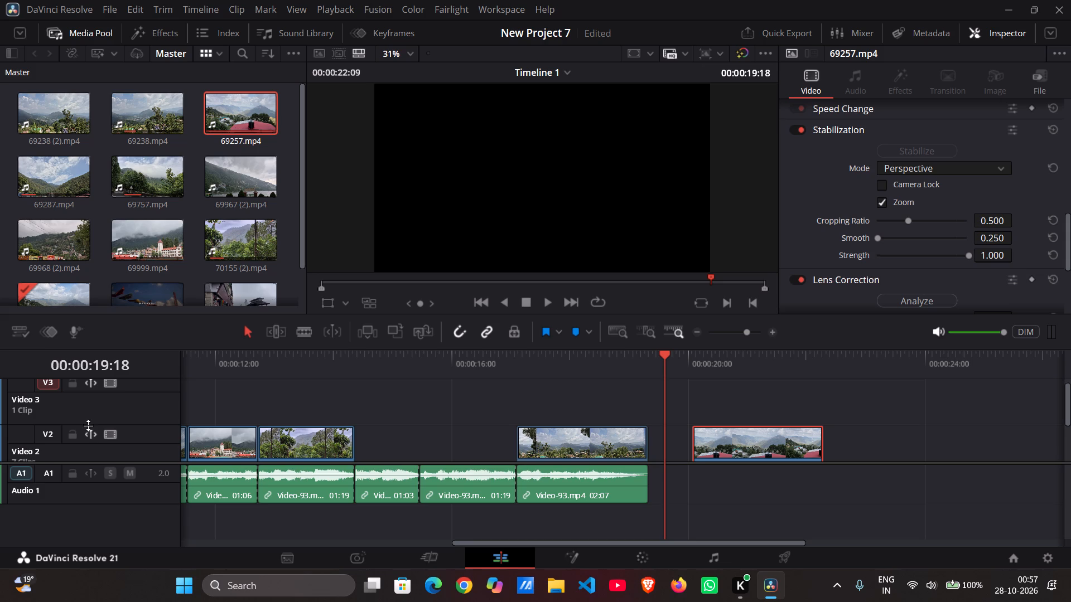
left_click(89, 440)
scroll(89, 440, "up", 1)
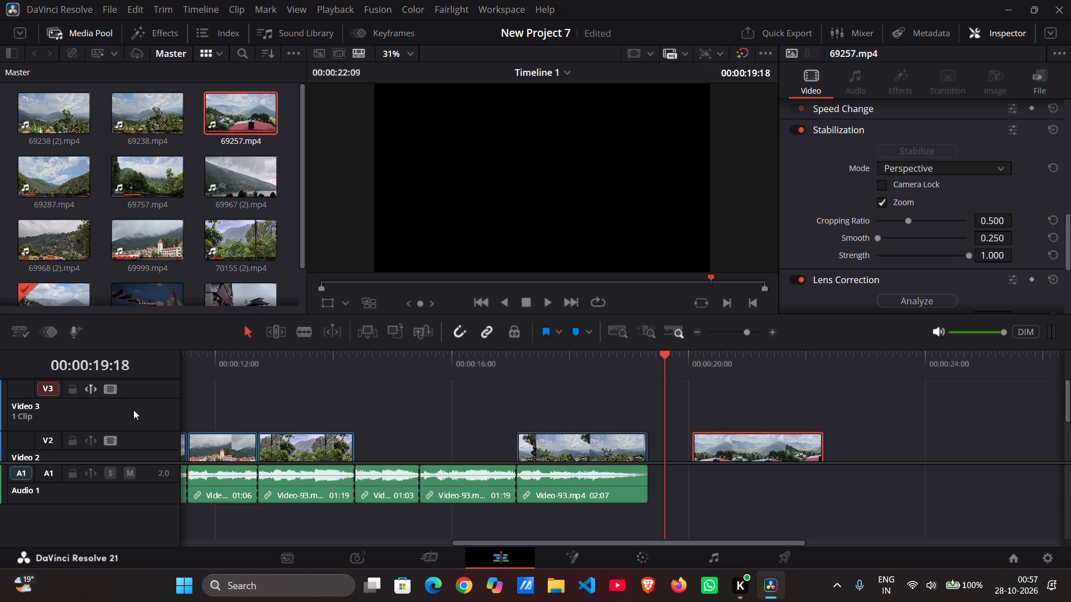
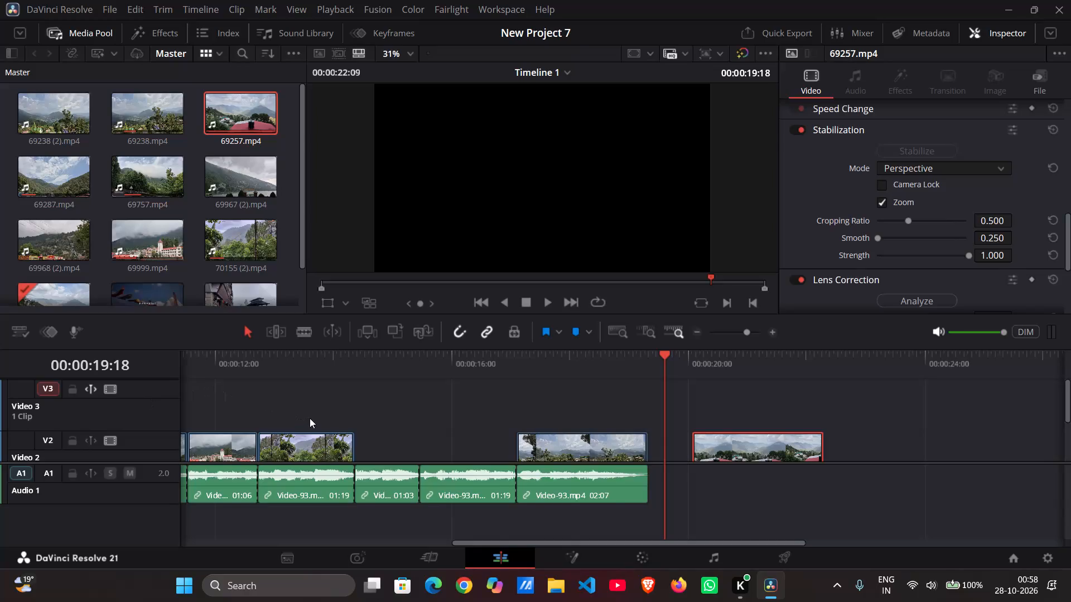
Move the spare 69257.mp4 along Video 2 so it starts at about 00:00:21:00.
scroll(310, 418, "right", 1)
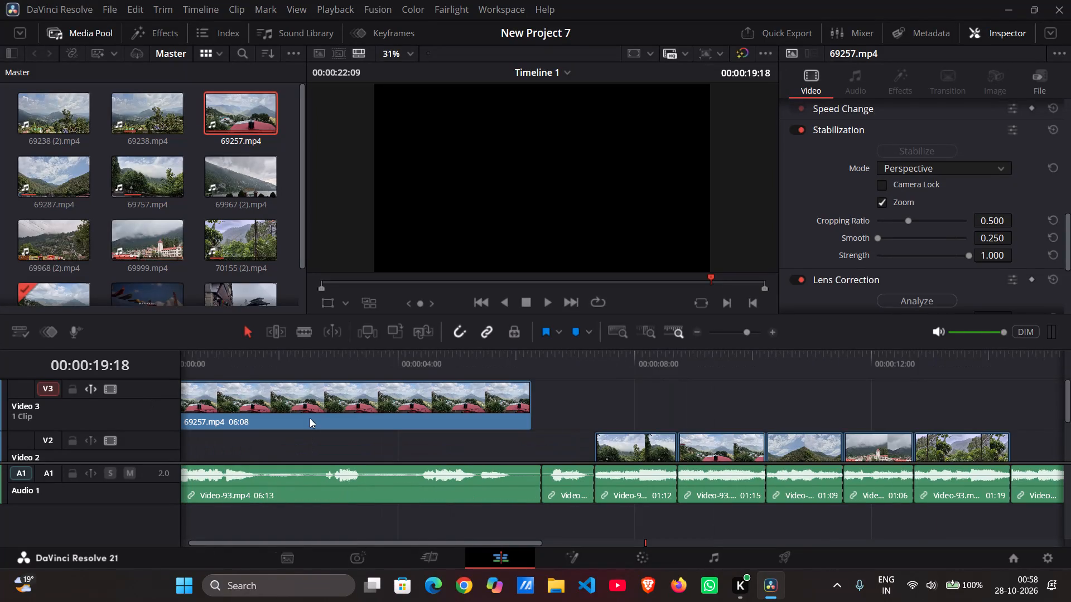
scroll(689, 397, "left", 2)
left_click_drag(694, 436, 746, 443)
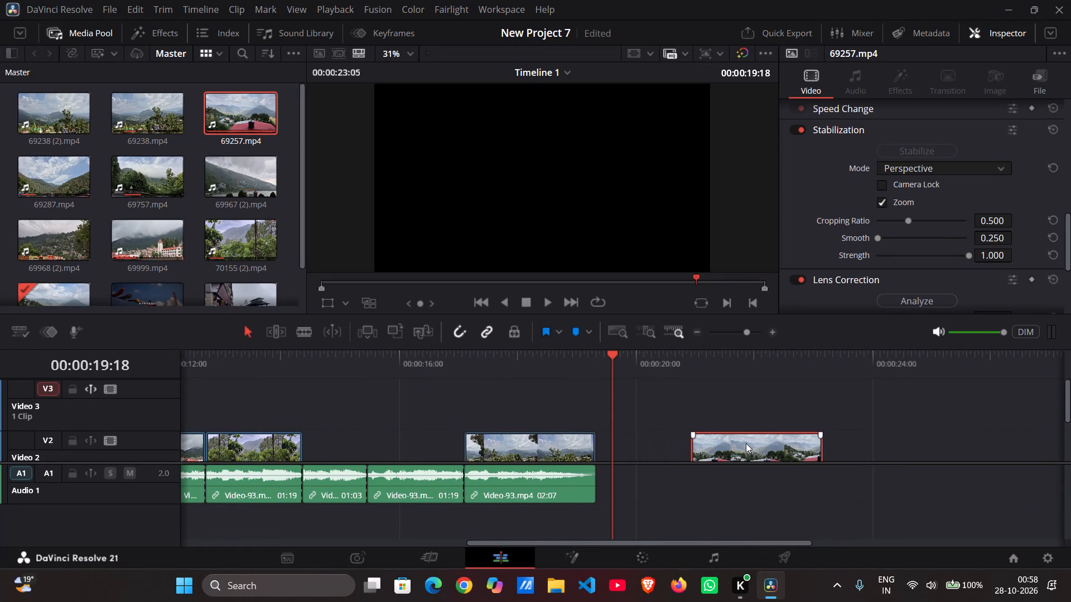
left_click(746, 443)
Turn off auto track selection and sync lock on Video 3.
left_click(47, 395)
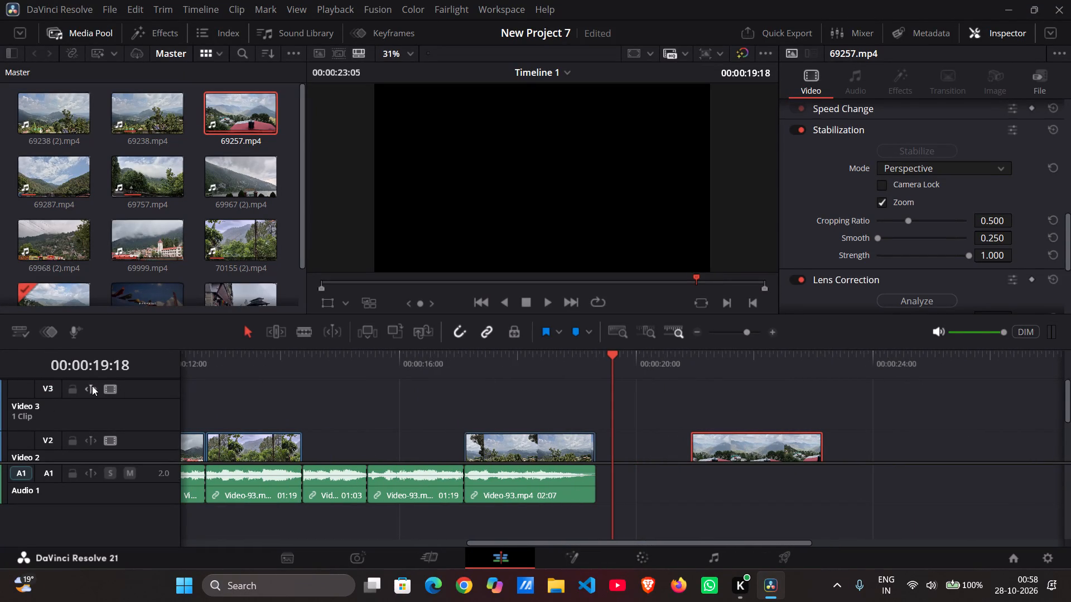
left_click(93, 386)
scroll(187, 413, "up", 1)
scroll(114, 424, "up", 2)
Delete the spare 69257.mp4 clip beyond the end of the reference on Video 2.
left_click(730, 440)
key("Delete")
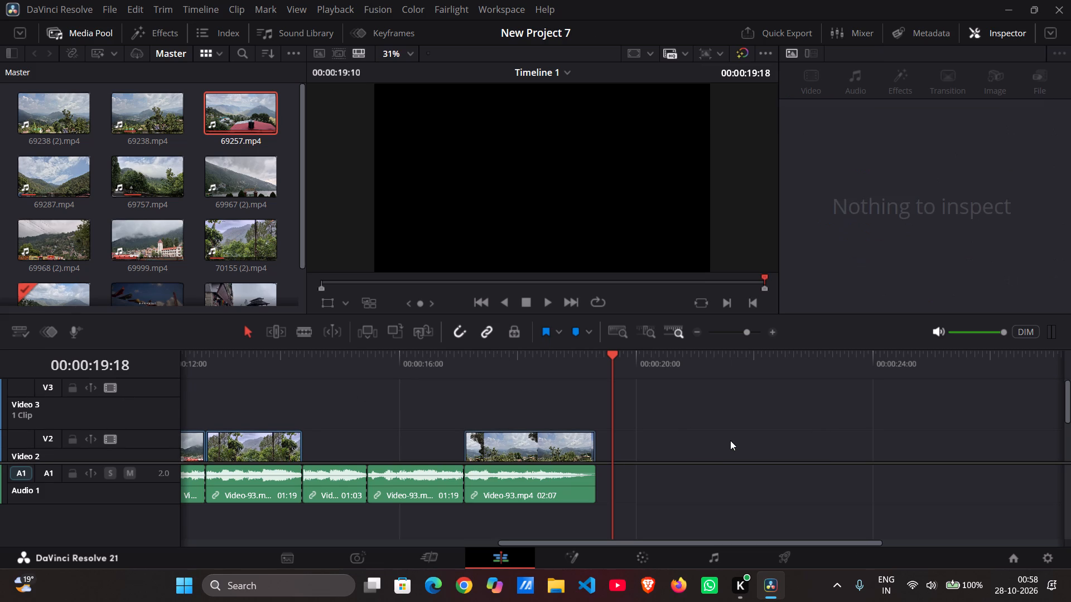
scroll(668, 418, "down", 1)
scroll(668, 418, "up", 1)
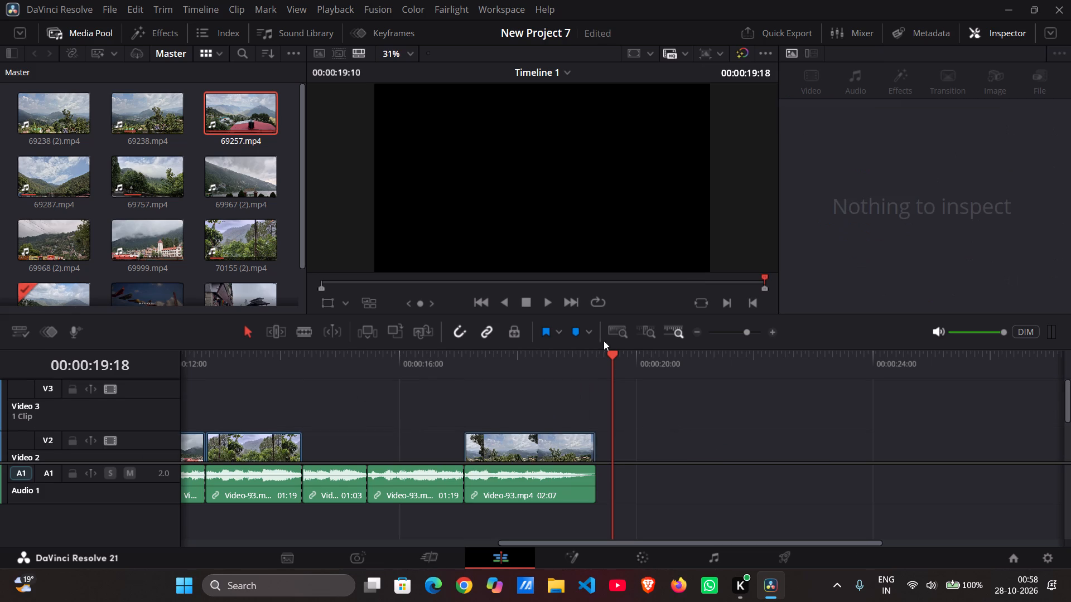
Stabilize 69238.mp4 above the last Video-93.mp4 segment using Perspective mode with Camera Lock and Zoom, and play it back.
left_click_drag(617, 367, 498, 381)
scroll(522, 402, "down", 1)
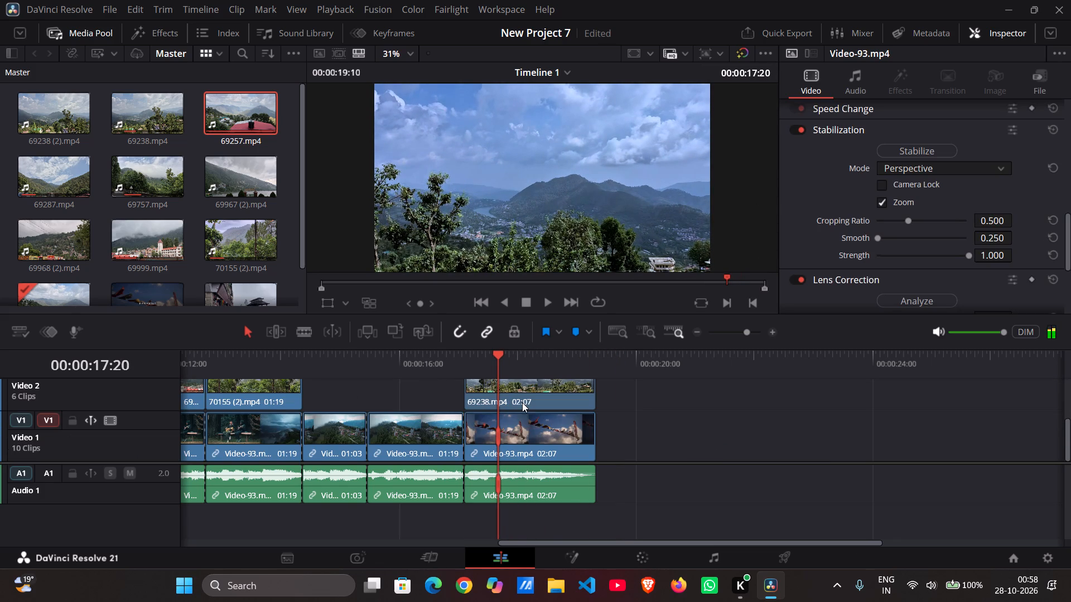
scroll(522, 402, "down", 1)
left_click(541, 381)
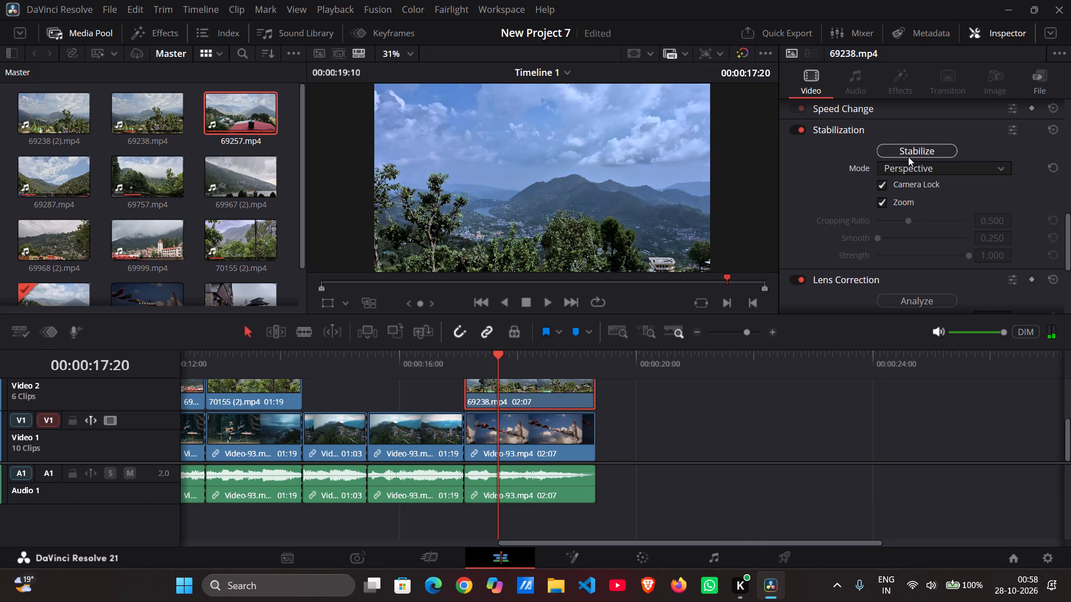
left_click(908, 157)
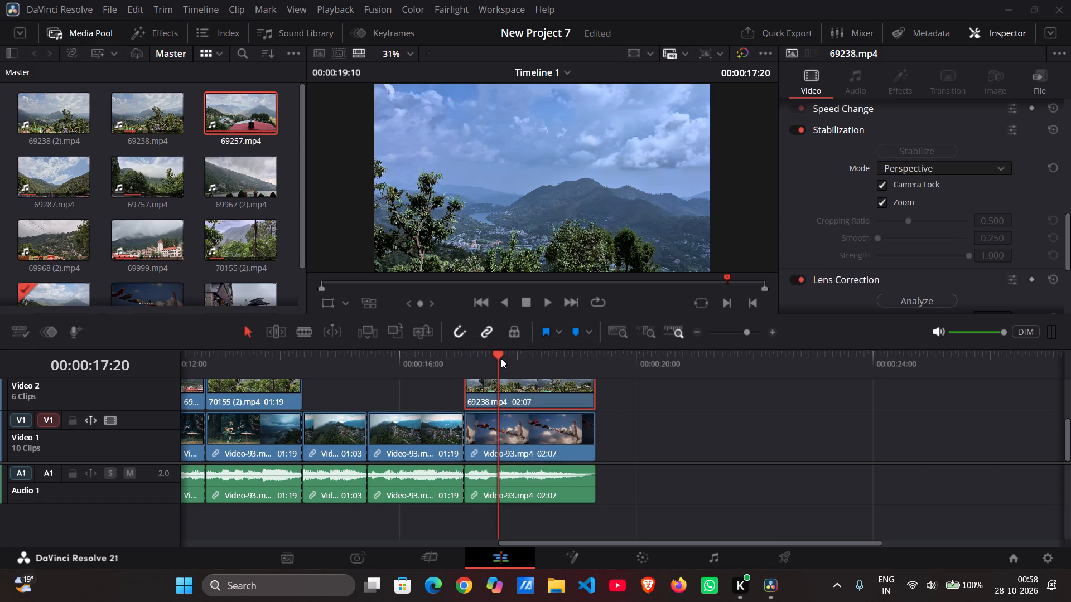
key("space")
key("space")
left_click_drag(500, 355, 450, 360)
key("space")
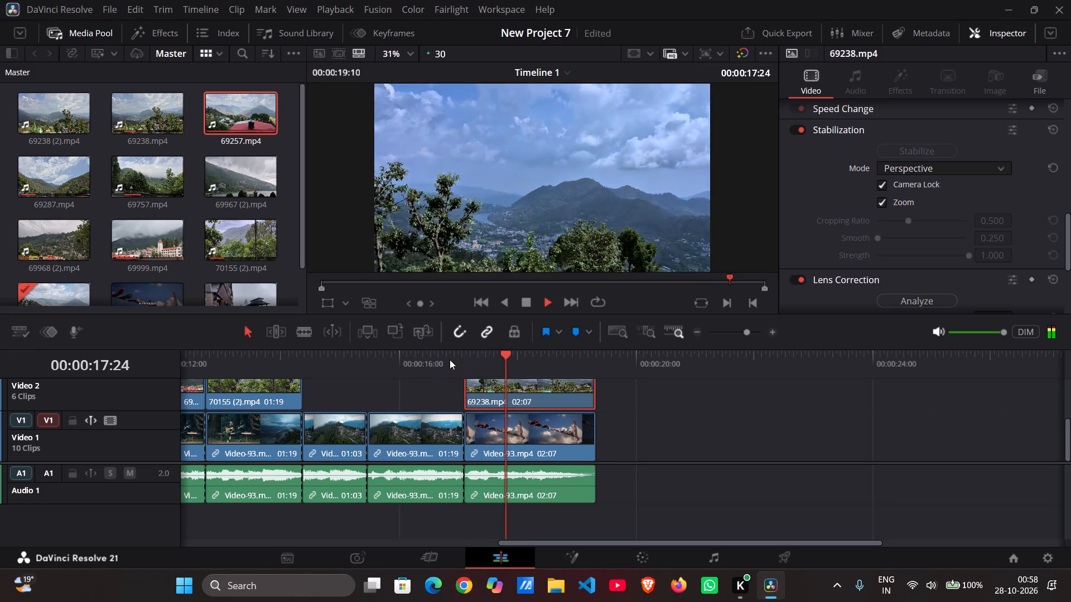
key("space")
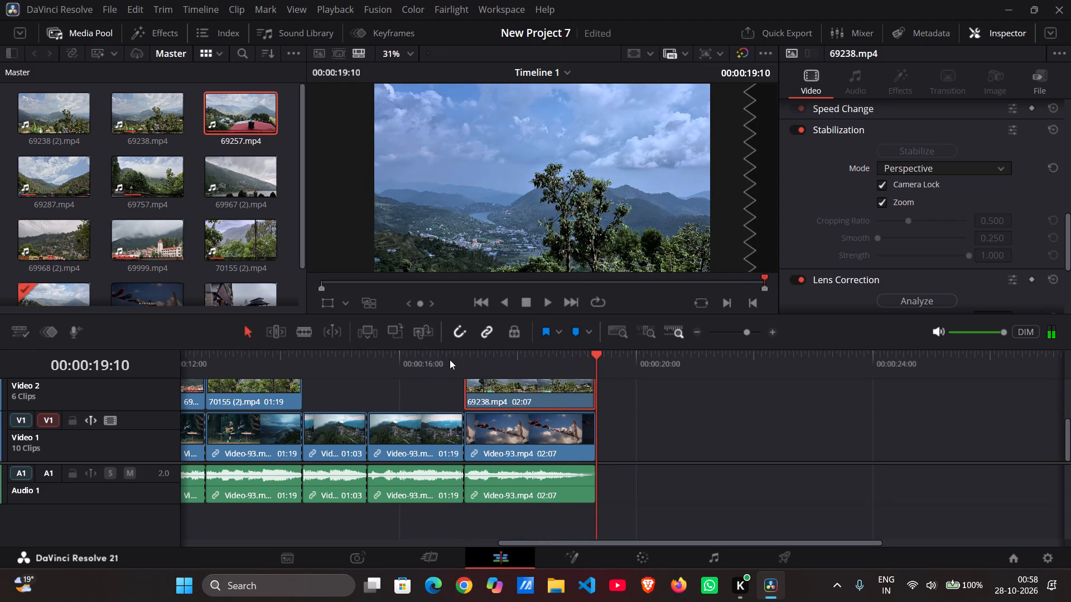
Examine the two uncovered Video-93.mp4 segments between 70155 (2).mp4 and 69238.mp4 and look through the media pool for matching footage.
scroll(458, 377, "right", 1)
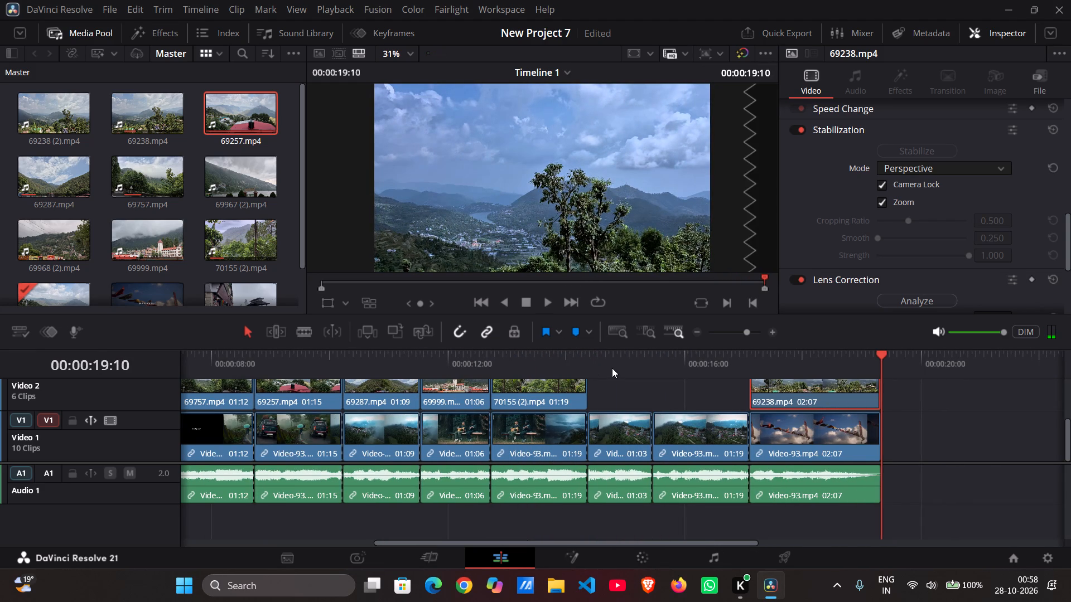
left_click(612, 368)
left_click_drag(615, 363, 700, 373)
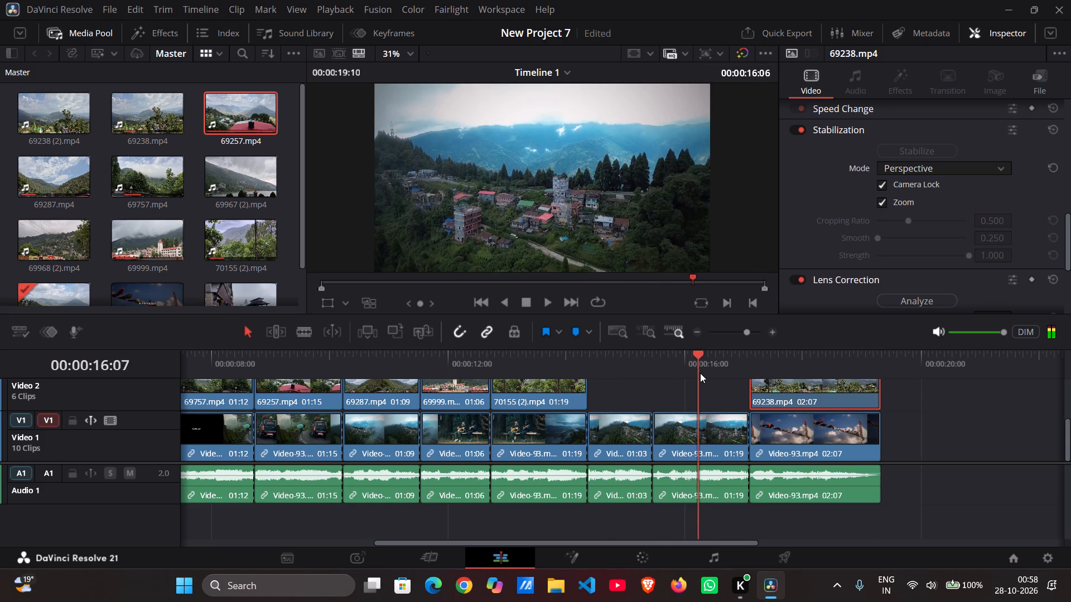
left_click_drag(700, 373, 706, 373)
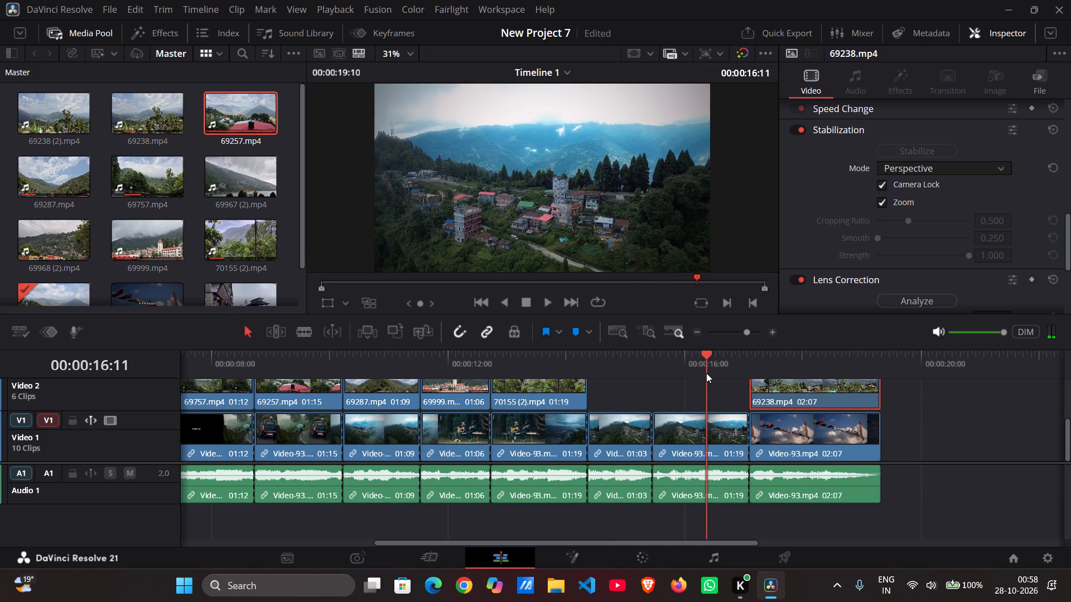
left_click_drag(706, 373, 704, 372)
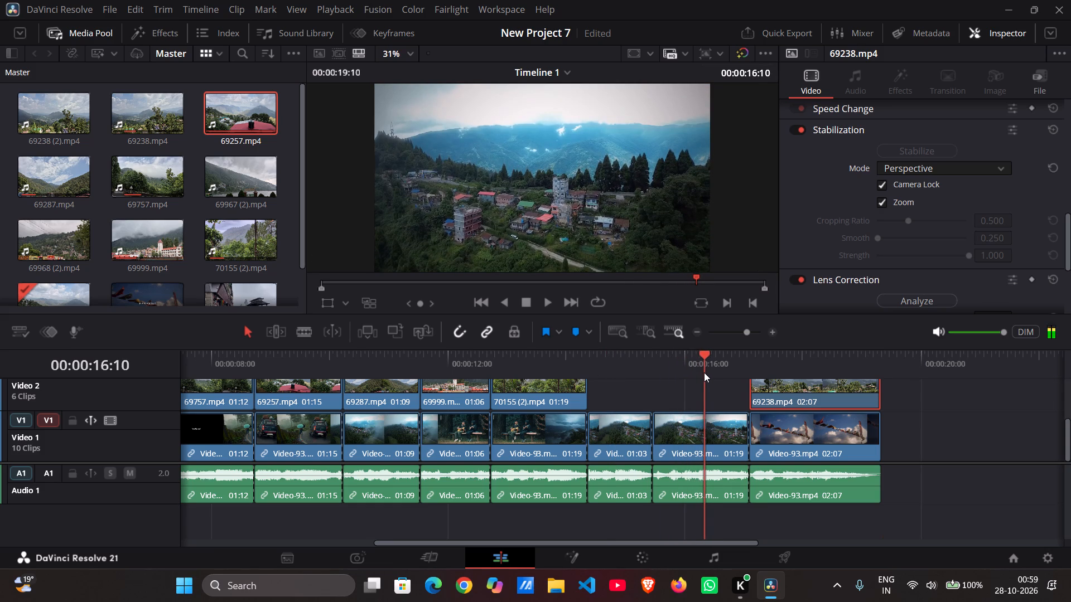
left_click_drag(704, 372, 637, 375)
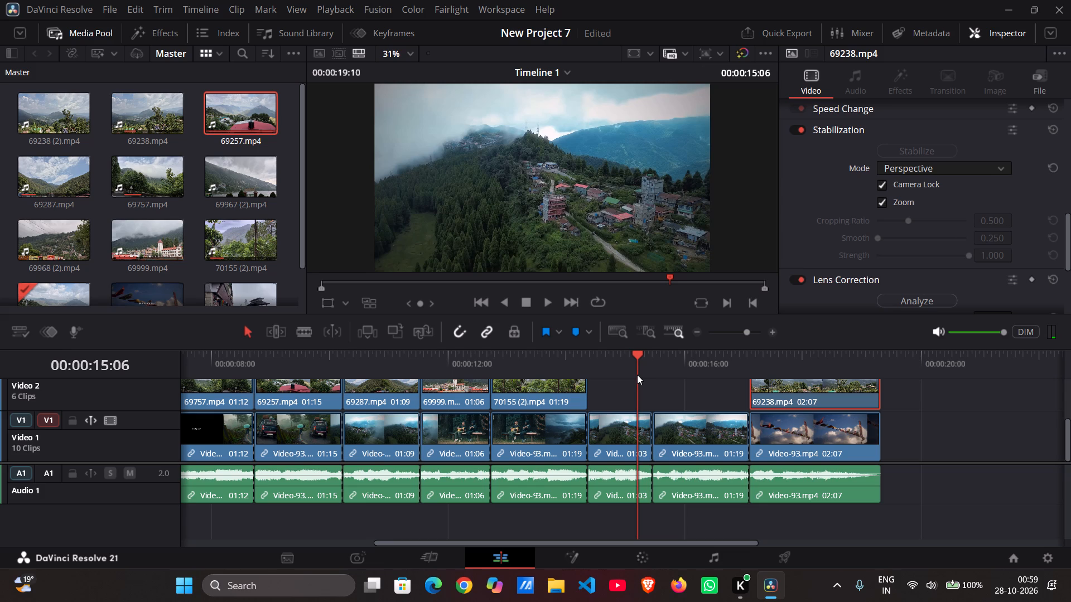
scroll(610, 393, "up", 1)
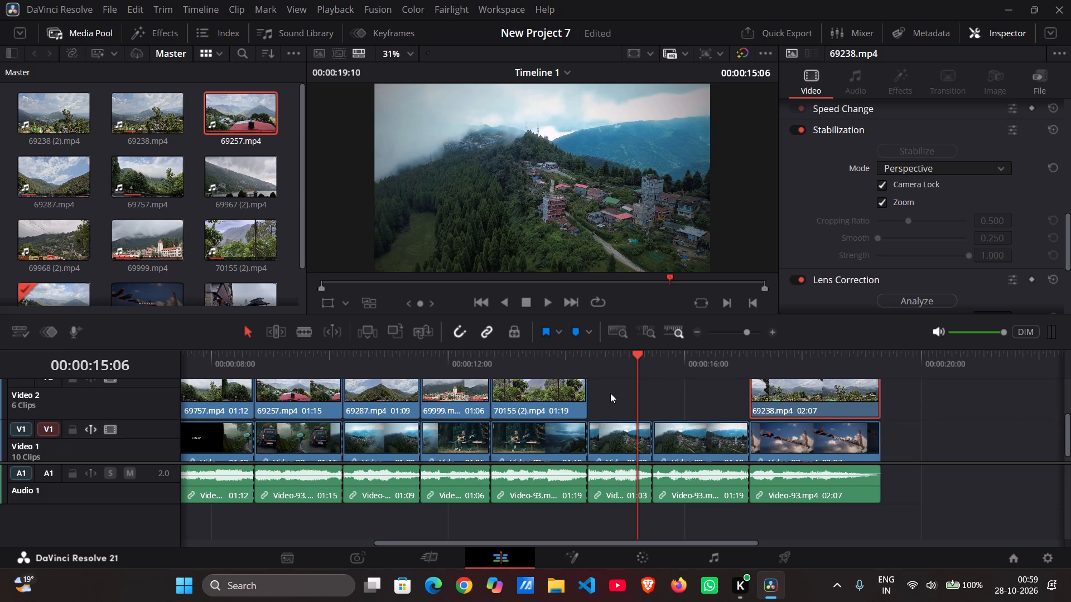
scroll(610, 393, "right", 1)
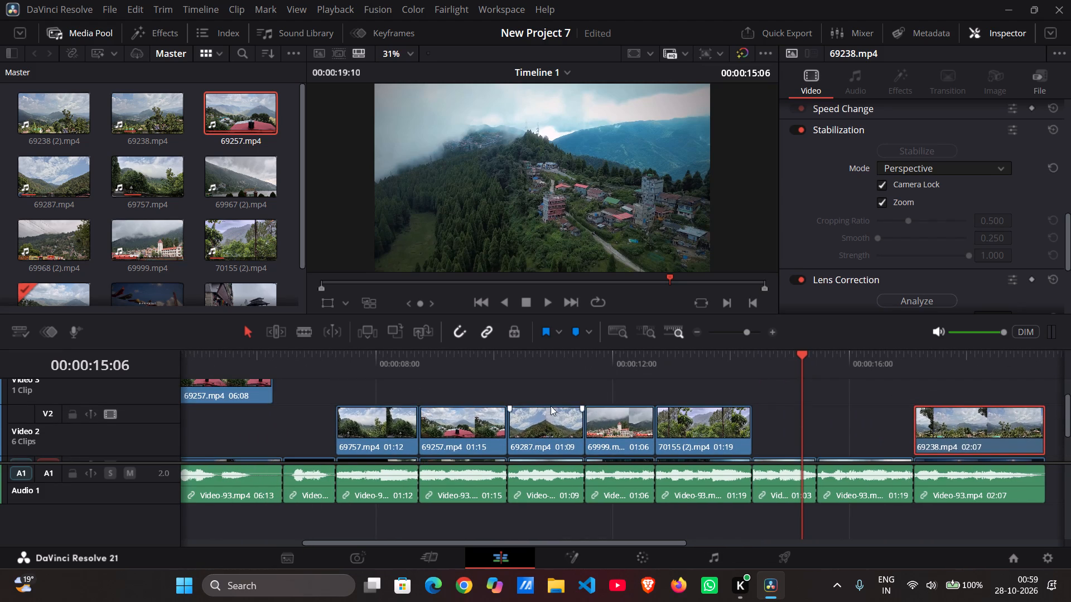
scroll(543, 407, "right", 1)
scroll(543, 407, "up", 2)
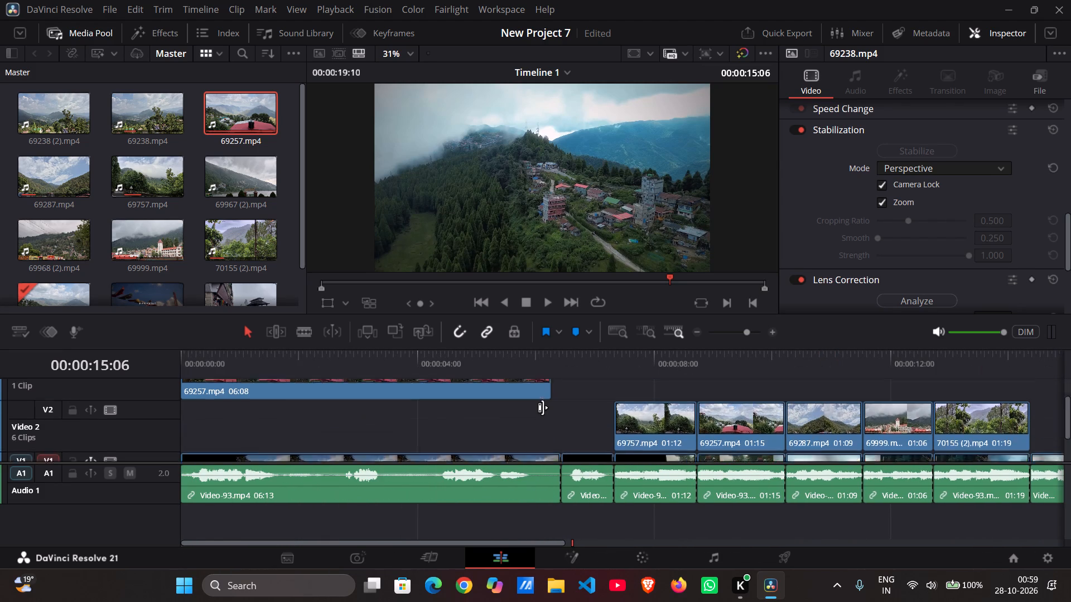
scroll(543, 407, "up", 1)
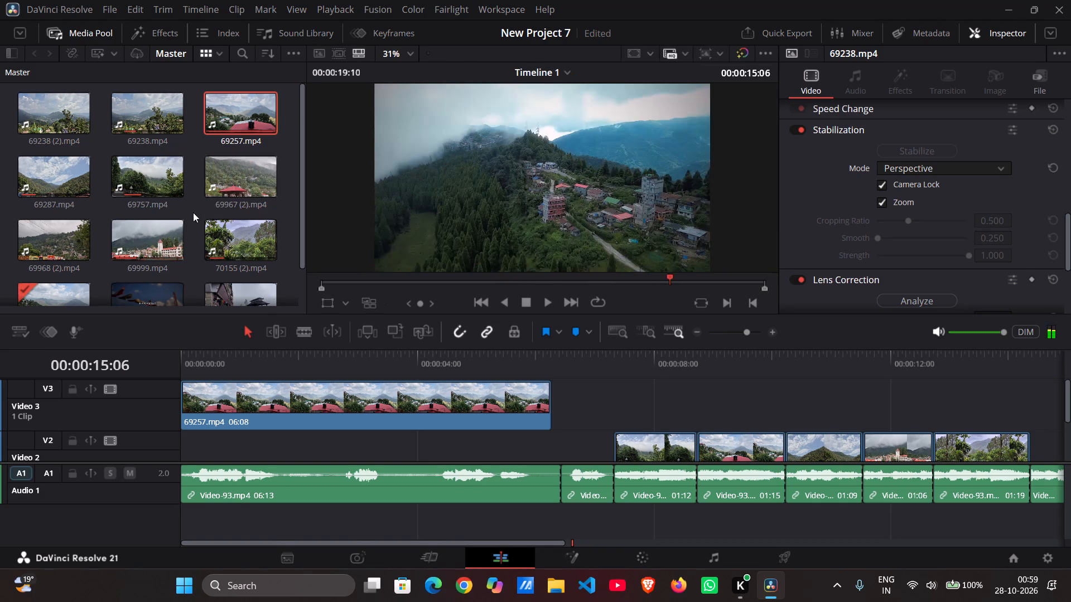
scroll(193, 212, "down", 1)
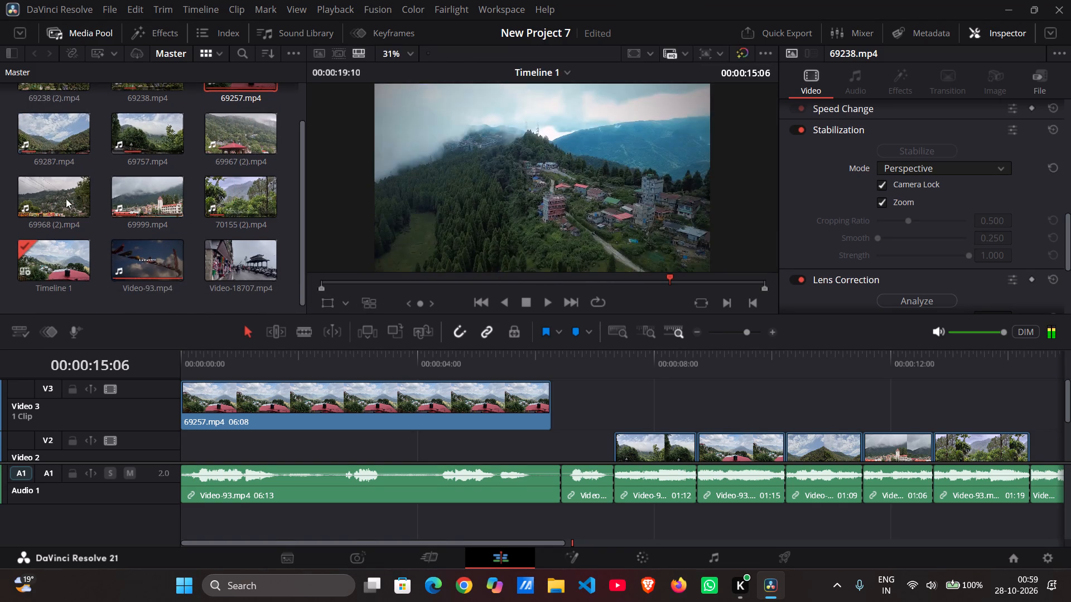
scroll(385, 420, "left", 1)
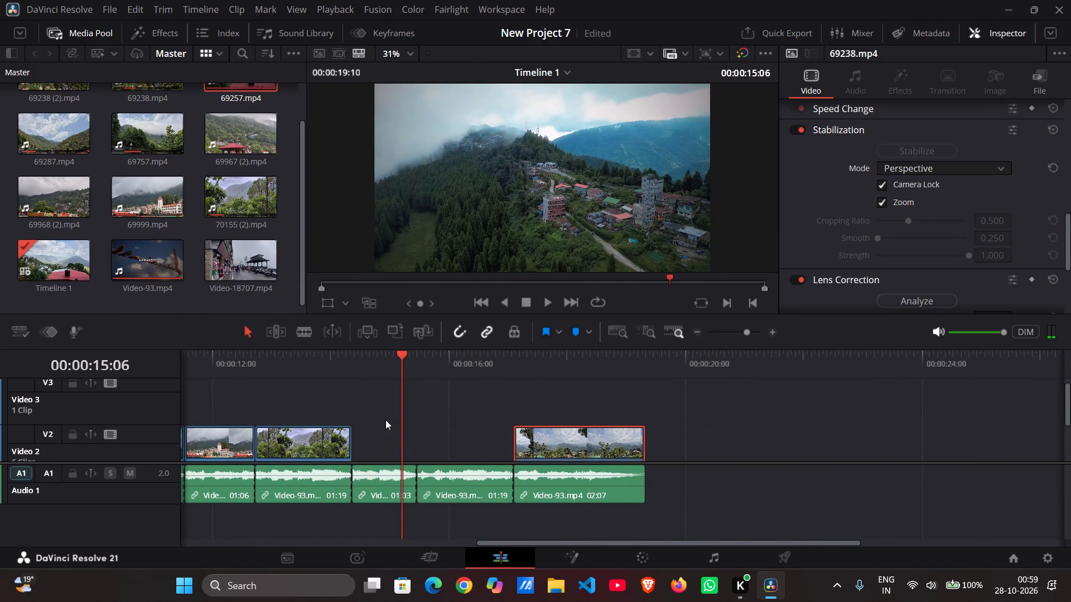
Place only the video of 69967 (2).mp4 on Video 3, starting at about 00:00:13:22 and spanning the two uncovered Video-93.mp4 segments.
double_click(248, 140)
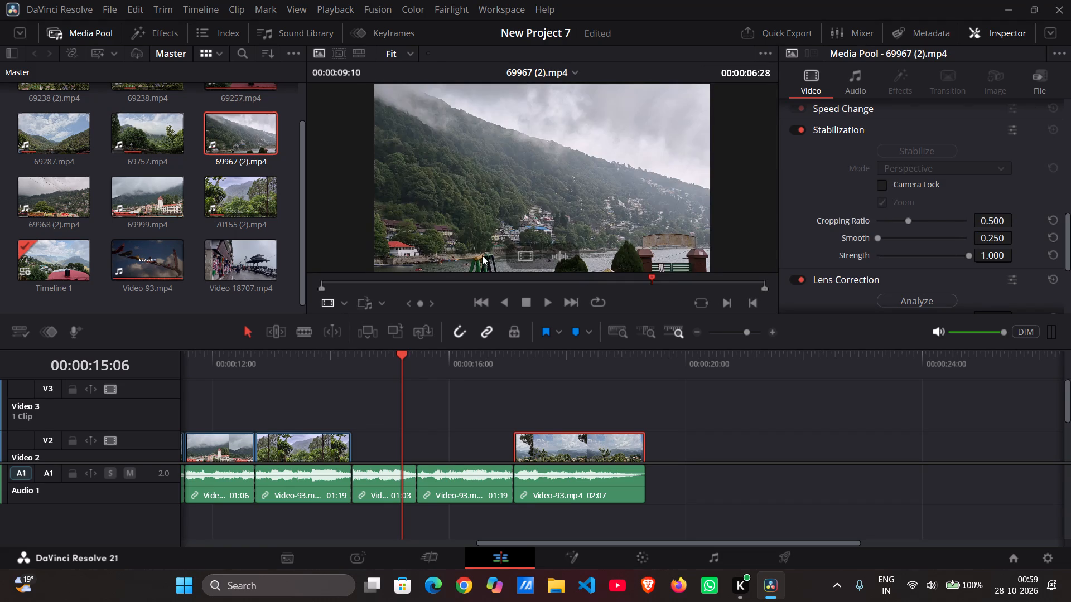
left_click_drag(523, 258, 324, 392)
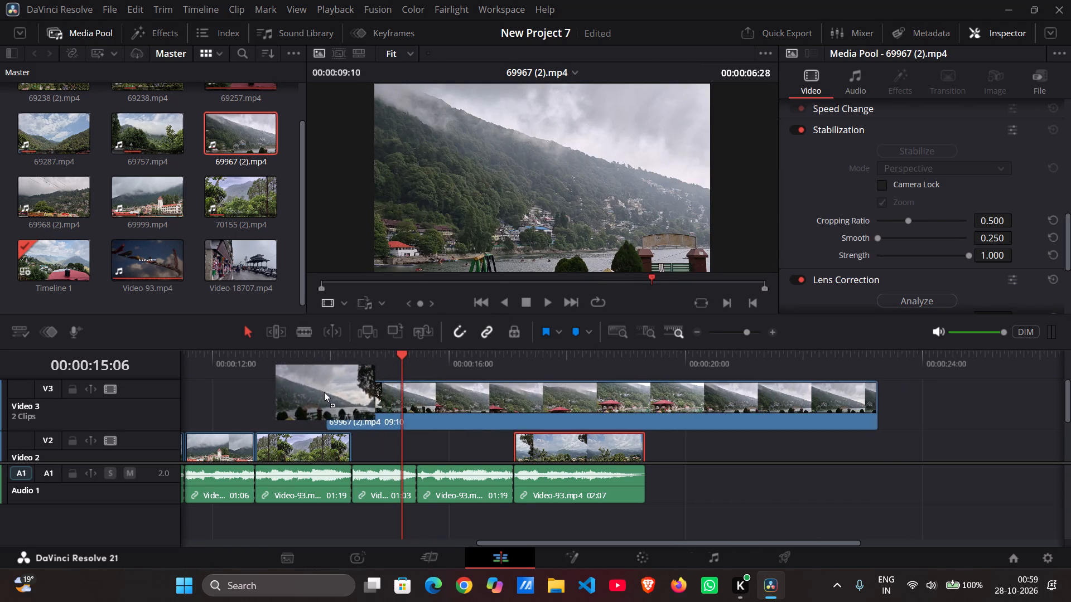
left_click_drag(324, 392, 322, 390)
left_click_drag(394, 405, 387, 430)
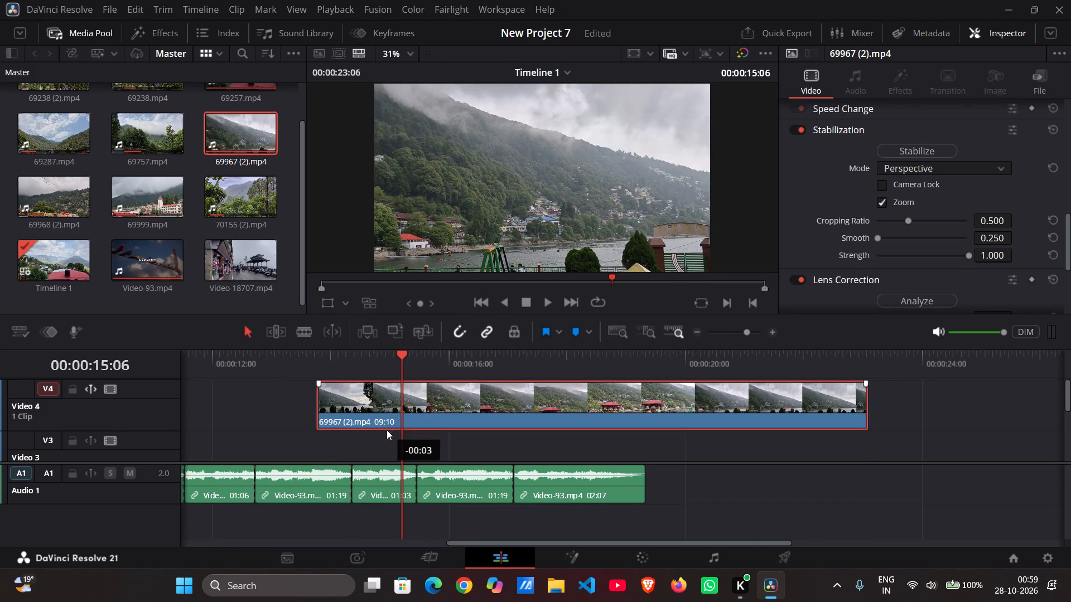
left_click_drag(387, 430, 385, 433)
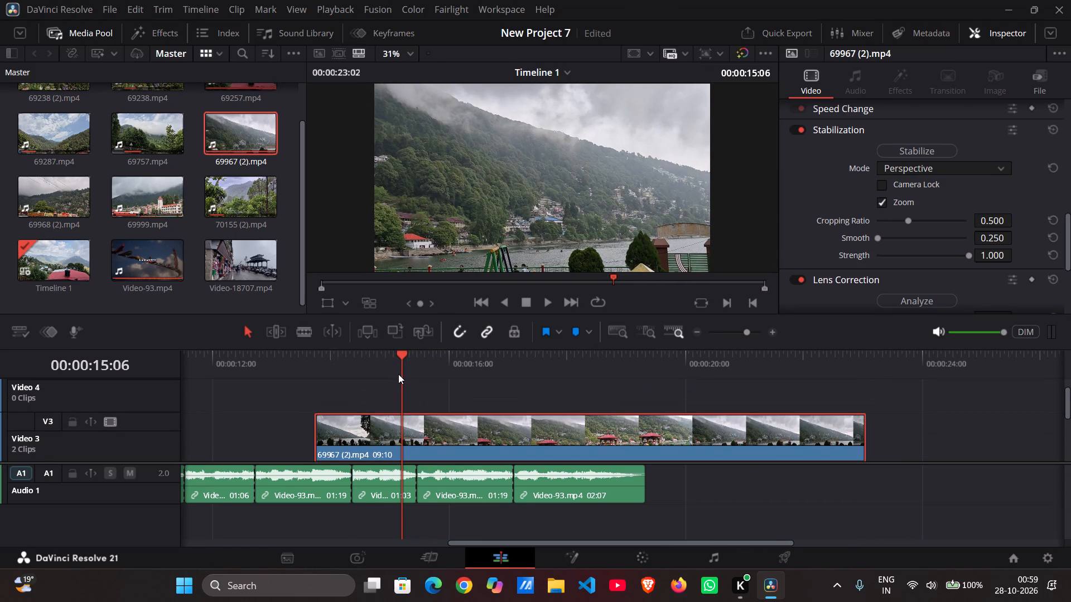
Scrub and play through 69967 (2).mp4 to review its shots, ending with the playhead at 00:00:15:14.
left_click_drag(398, 373, 467, 395)
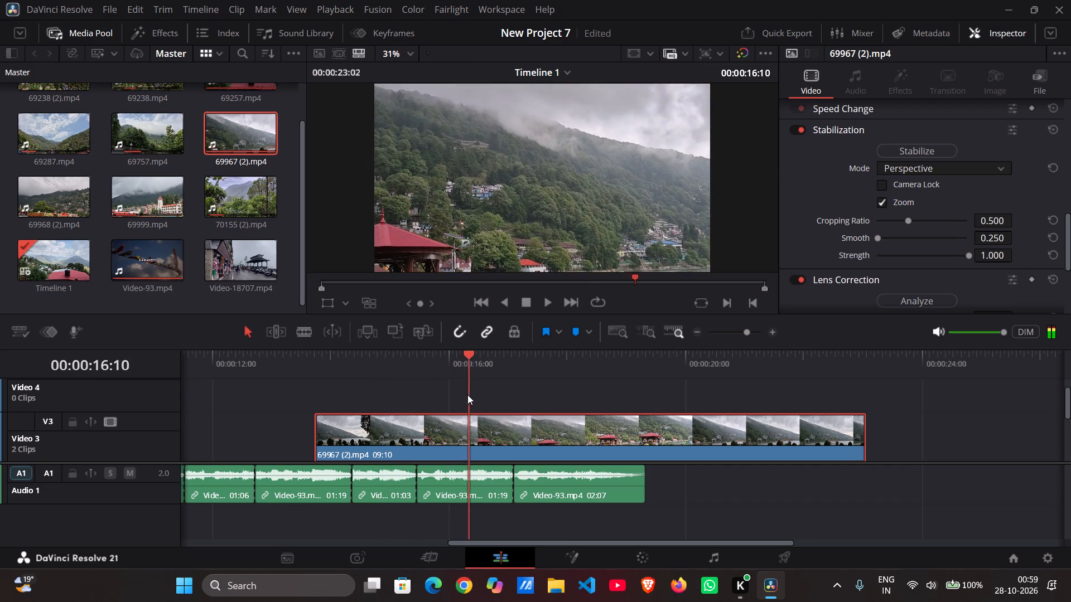
left_click_drag(467, 395, 587, 410)
key("space")
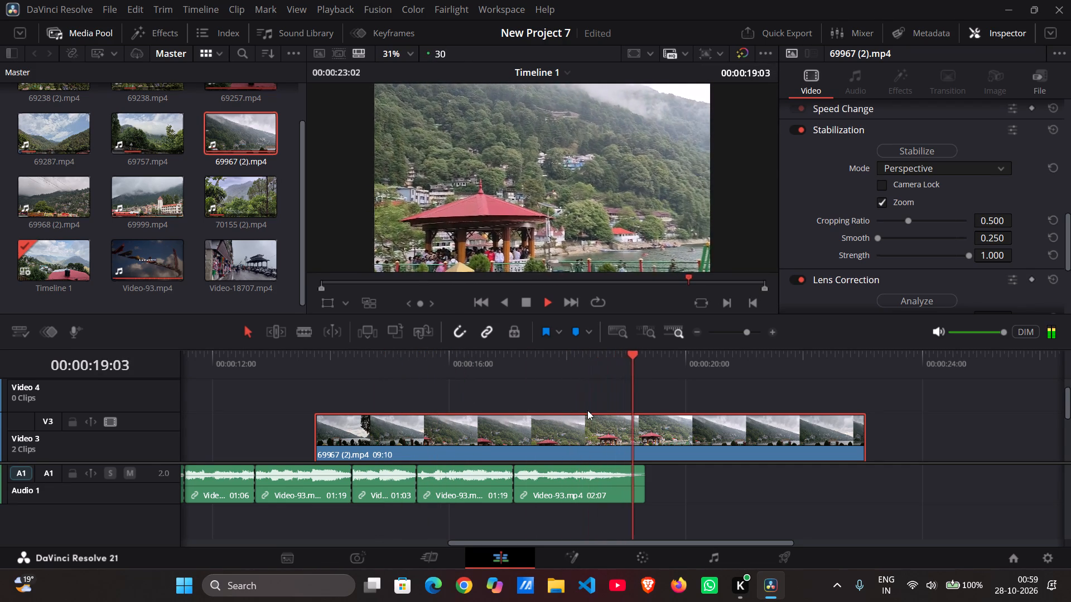
key("space")
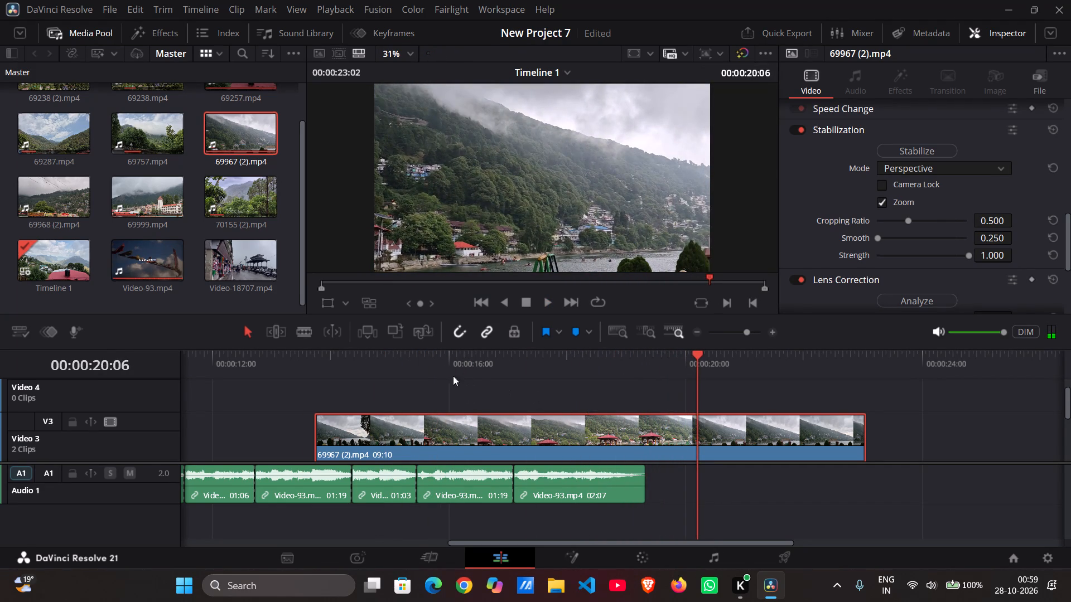
left_click(418, 377)
Enlarge the timeline area by shrinking the viewer and media pool, and bring the Video 2 track into view.
left_click_drag(414, 347, 380, 357)
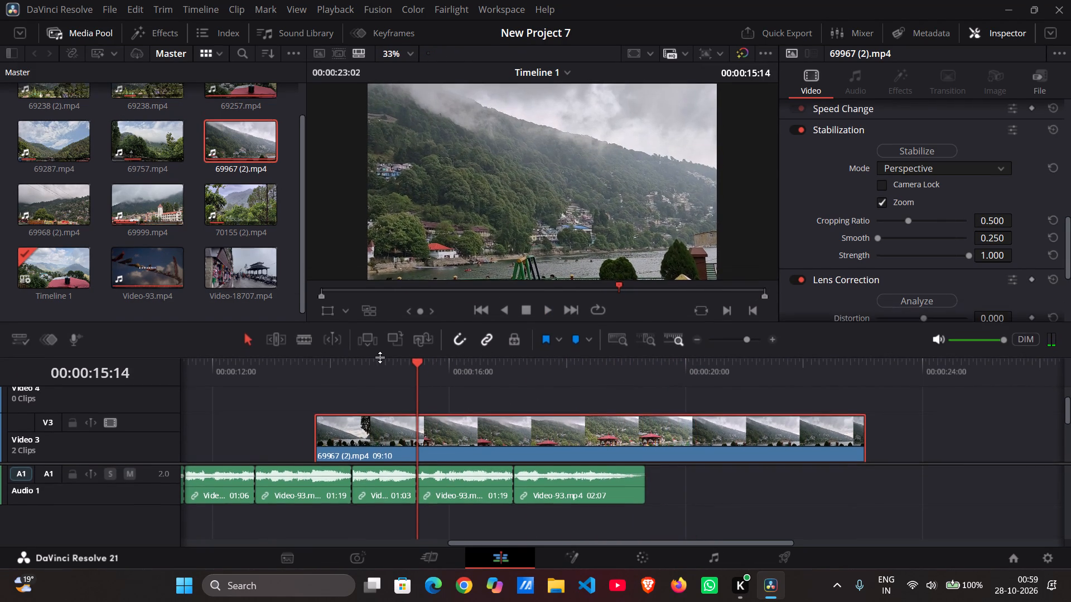
left_click_drag(380, 357, 372, 321)
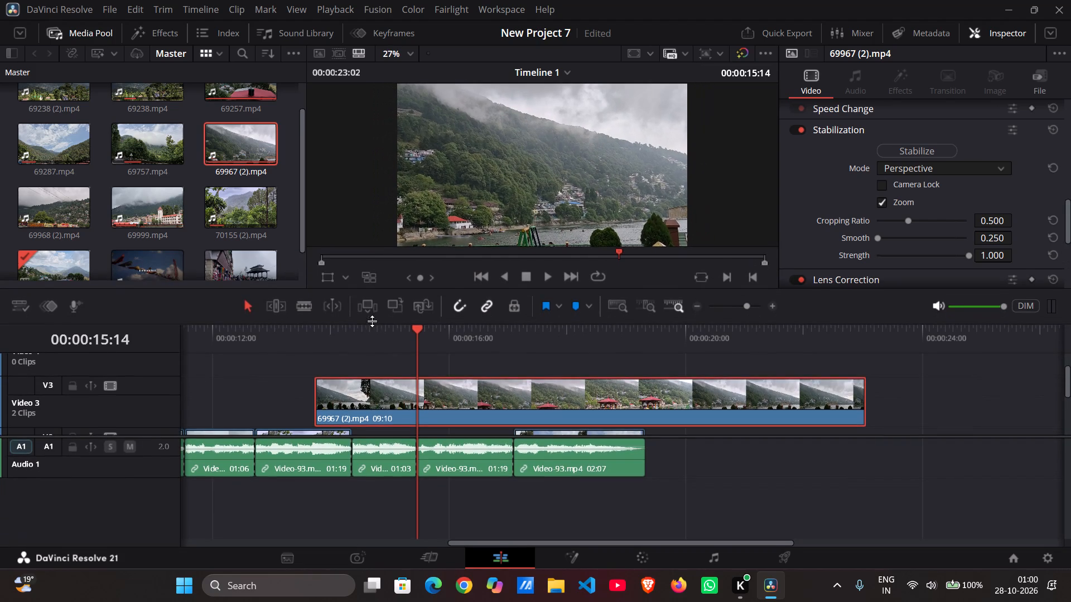
left_click_drag(372, 321, 372, 304)
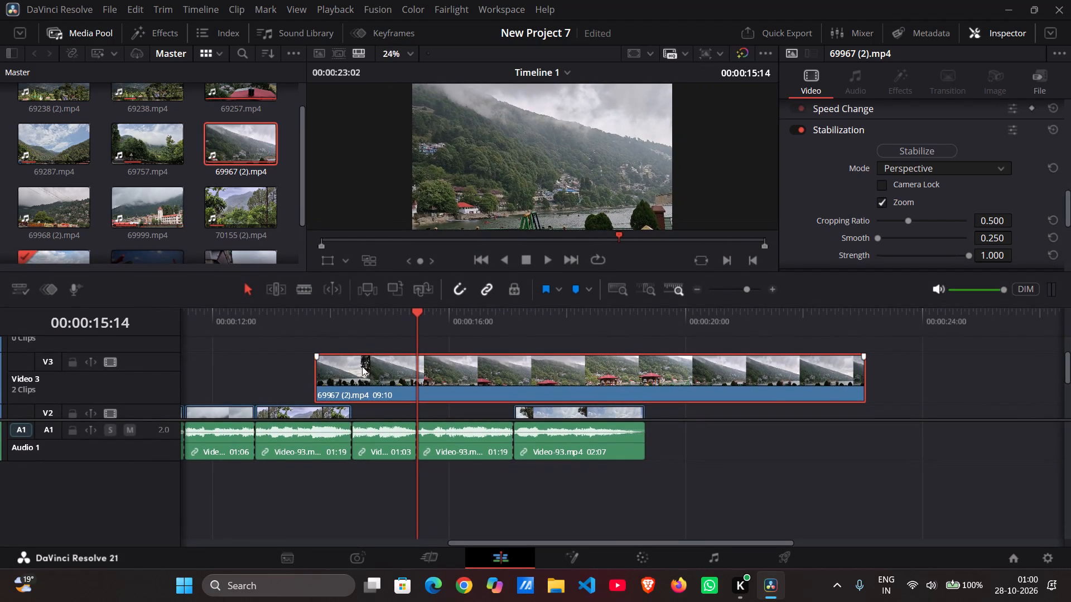
scroll(379, 510, "up", 1)
scroll(316, 387, "down", 1)
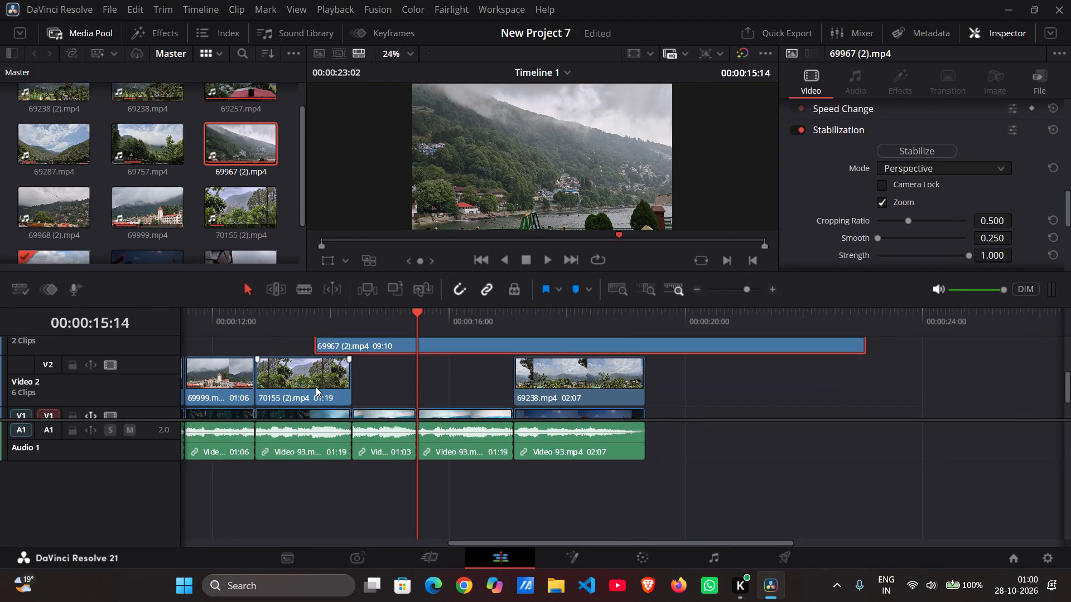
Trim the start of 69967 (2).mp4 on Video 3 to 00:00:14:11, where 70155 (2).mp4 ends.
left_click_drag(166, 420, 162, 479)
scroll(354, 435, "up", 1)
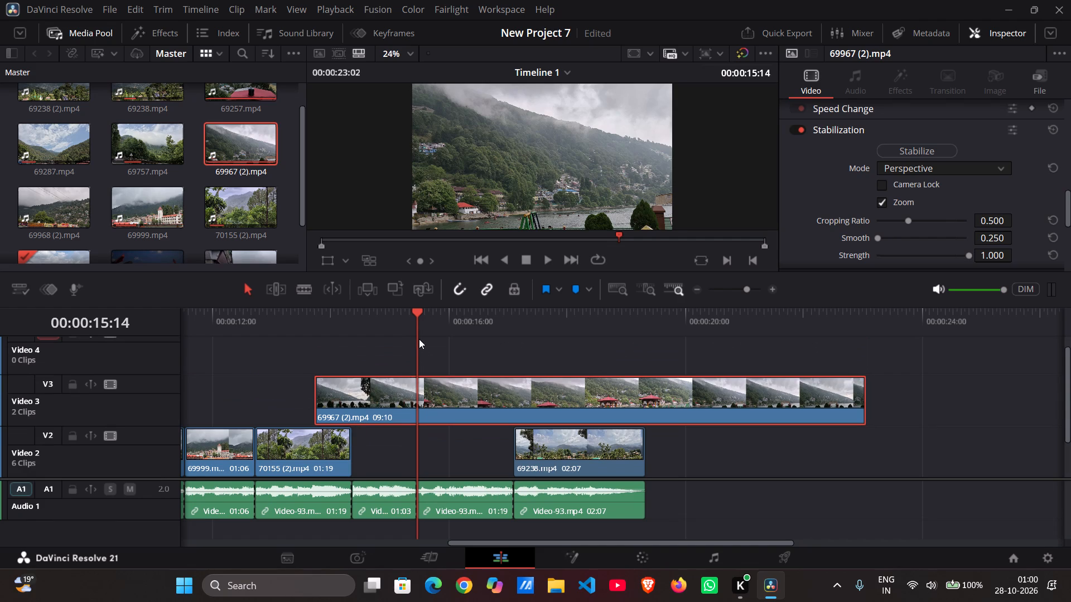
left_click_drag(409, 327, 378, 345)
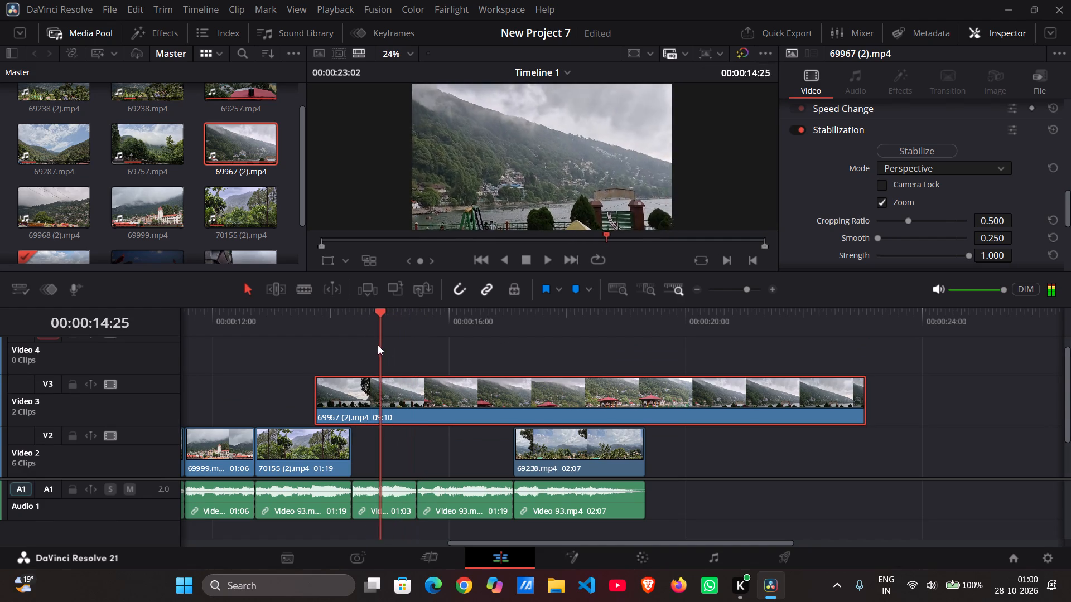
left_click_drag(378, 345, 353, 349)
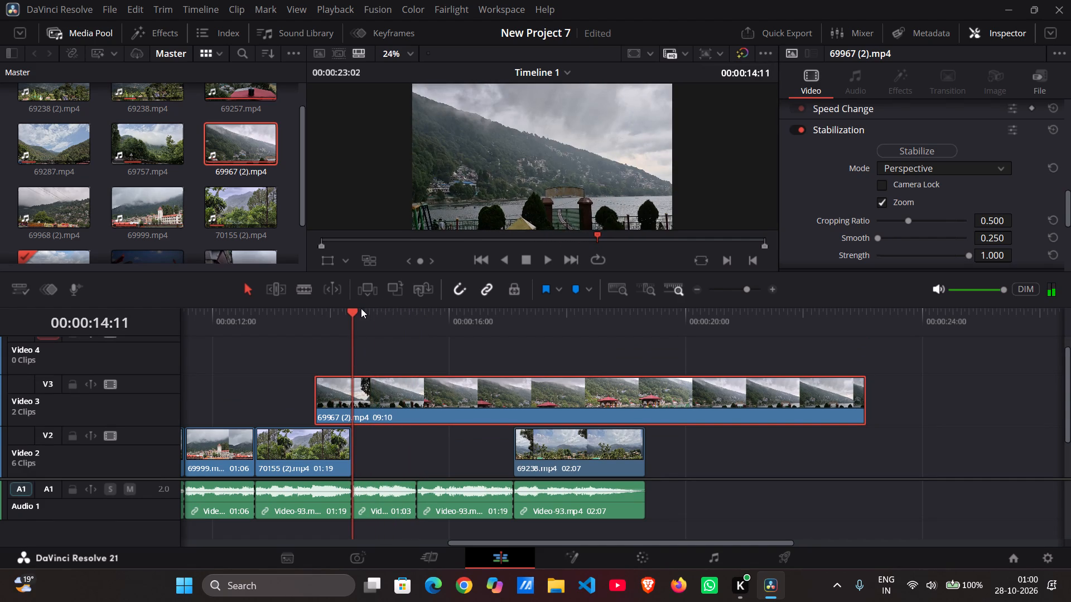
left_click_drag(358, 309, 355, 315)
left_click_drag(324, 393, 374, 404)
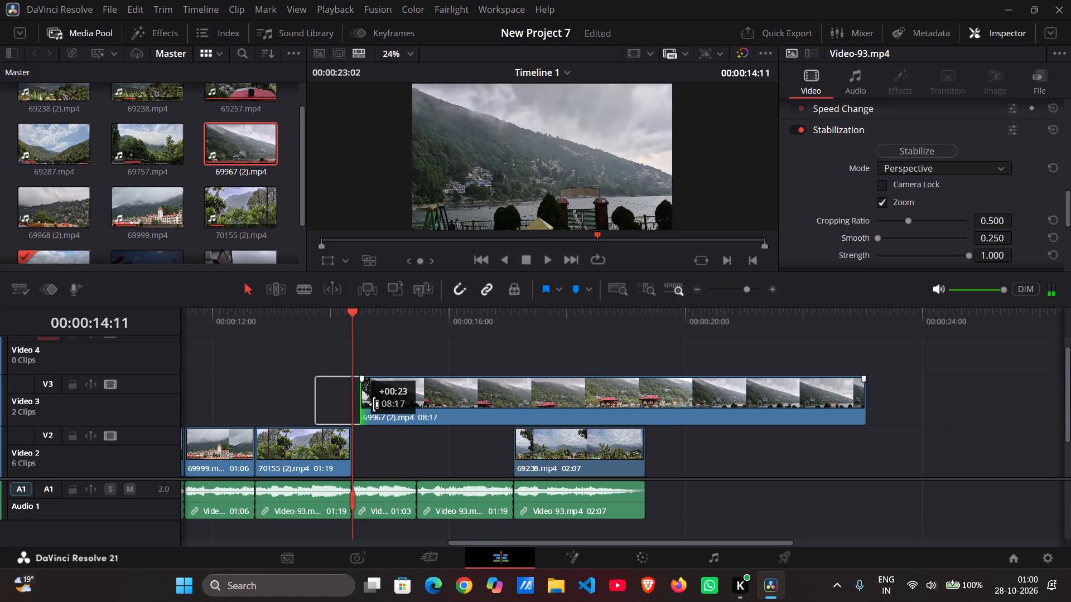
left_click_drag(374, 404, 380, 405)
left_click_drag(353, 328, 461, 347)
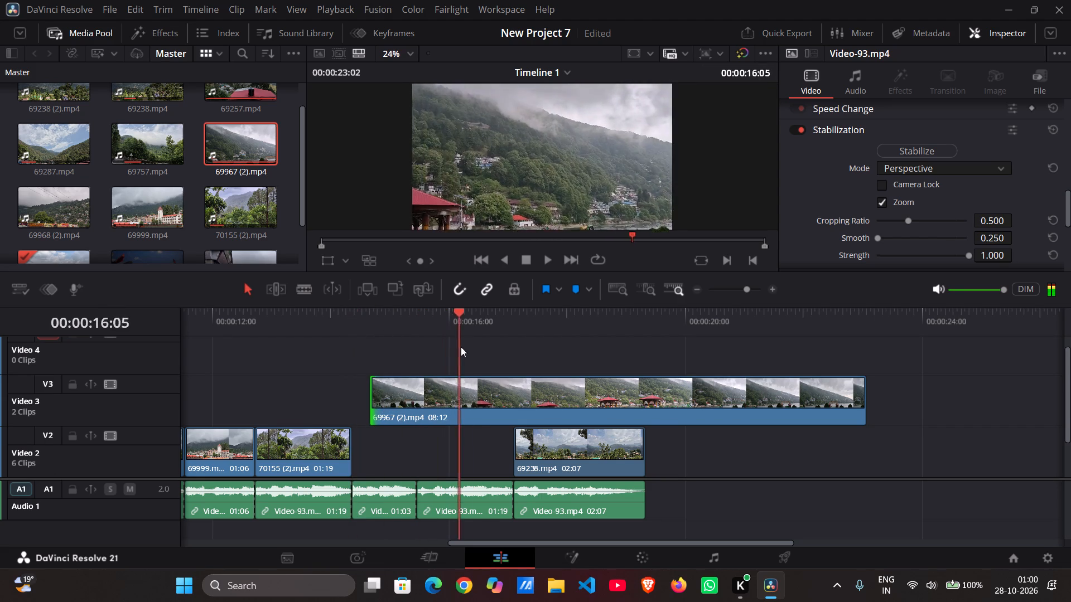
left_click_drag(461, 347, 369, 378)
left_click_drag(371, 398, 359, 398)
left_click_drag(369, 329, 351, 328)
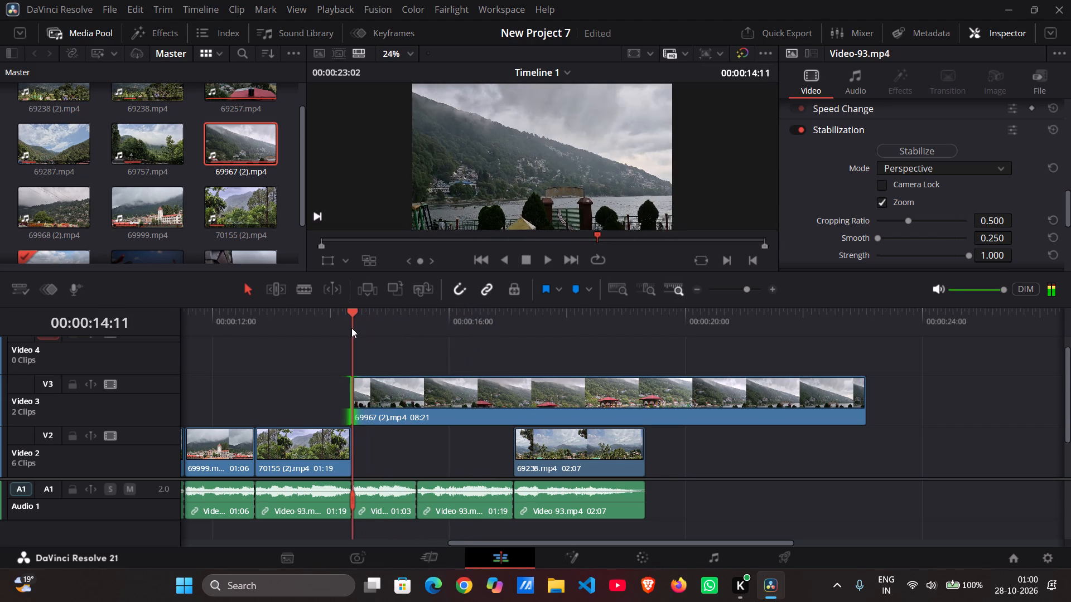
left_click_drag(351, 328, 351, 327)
Find the red-roofed pavilion shot in 69967 (2).mp4 and trim the clip's start to 00:00:18:08.
key("space")
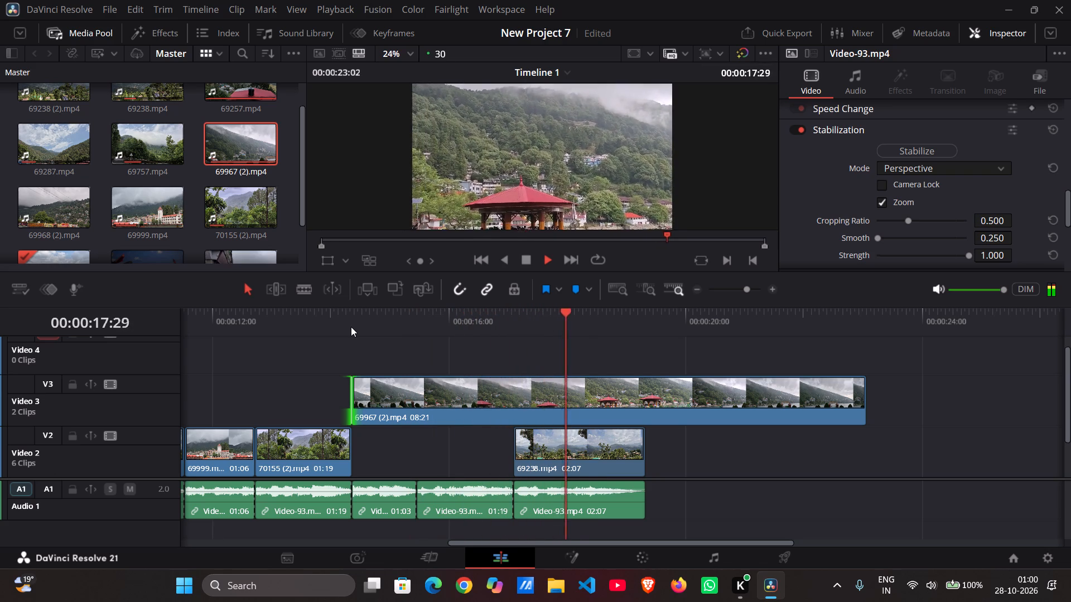
key("space")
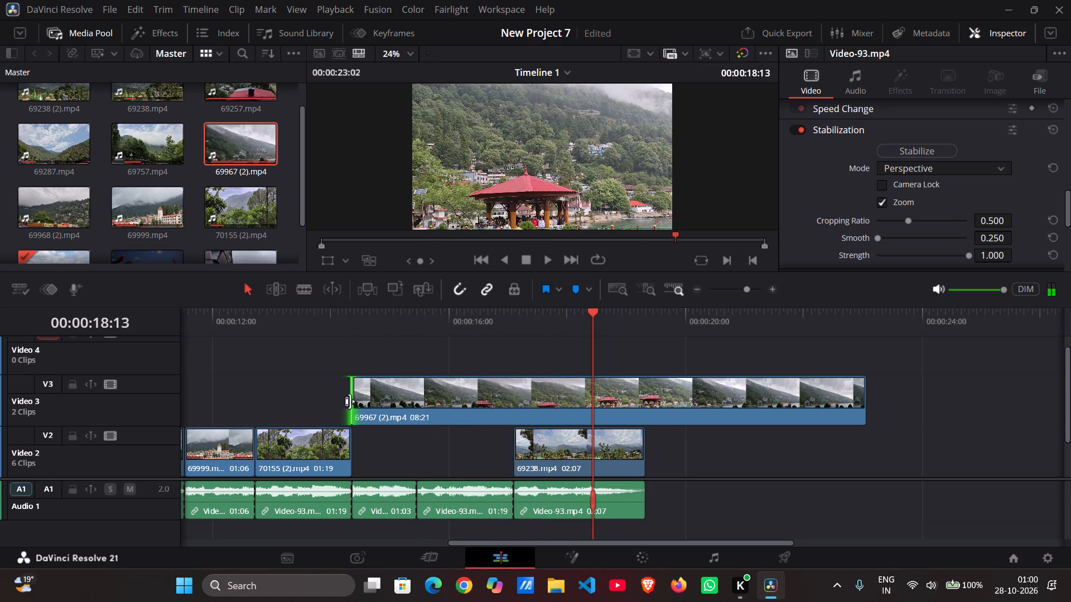
left_click_drag(595, 331, 663, 342)
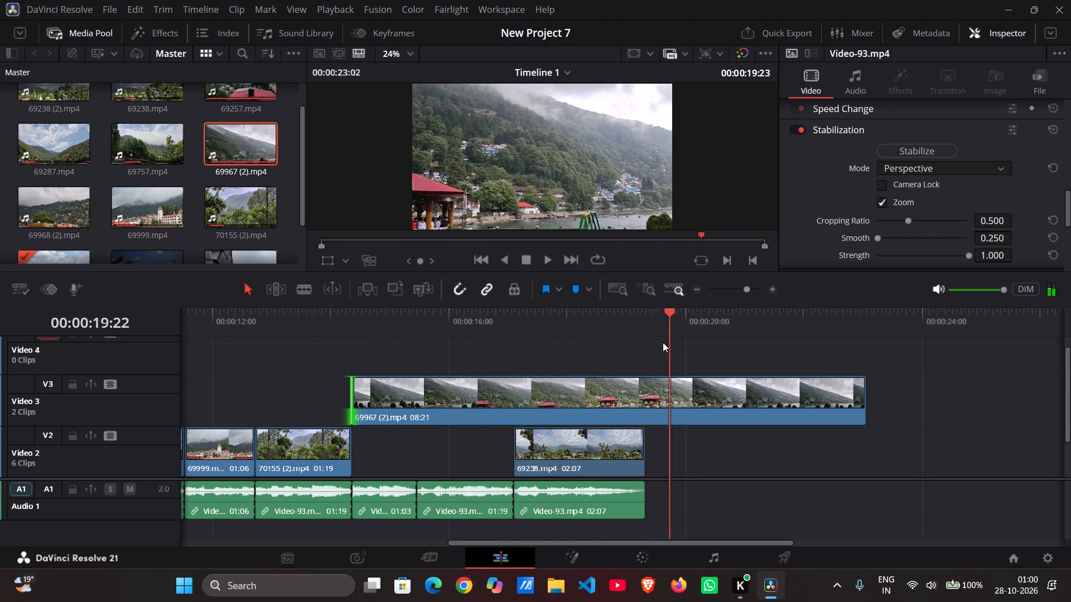
left_click_drag(663, 342, 584, 349)
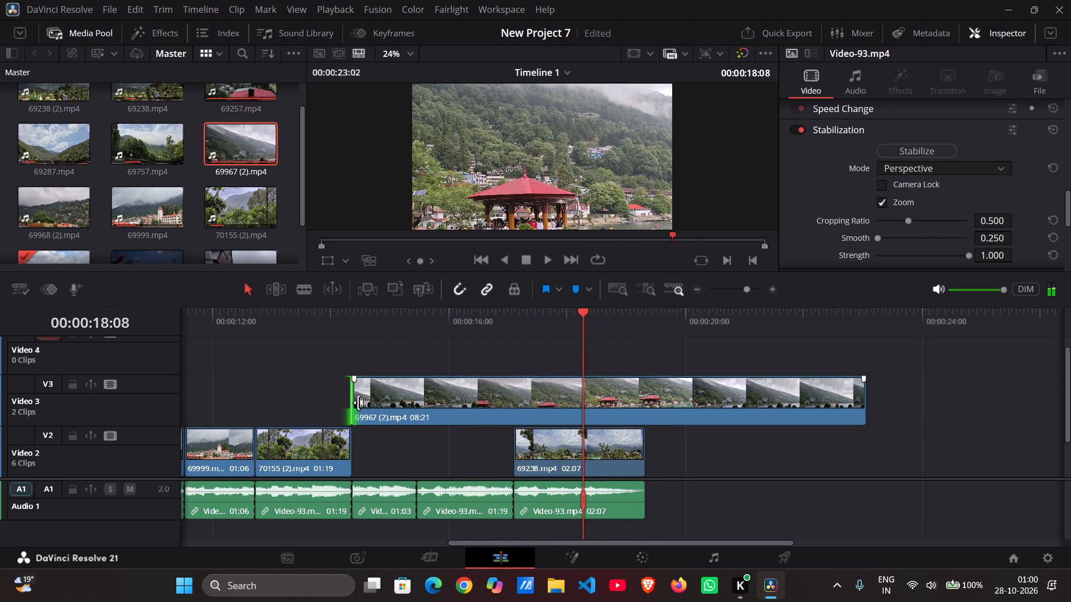
left_click_drag(358, 401, 589, 411)
Fit 69967 (2).mp4 over the first uncovered segment on Video 2, starting at 00:00:14:11 with a duration of 01:03.
left_click_drag(620, 406, 599, 406)
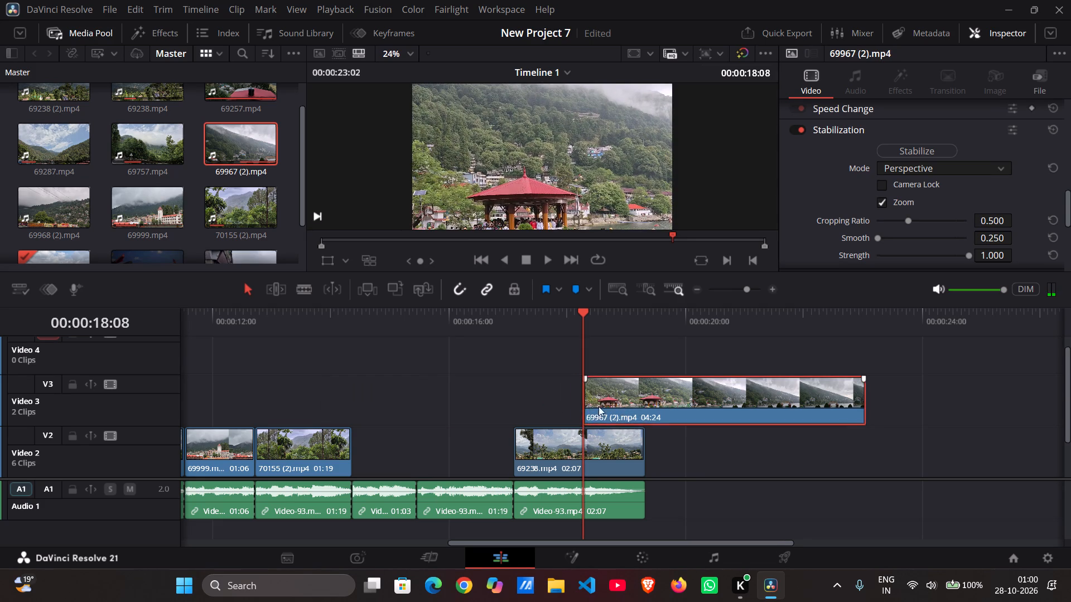
left_click_drag(599, 406, 391, 415)
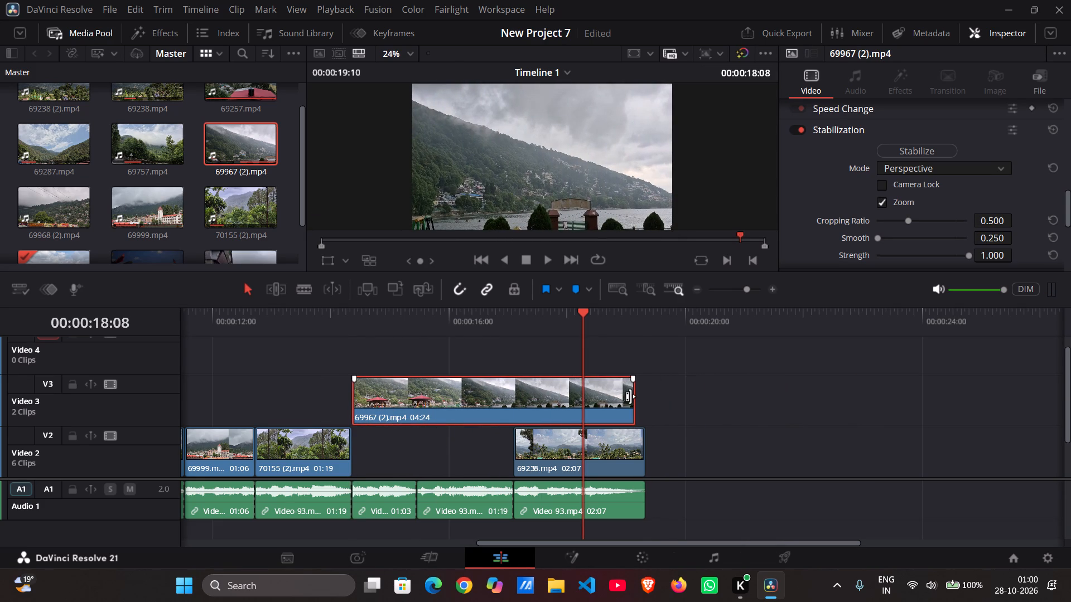
left_click_drag(630, 396, 417, 413)
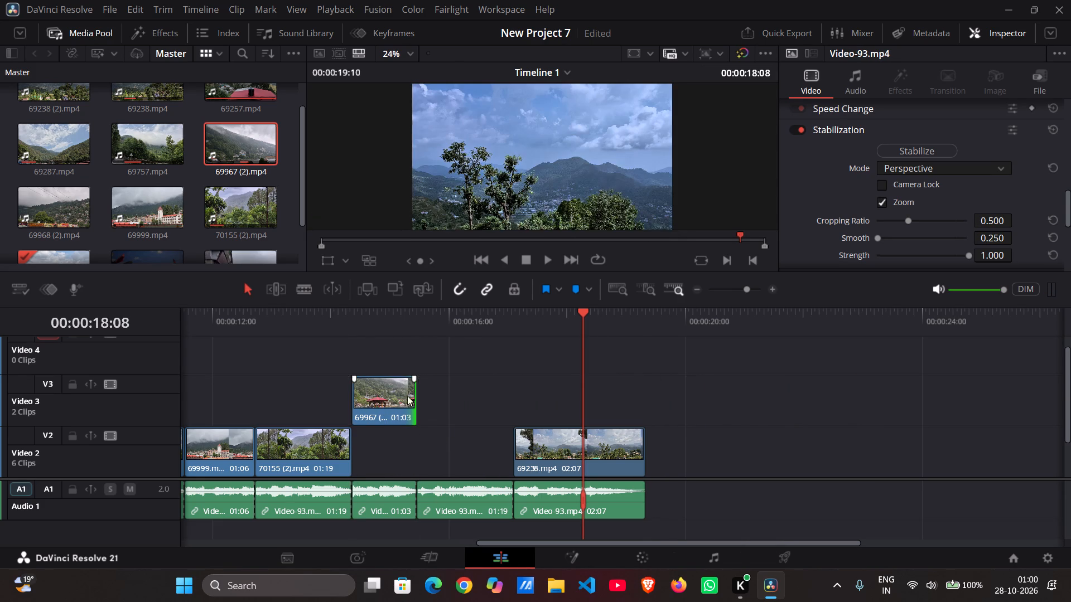
left_click(389, 429)
left_click_drag(389, 429, 389, 436)
left_click(457, 390)
left_click_drag(389, 396, 387, 436)
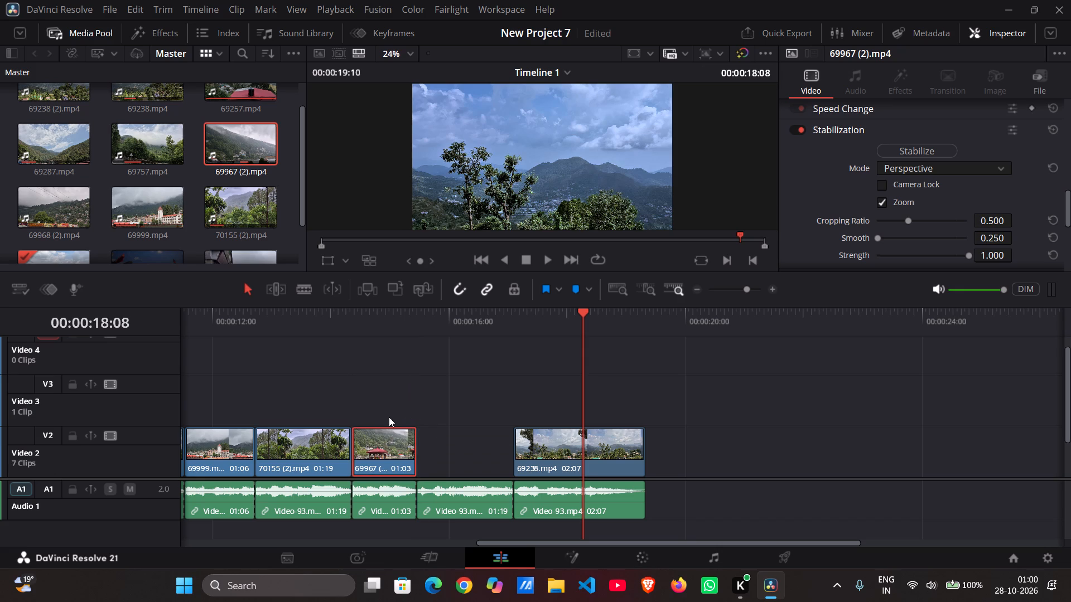
Play back the pavilion shot on Video 2 and extend the end of 69967 (2).mp4 to a duration of 01:24.
left_click(340, 336)
key("space")
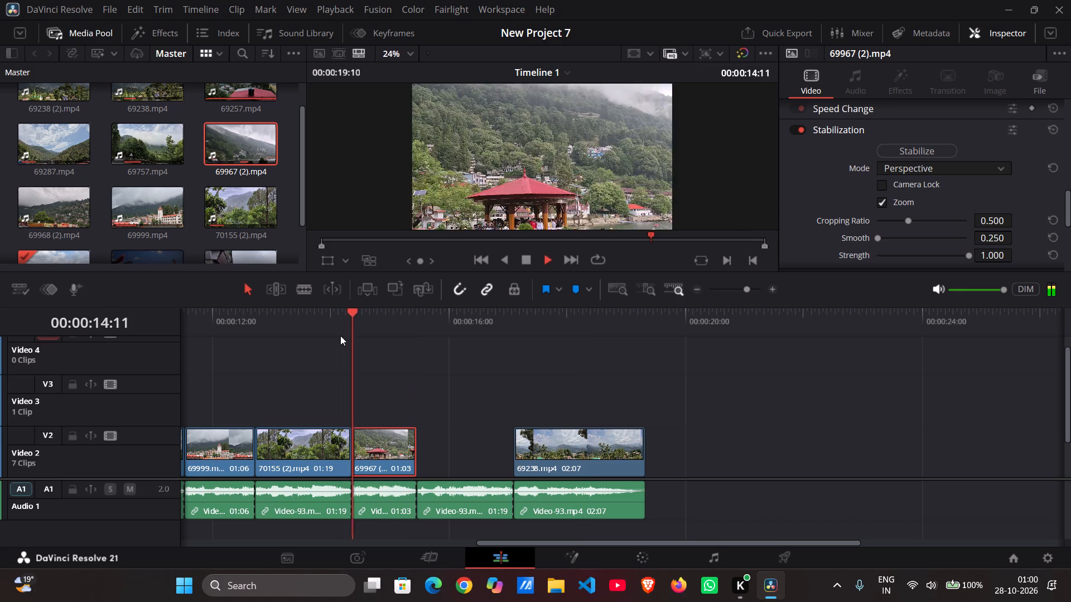
key("space")
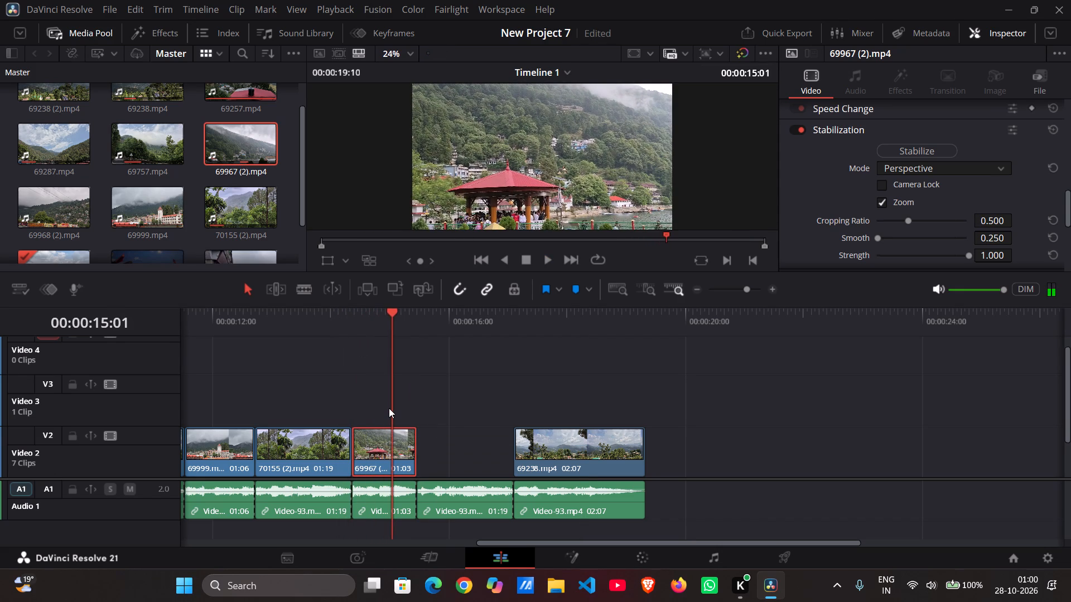
key("space")
key("space")
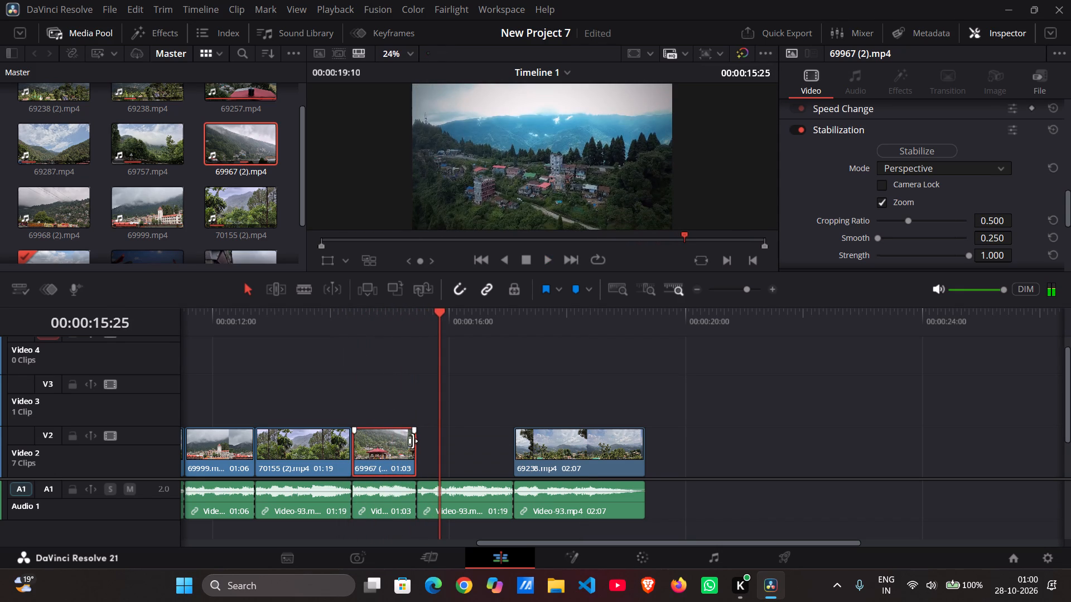
left_click_drag(417, 457, 436, 457)
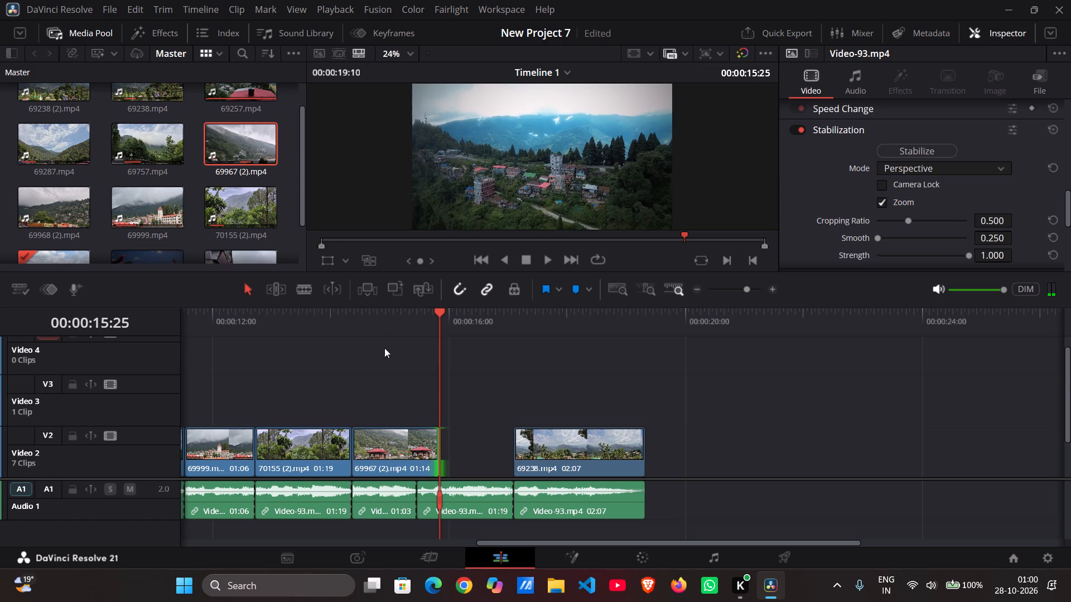
left_click(381, 327)
left_click_drag(381, 327, 387, 319)
left_click_drag(387, 319, 427, 322)
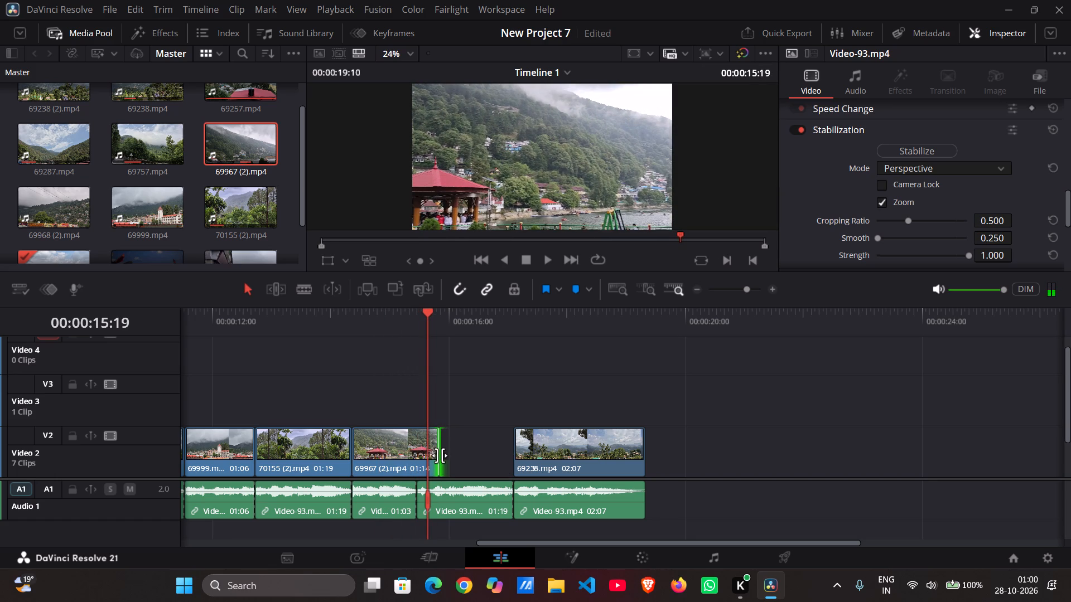
left_click_drag(440, 455, 460, 459)
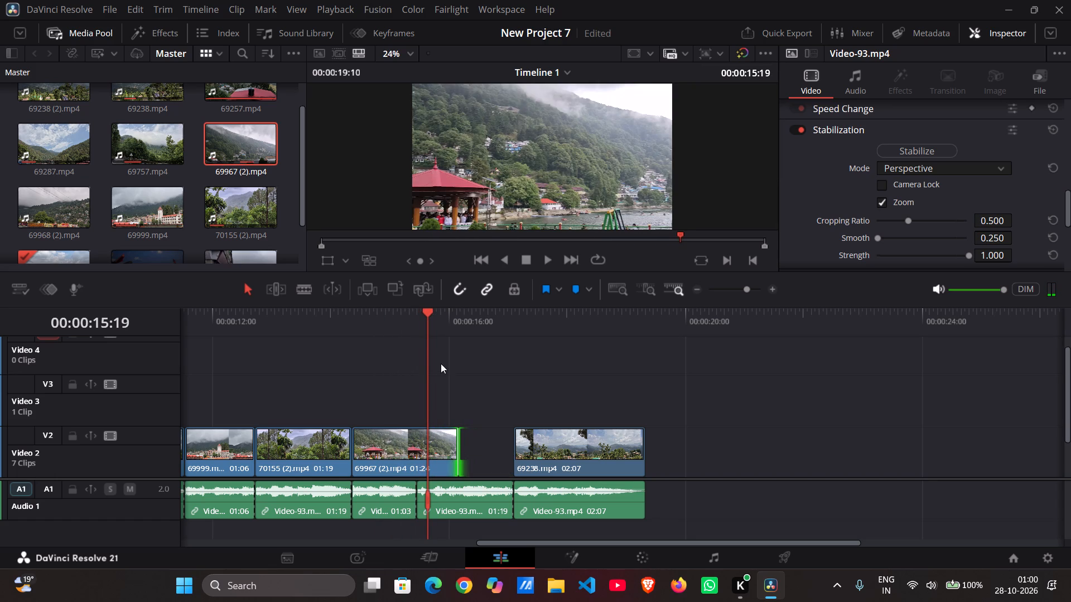
Trim the start of 69967 (2).mp4 to a duration of 01:07 and reposition the clip to begin at 00:00:14:11.
left_click_drag(433, 329, 395, 339)
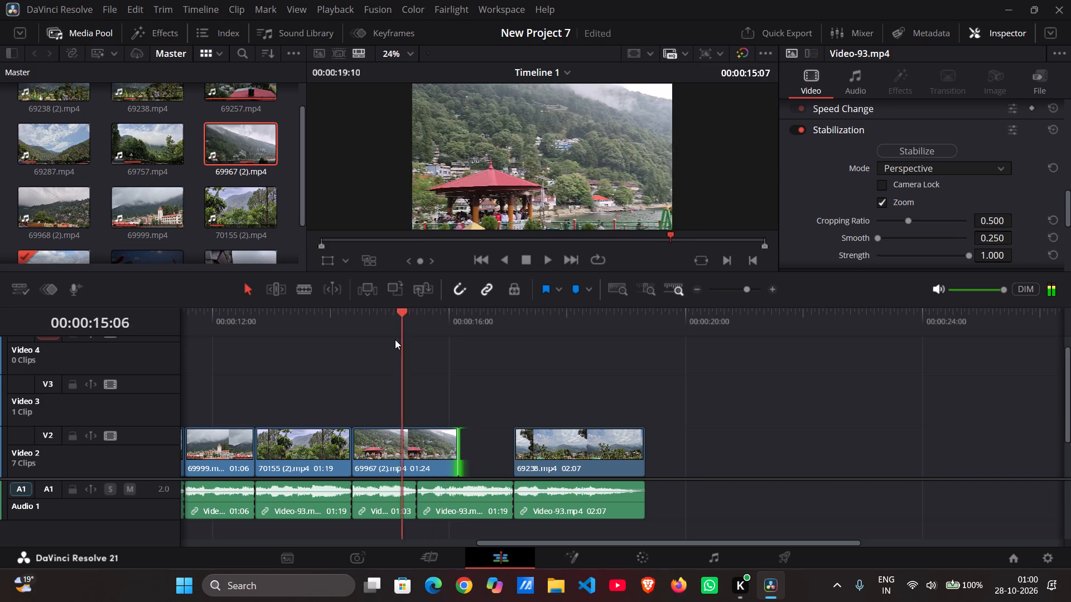
left_click_drag(395, 339, 385, 340)
left_click_drag(361, 454, 385, 455)
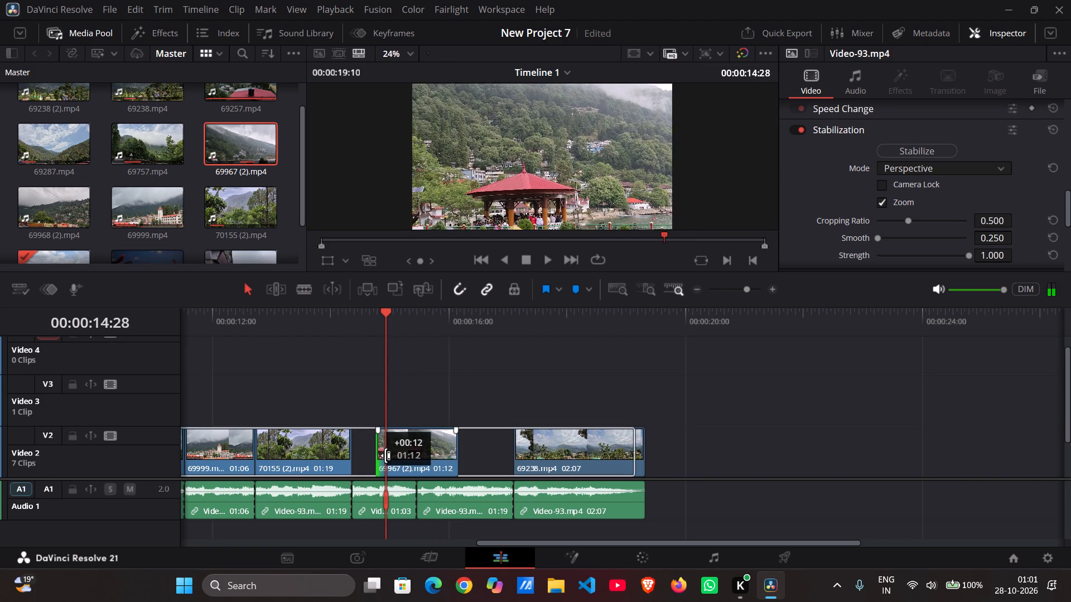
left_click_drag(385, 455, 390, 455)
left_click_drag(419, 450, 379, 450)
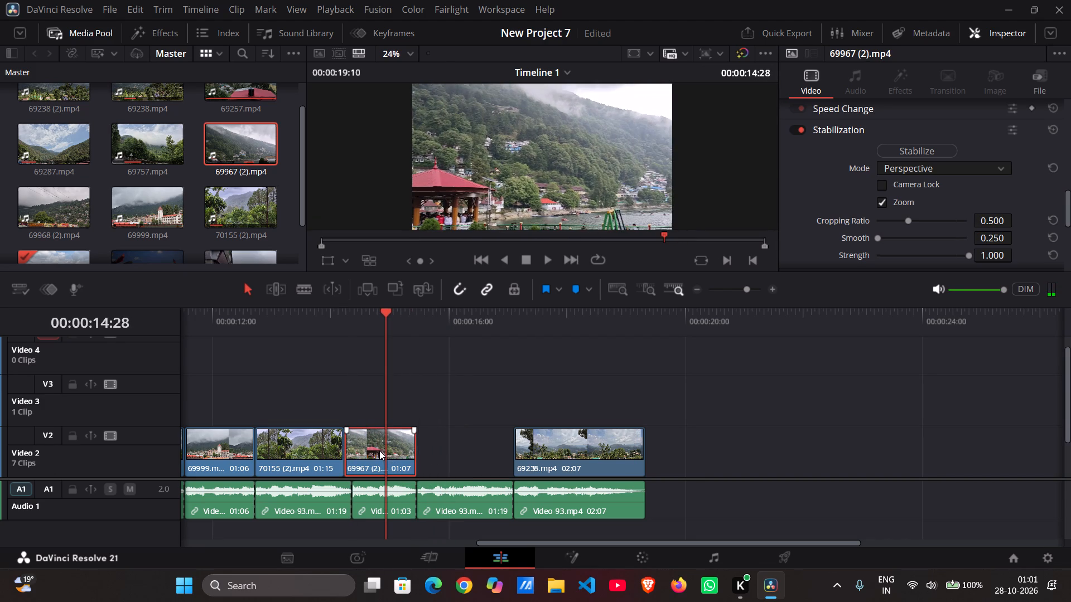
left_click_drag(383, 453, 397, 455)
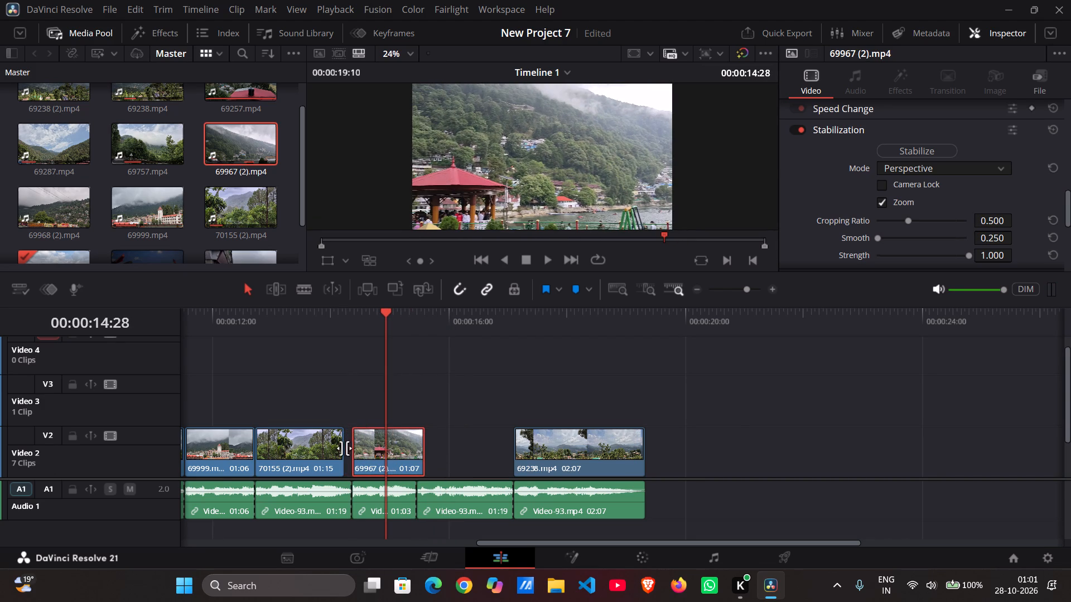
Extend the end of 70155 (2).mp4 to a duration of 01:19 so it meets 69967 (2).mp4.
left_click_drag(341, 448, 349, 448)
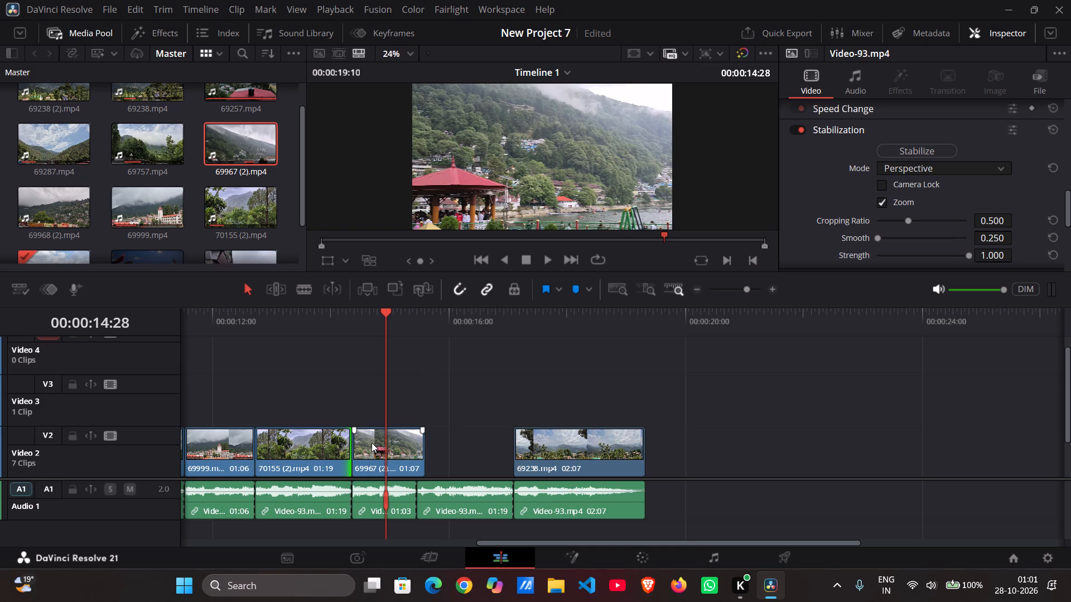
Stabilize 69967 (2).mp4 on Video 2 in Perspective mode and play back the shot.
left_click(372, 443)
left_click(911, 143)
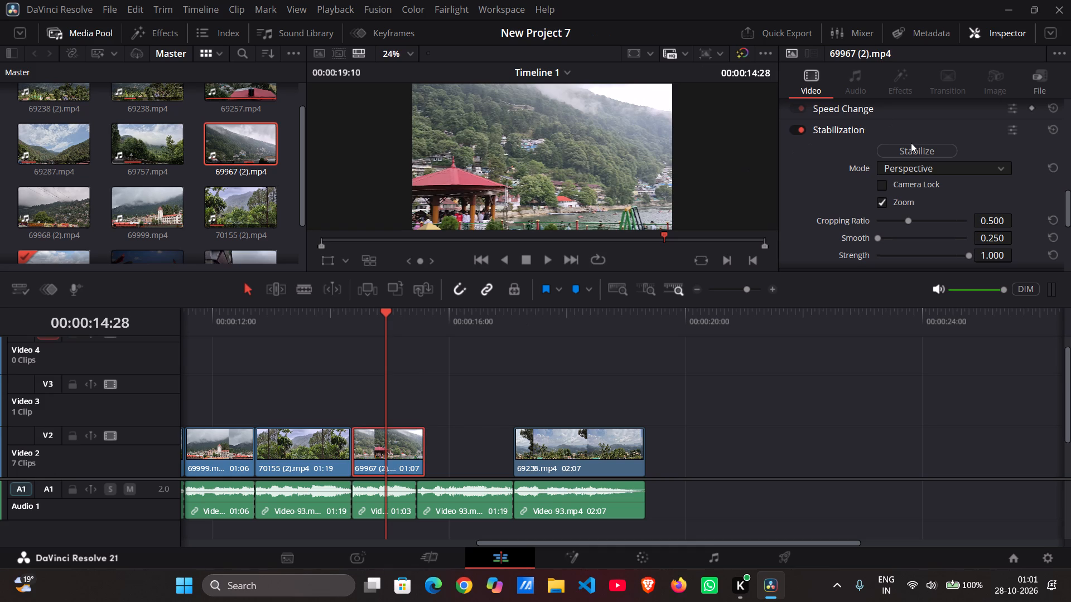
left_click(906, 150)
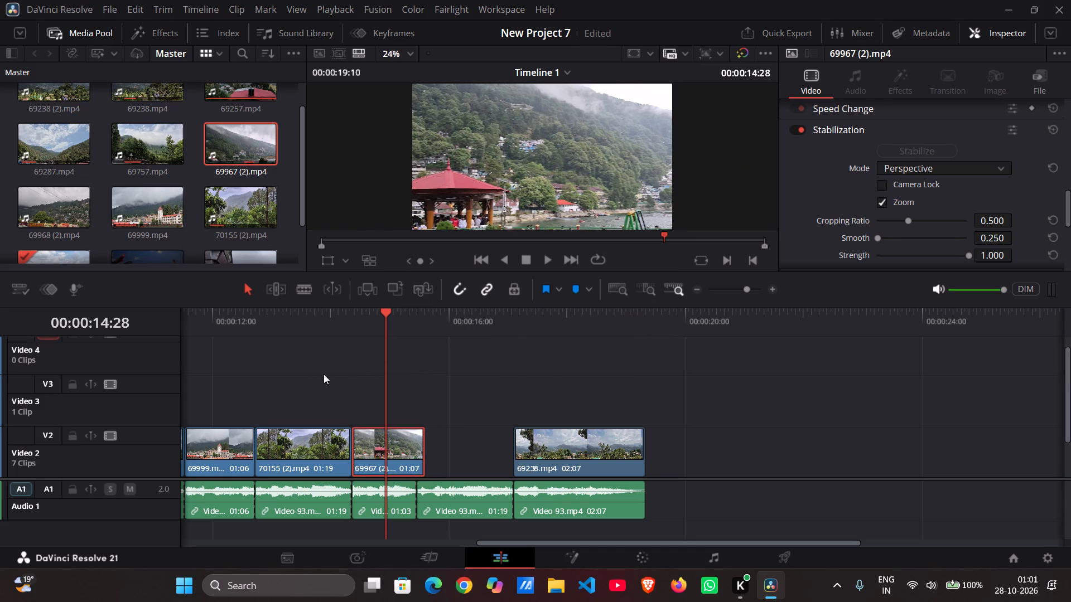
left_click(334, 319)
key("space")
key("space")
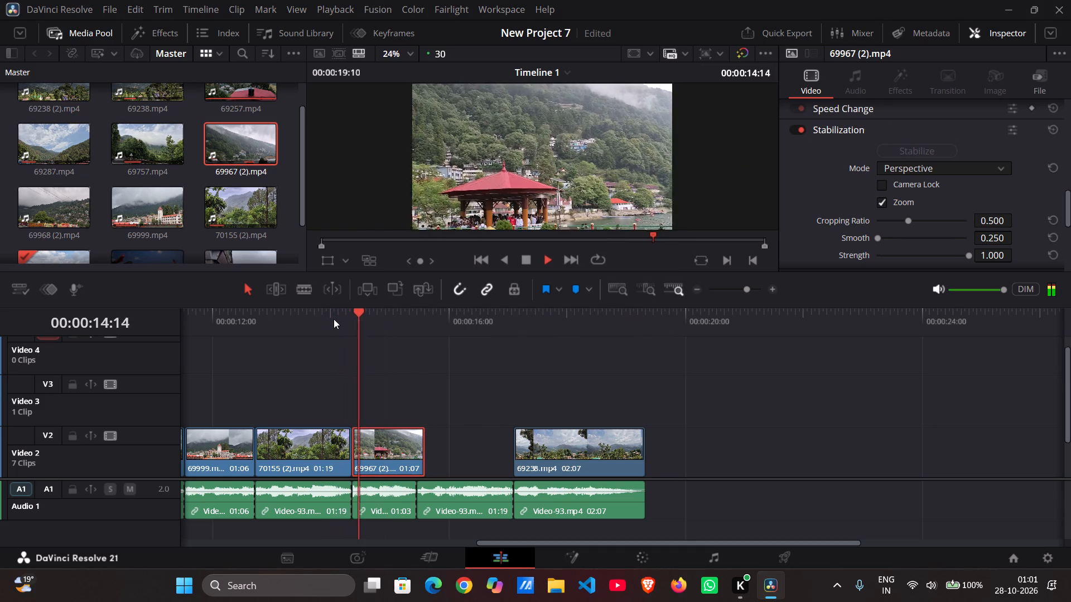
key("space")
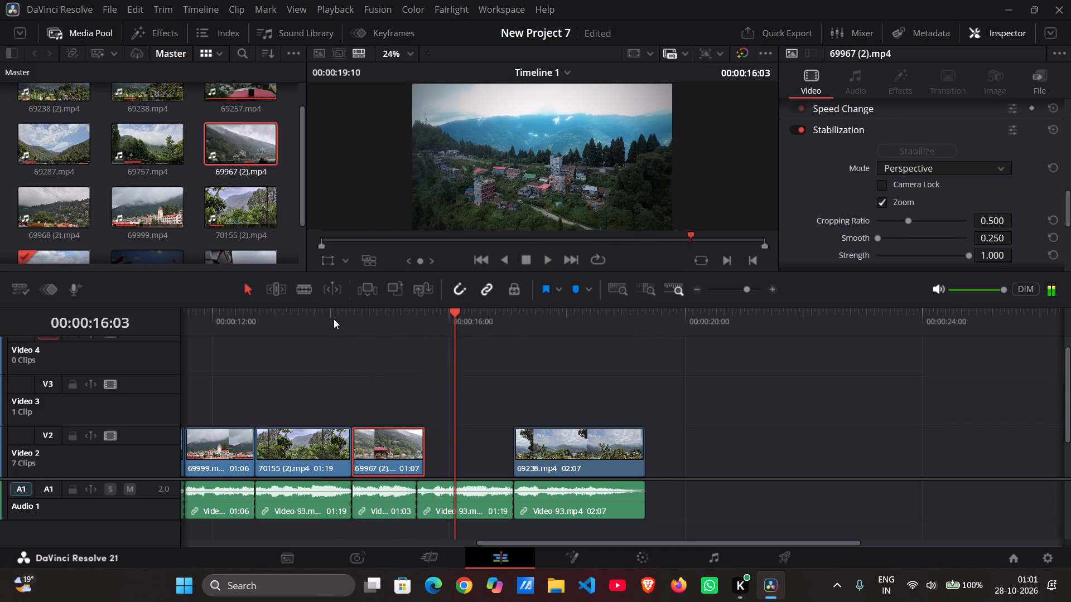
Place only the video of 69968 (2).mp4 on Video 3, starting at 00:00:15:14 over the remaining uncovered segment, and scrub its opening.
scroll(169, 210, "down", 1)
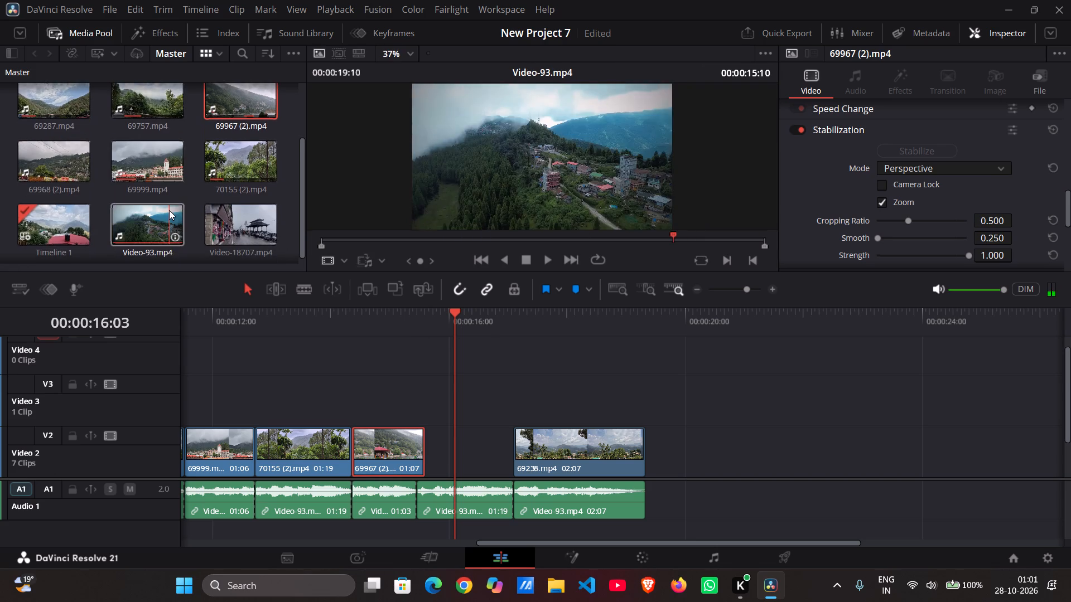
scroll(169, 210, "down", 1)
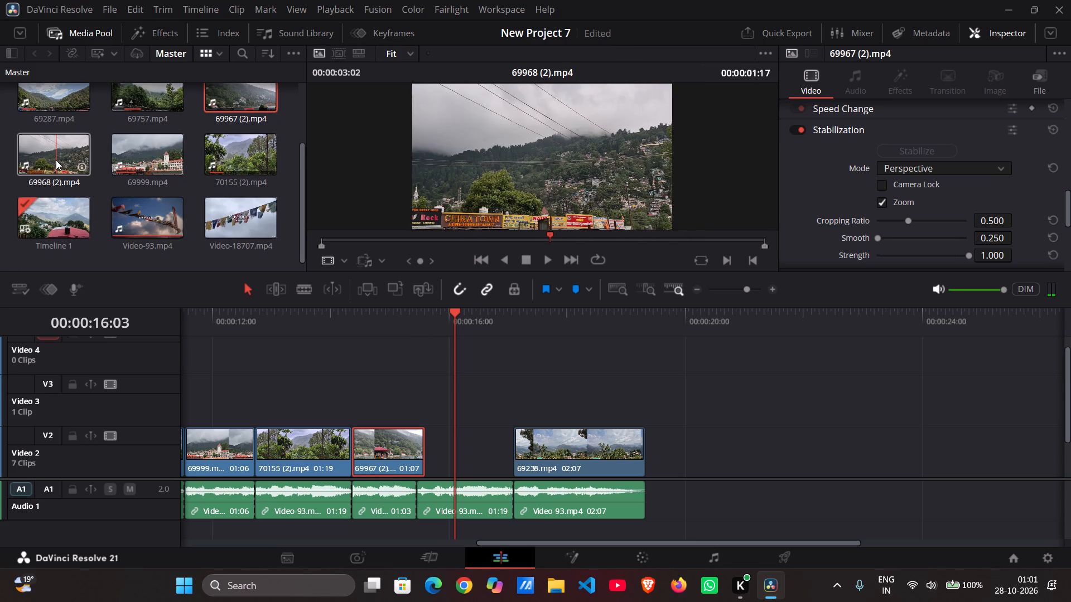
double_click(37, 163)
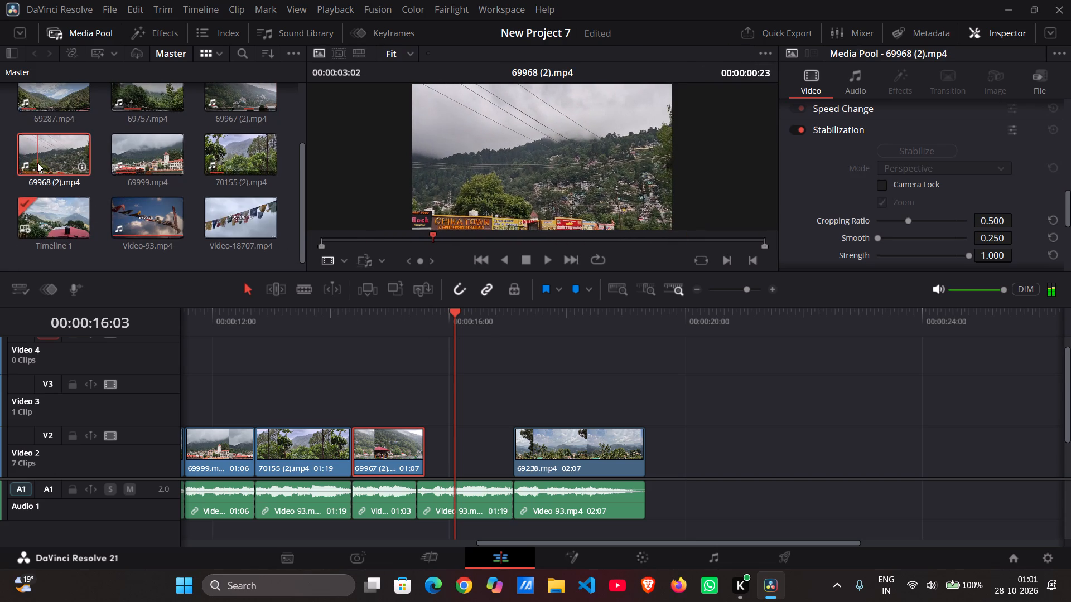
left_click_drag(536, 210, 411, 389)
left_click_drag(446, 324, 436, 344)
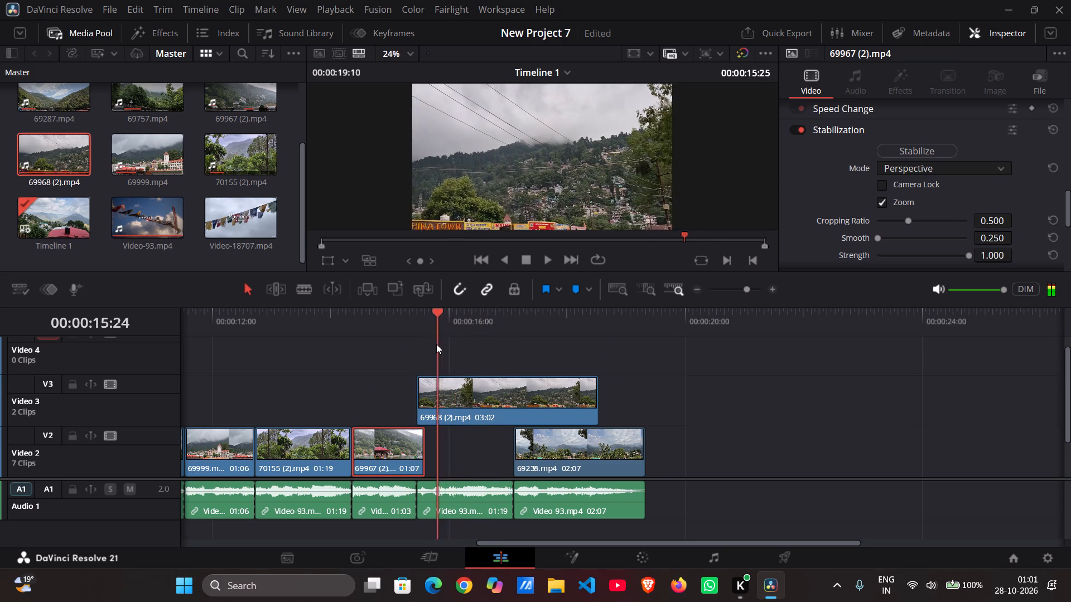
left_click_drag(436, 344, 432, 344)
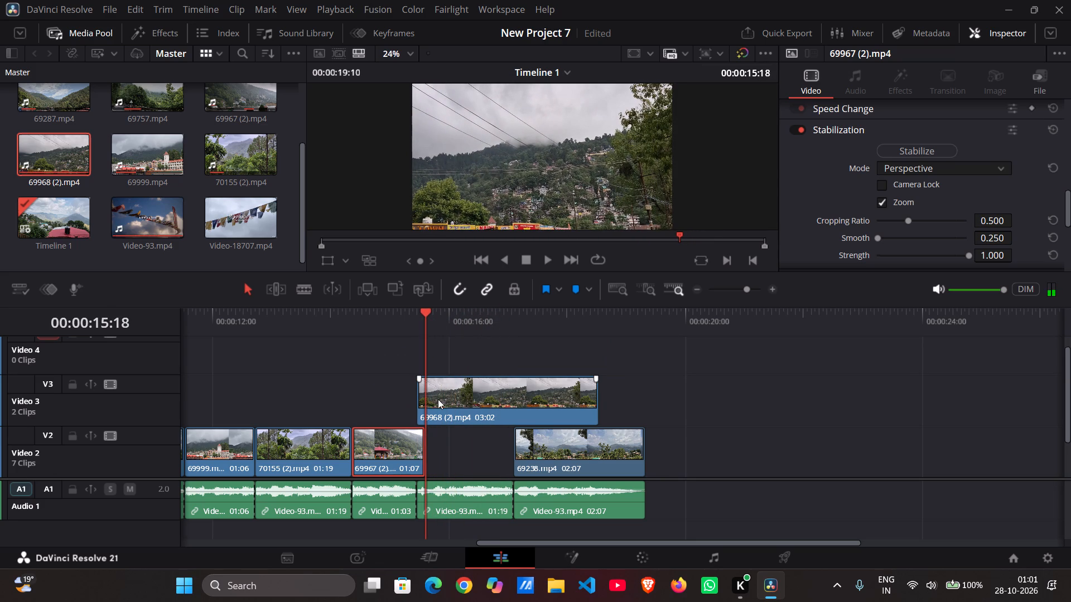
Trim both ends of 69968 (2).mp4 on Video 3 to a duration of 01:15 and stabilize it in Perspective mode.
left_click_drag(423, 395, 433, 395)
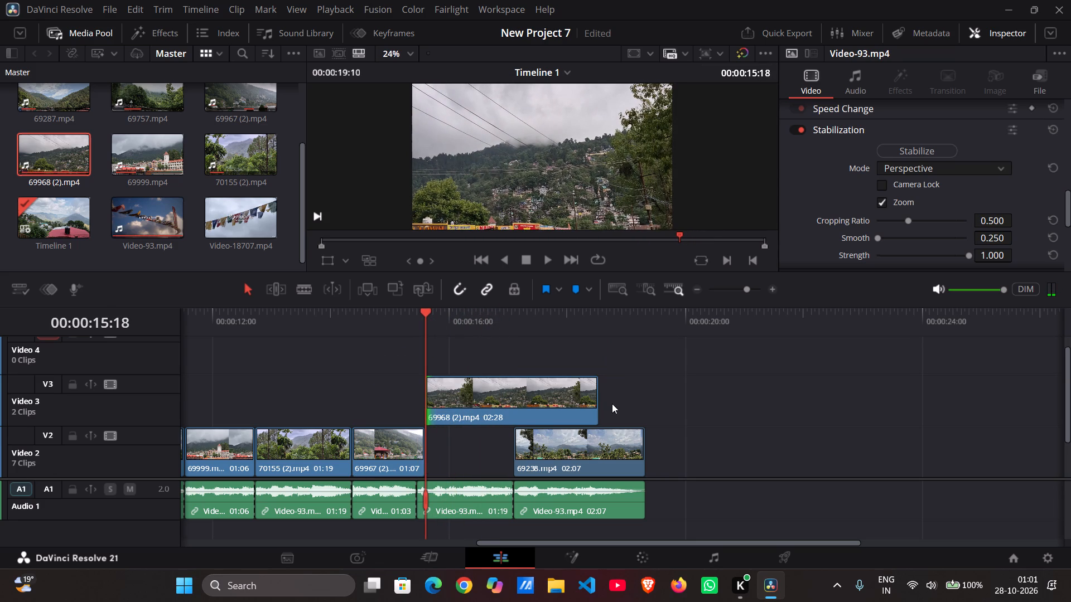
left_click_drag(600, 403, 510, 412)
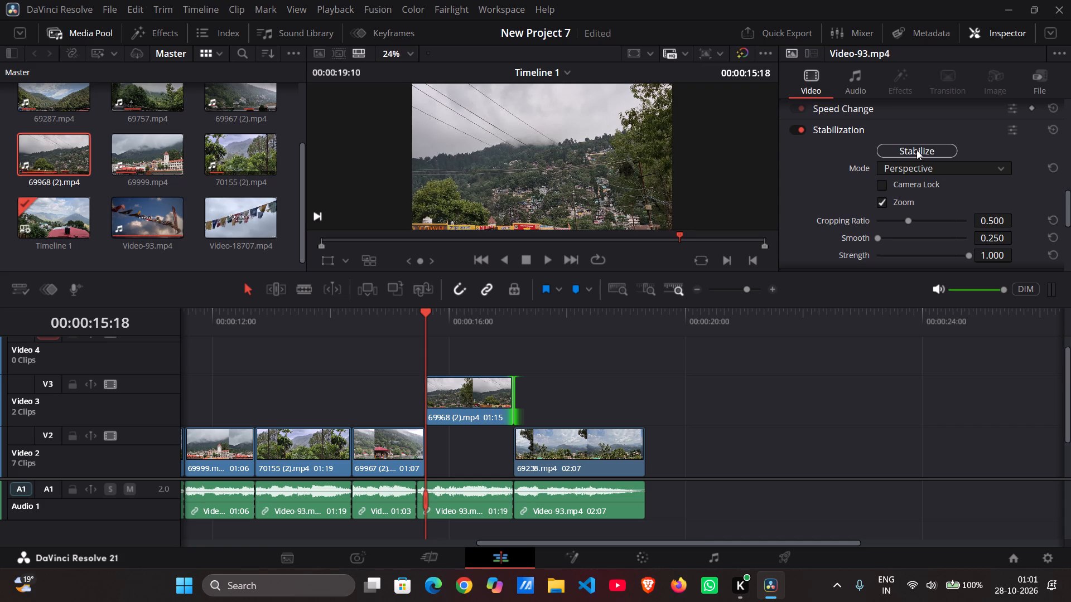
left_click(483, 404)
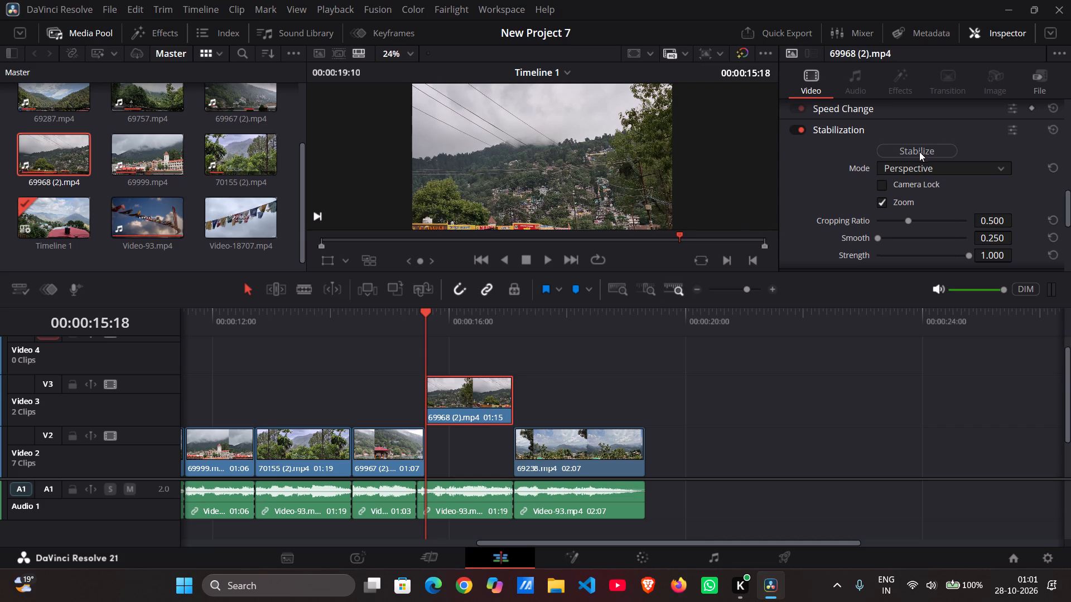
left_click(911, 152)
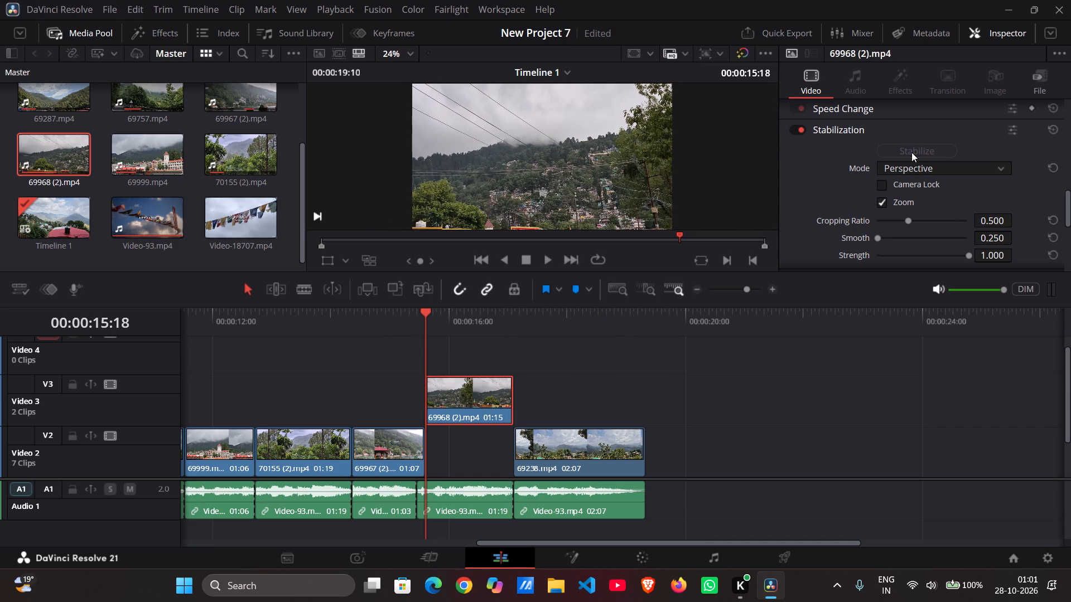
Move 69968 (2).mp4 from Video 3 down into the gap on Video 2, between 69967 (2).mp4 and 69238.mp4.
left_click_drag(466, 407, 459, 445)
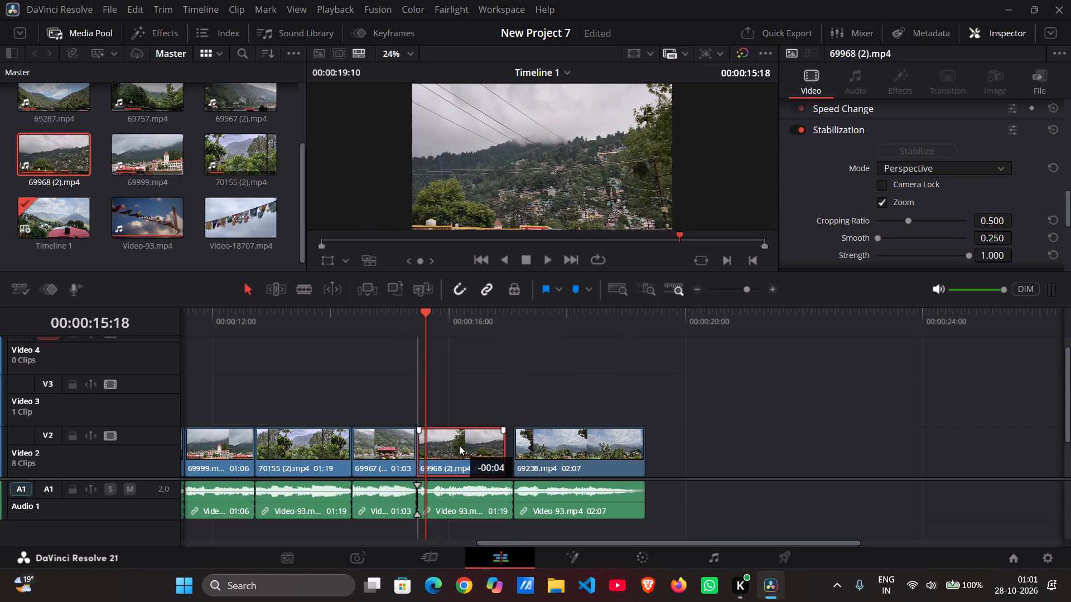
left_click_drag(459, 445, 470, 445)
Shorten the end of 69967 (2).mp4 to 01:03, extend the start of 69968 (2).mp4 to 01:19, and play back the cut.
scroll(470, 445, "down", 1)
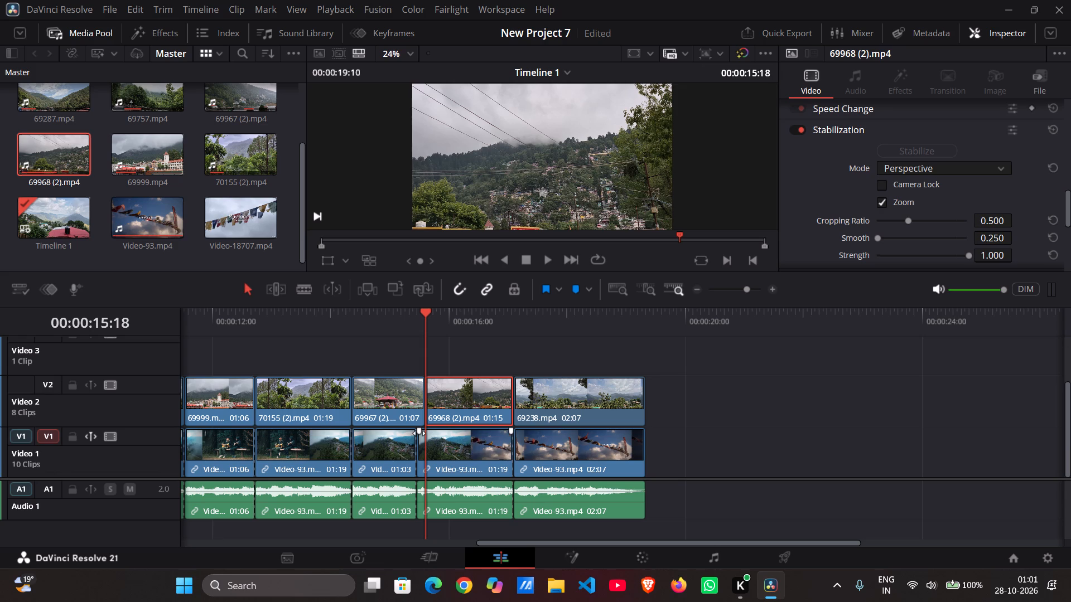
scroll(419, 433, "down", 1)
left_click_drag(417, 406, 409, 406)
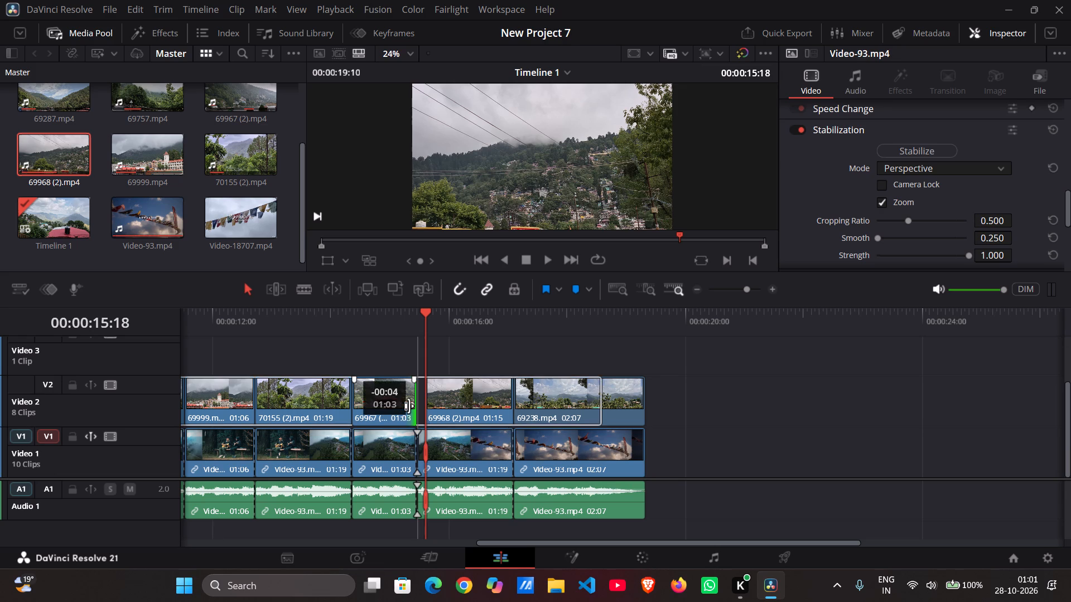
left_click_drag(409, 406, 409, 405)
left_click_drag(427, 407, 420, 407)
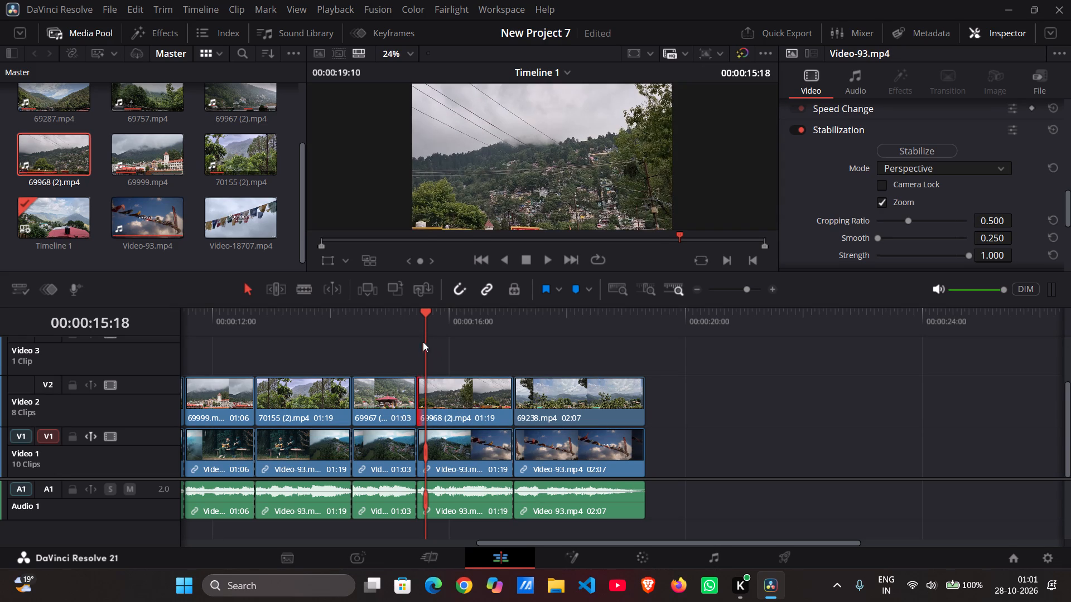
left_click(412, 323)
key("space")
key("space")
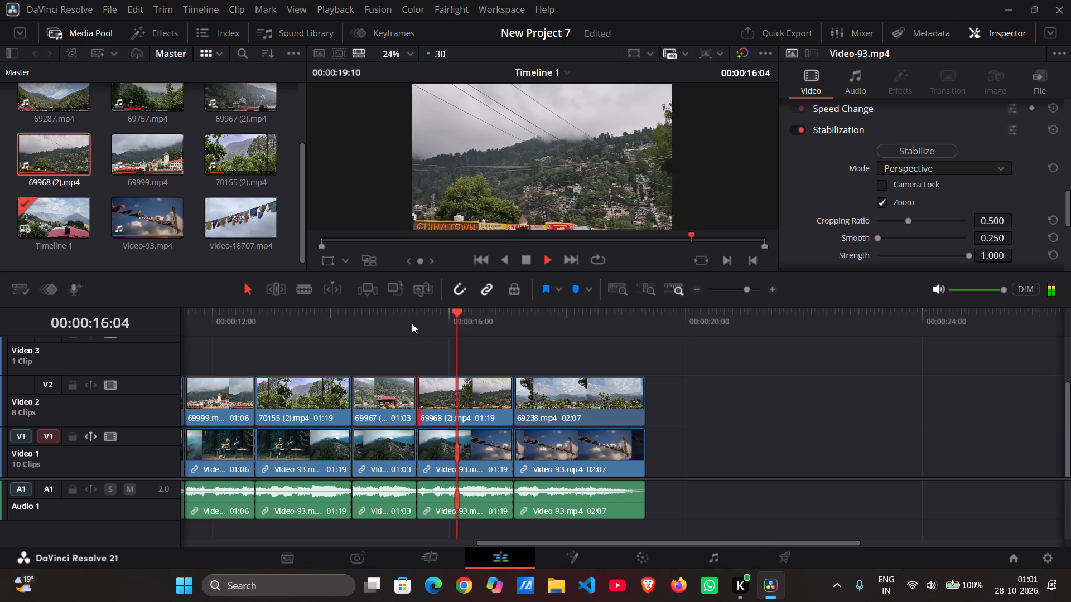
key("space")
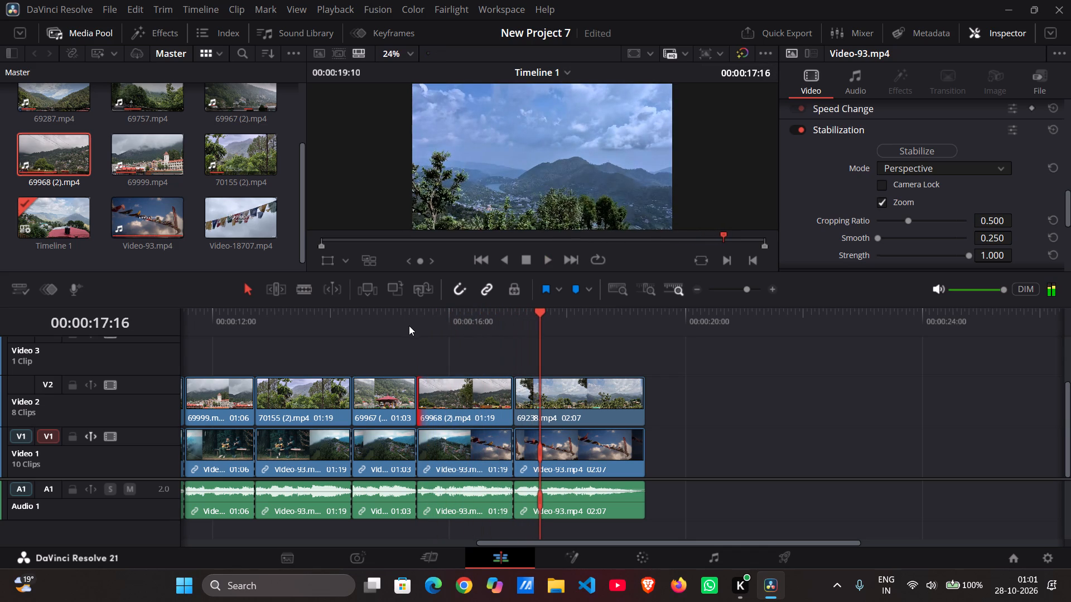
Swap the shot order by moving 69968 (2).mp4 aside onto Video 3 and shifting 69967 (2).mp4 on Video 2 over the 01:19 reference segment.
scroll(416, 414, "up", 1)
left_click_drag(455, 458, 387, 395)
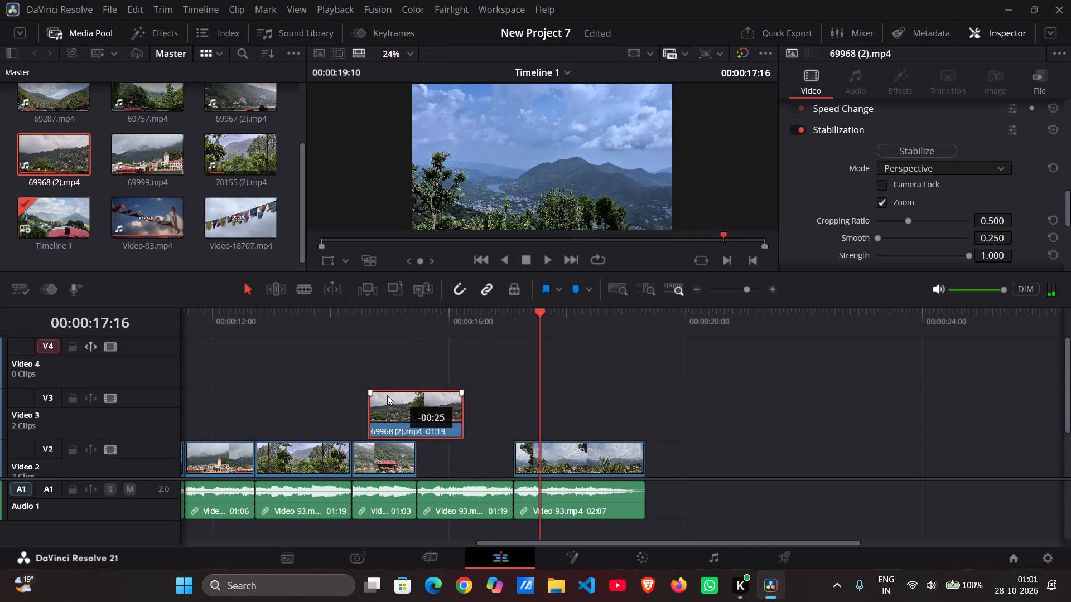
left_click_drag(387, 395, 354, 390)
left_click_drag(378, 452, 443, 457)
Extend the end of 69967 (2).mp4 to a duration of 01:19 so it meets 69238.mp4, and stabilize it again.
left_click_drag(483, 466, 513, 467)
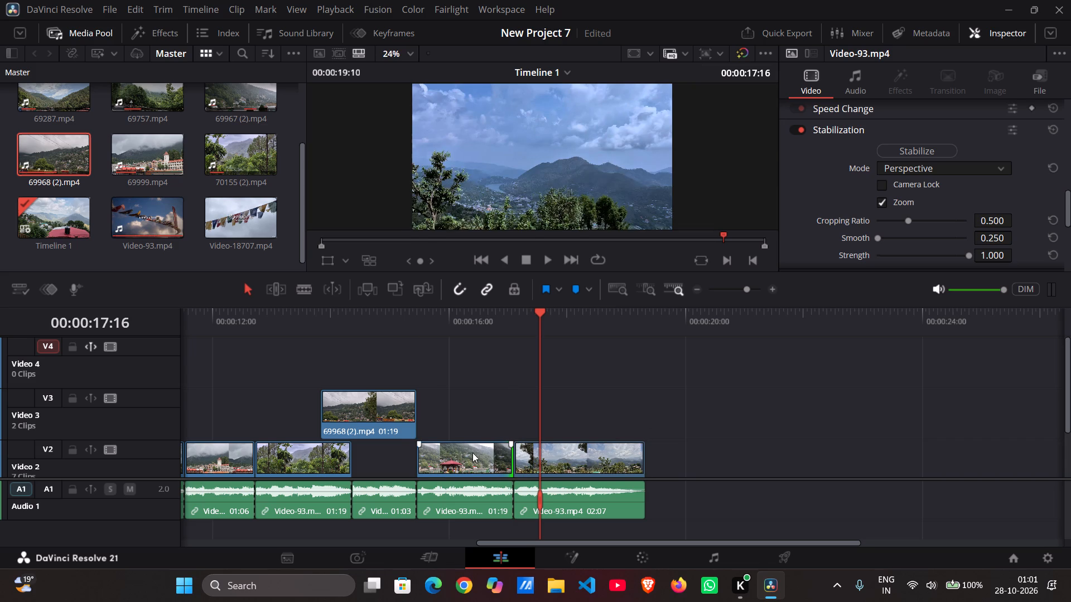
left_click(472, 453)
left_click(919, 150)
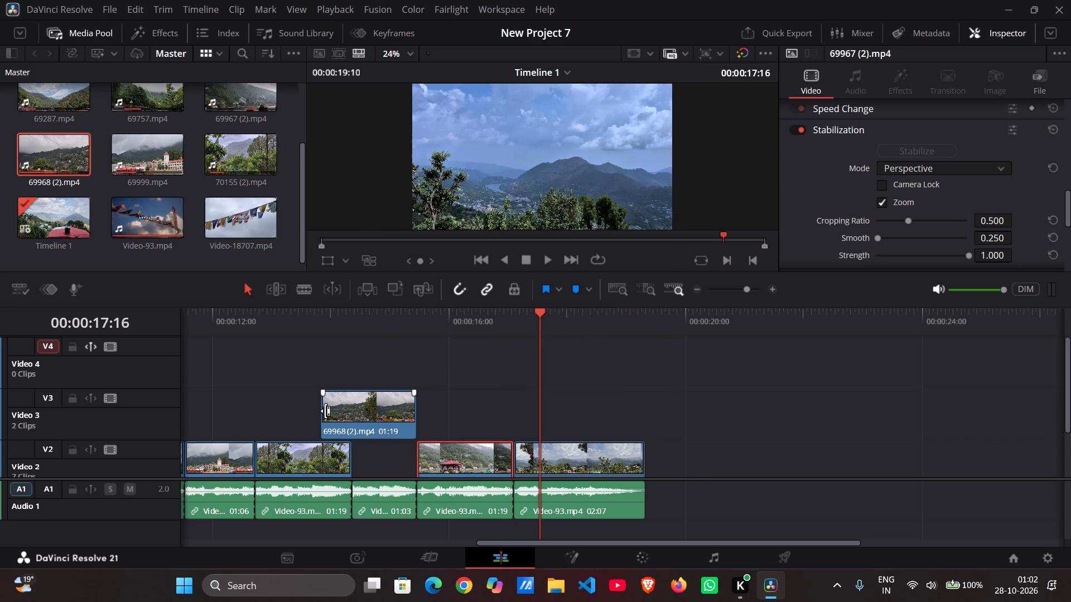
Trim both ends of 69968 (2).mp4 on Video 3 to a duration of 00:26.
left_click_drag(325, 411, 336, 411)
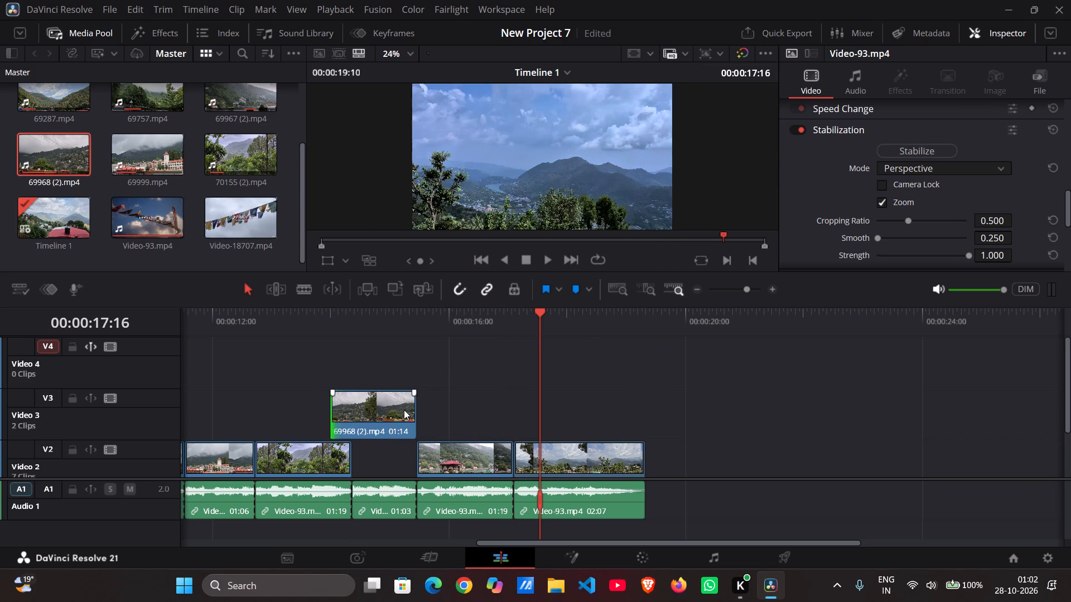
left_click_drag(416, 410, 380, 410)
Place 69968 (2).mp4 on Video 2 directly after 70155 (2).mp4 and extend its end to a duration of 01:03.
left_click_drag(358, 411, 374, 421)
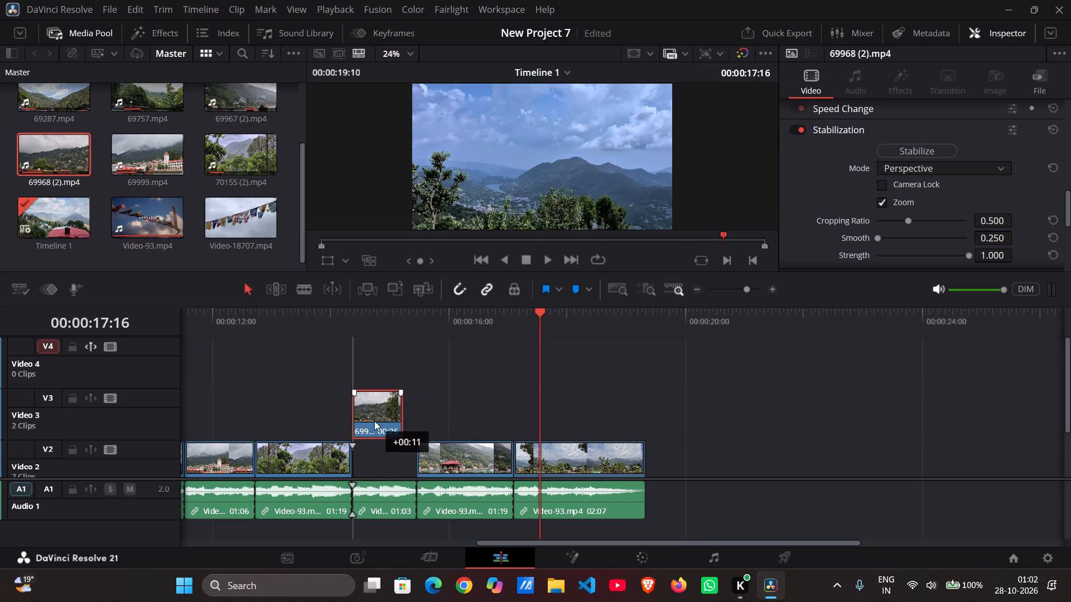
left_click_drag(374, 421, 378, 443)
scroll(378, 443, "down", 1)
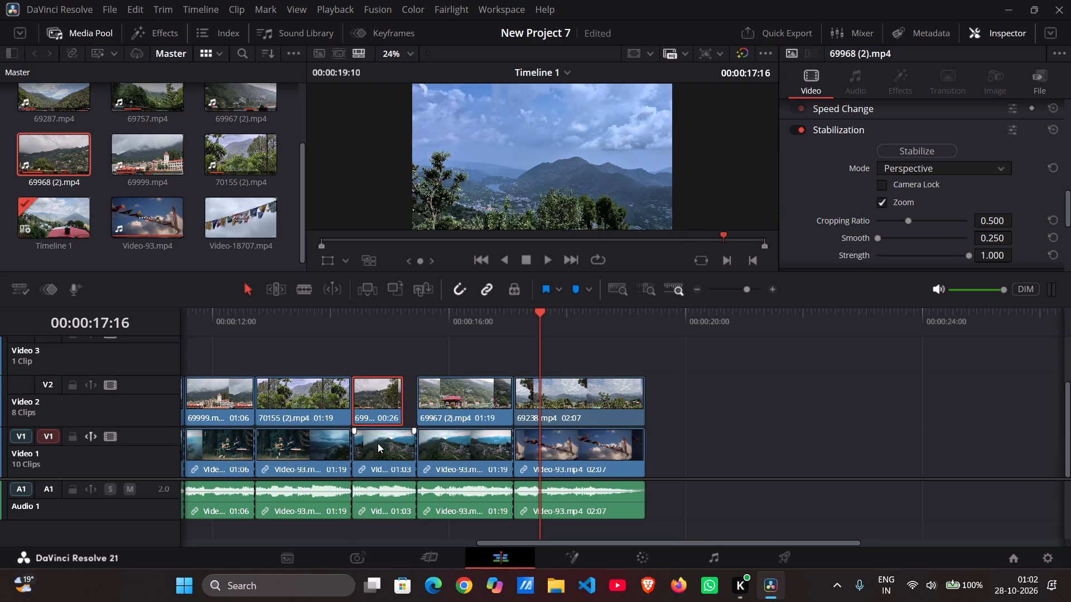
left_click_drag(403, 402, 414, 402)
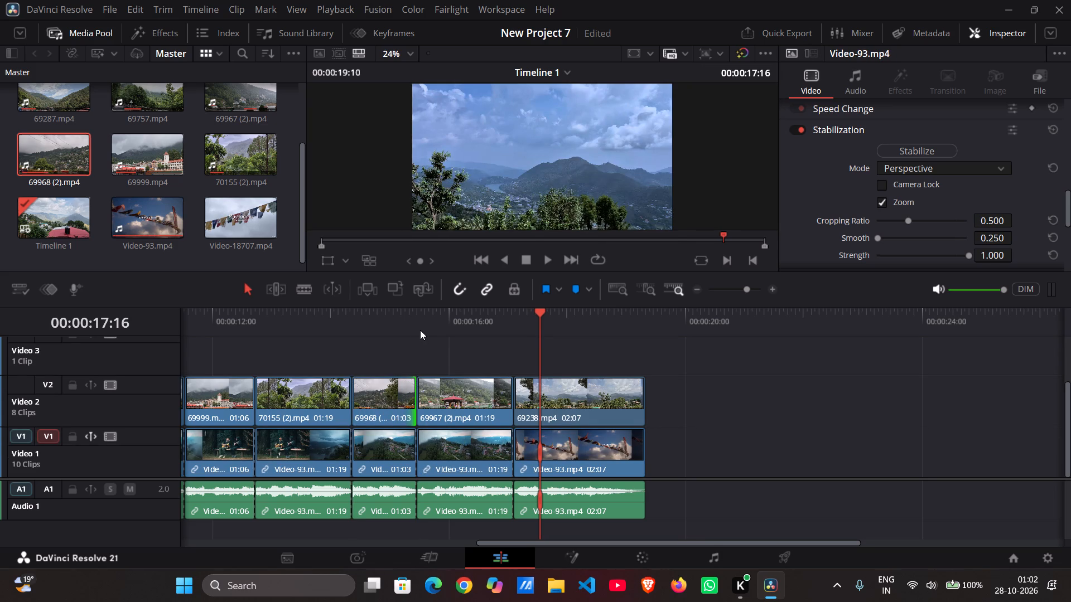
Play back the last shots from 69967 (2).mp4 onward, and review the timeline from the beginning through the 69287.mp4 shot.
left_click(420, 330)
key("space")
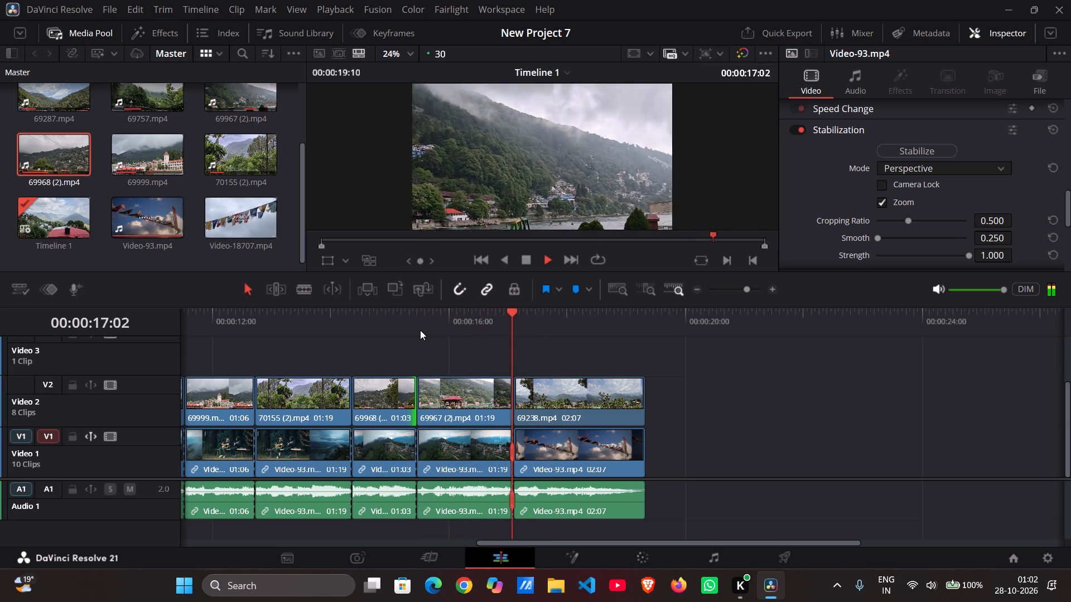
key("space")
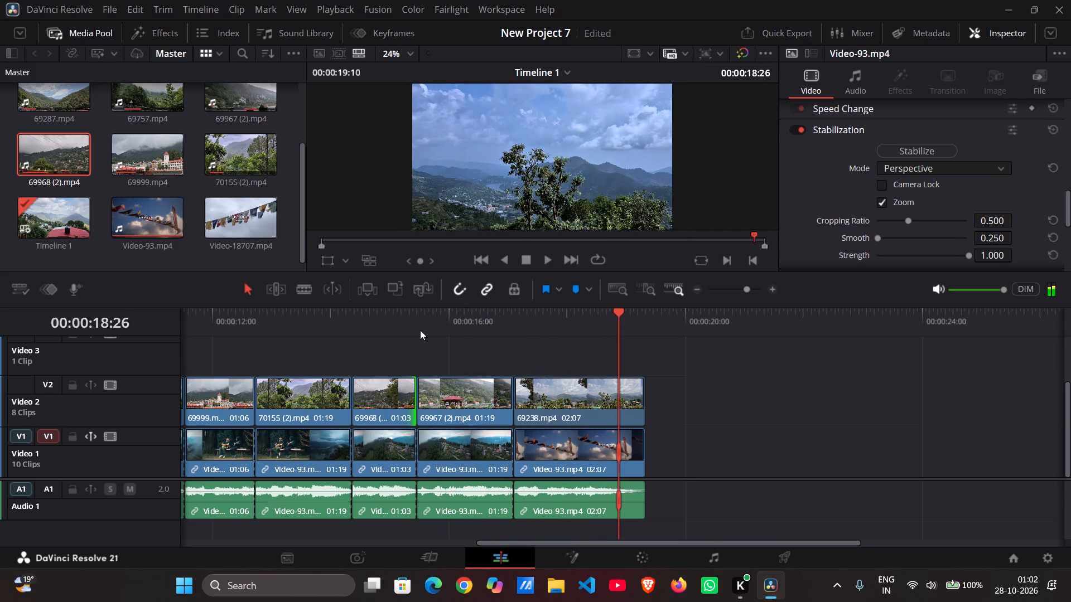
left_click_drag(618, 321, 99, 347)
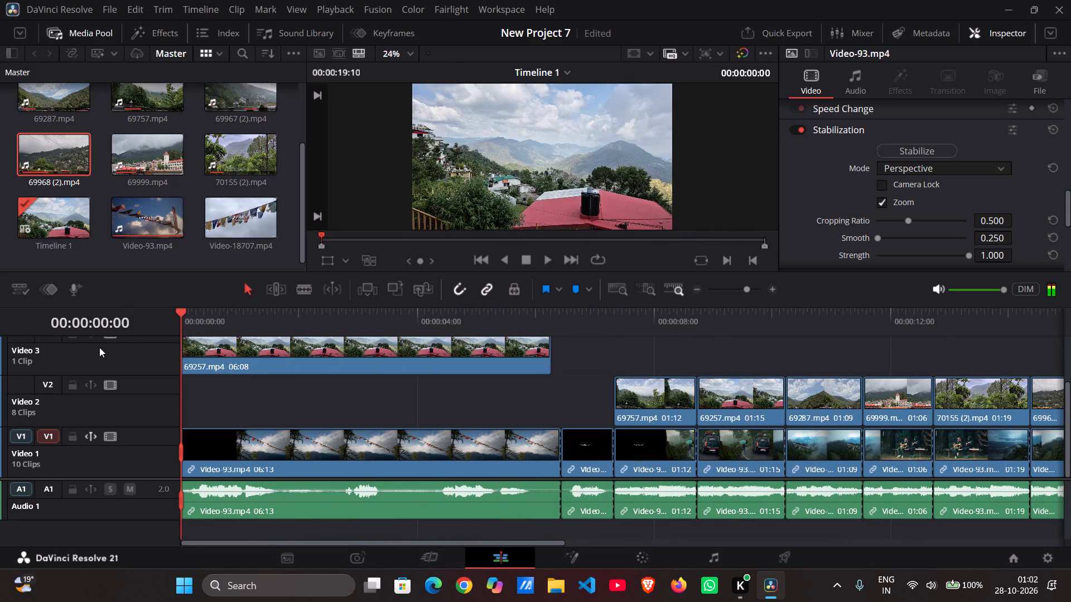
key("space")
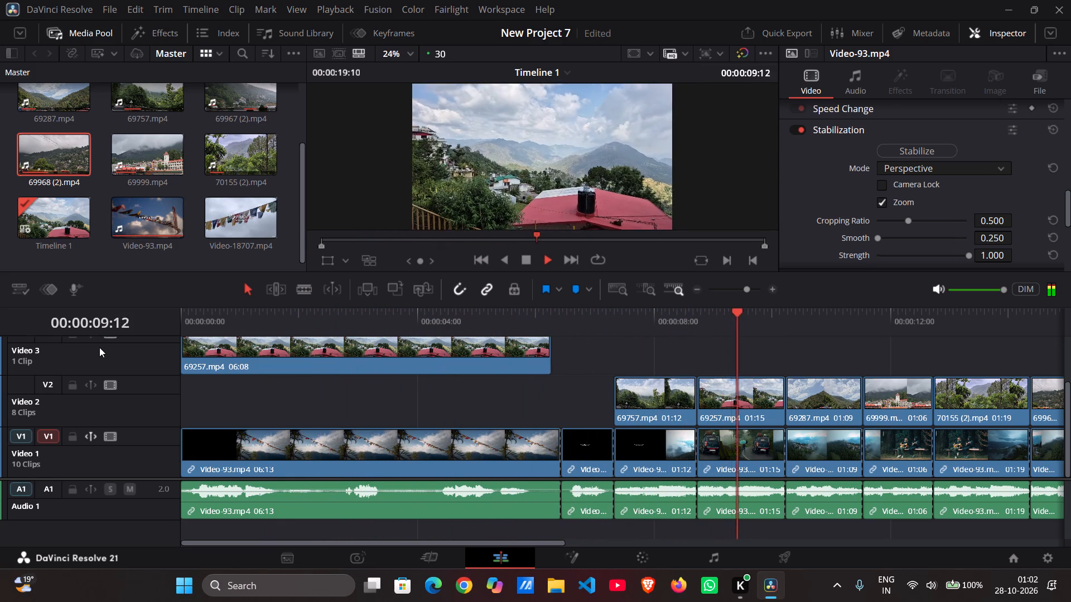
key("space")
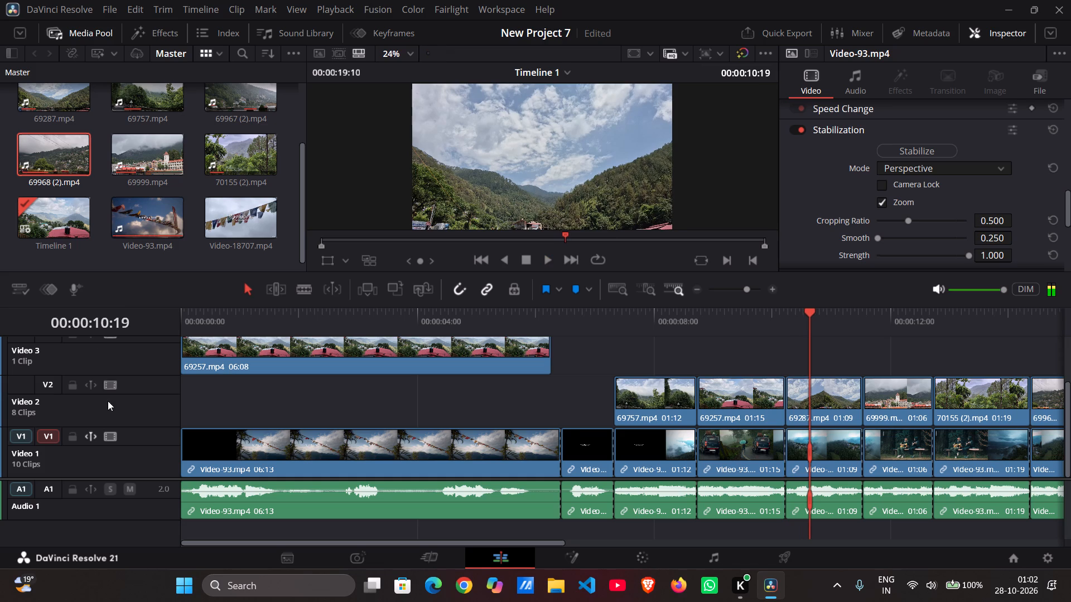
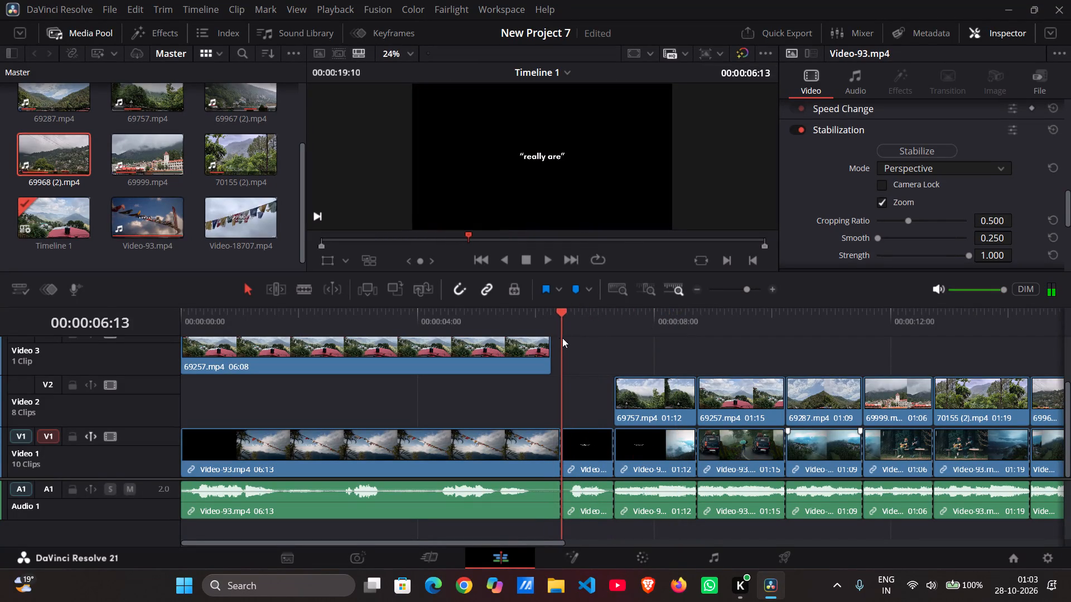
Move the opening 69257.mp4 clip down from Video 3 to the start of Video 2.
left_click(485, 450)
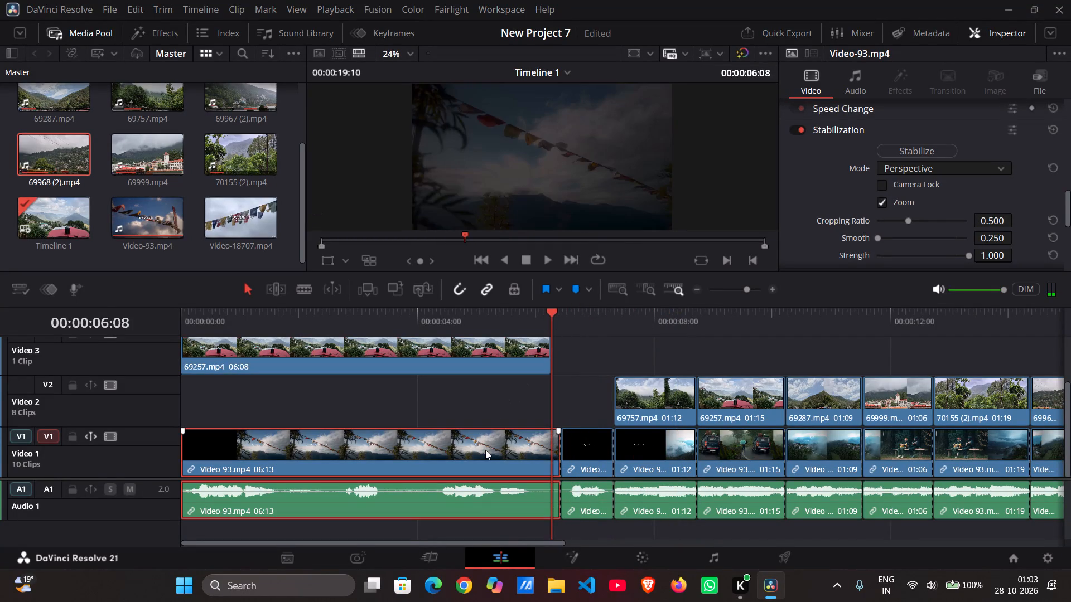
left_click(470, 416)
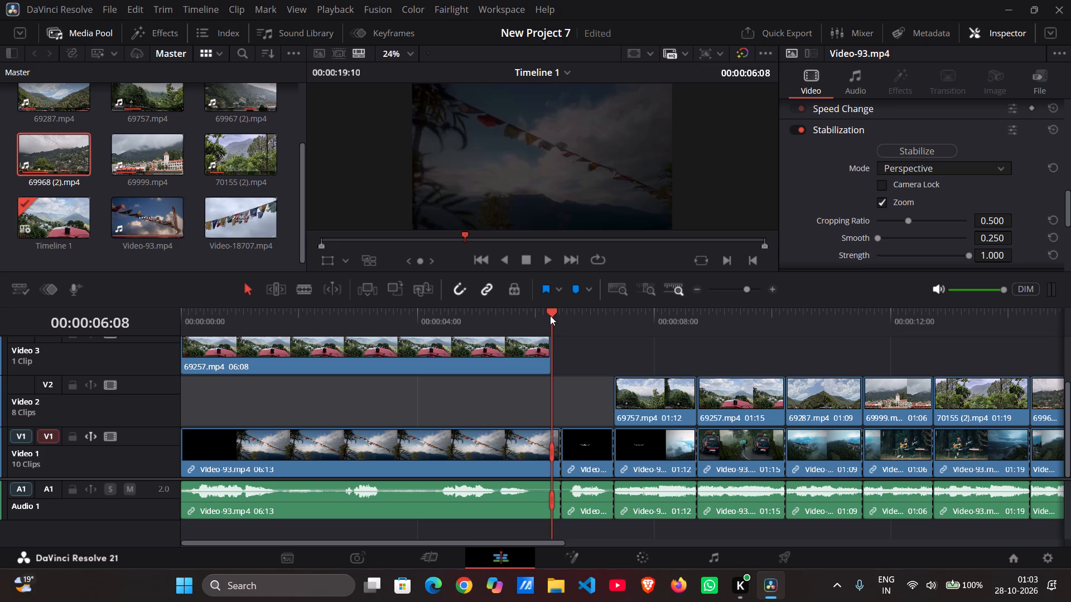
left_click_drag(550, 315, 44, 417)
left_click_drag(252, 357, 249, 383)
Play the timeline from the beginning into the 70155 (2).mp4 shot, and return the playhead to the 69999.mp4 shot.
key("space")
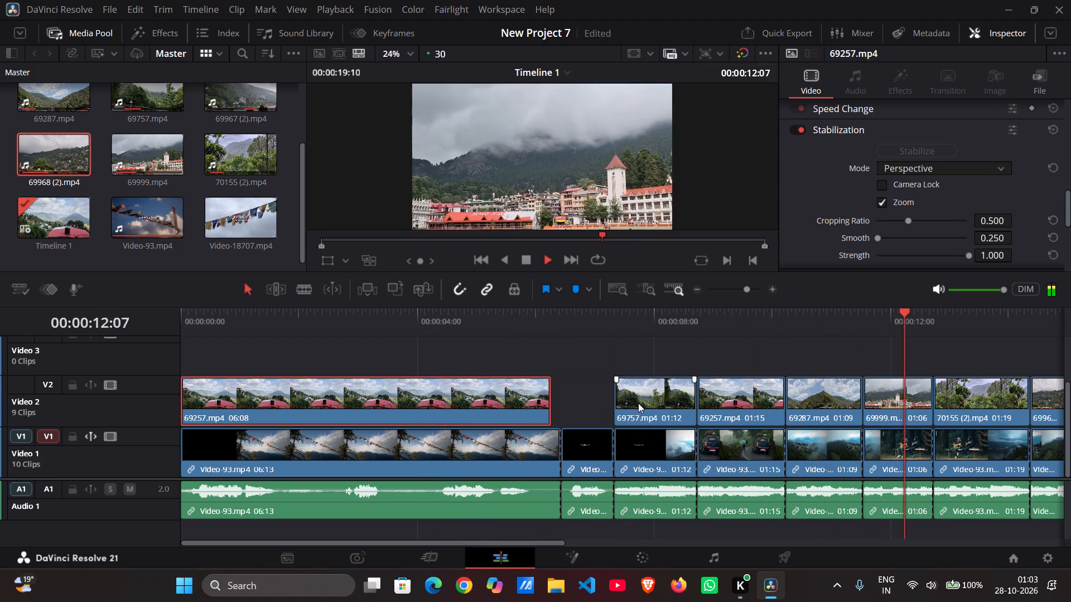
key("space")
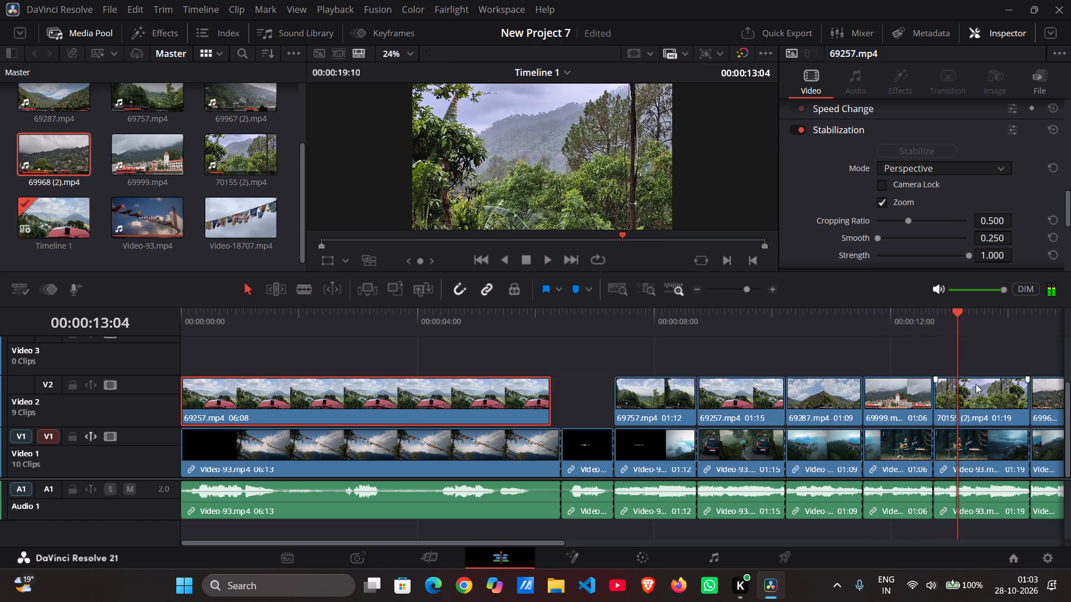
left_click(802, 333)
left_click_drag(793, 322, 887, 361)
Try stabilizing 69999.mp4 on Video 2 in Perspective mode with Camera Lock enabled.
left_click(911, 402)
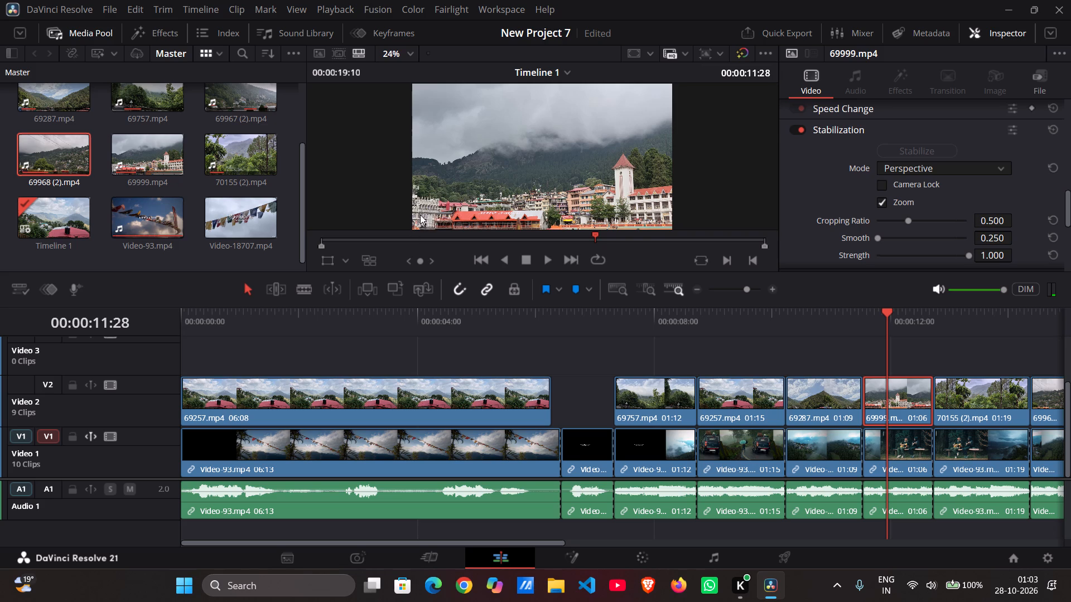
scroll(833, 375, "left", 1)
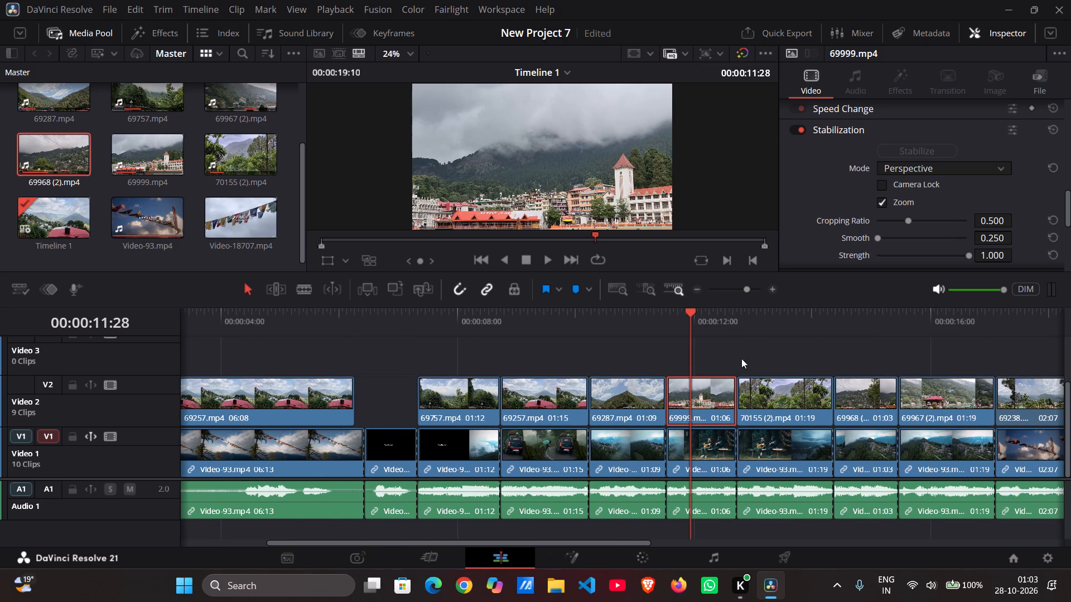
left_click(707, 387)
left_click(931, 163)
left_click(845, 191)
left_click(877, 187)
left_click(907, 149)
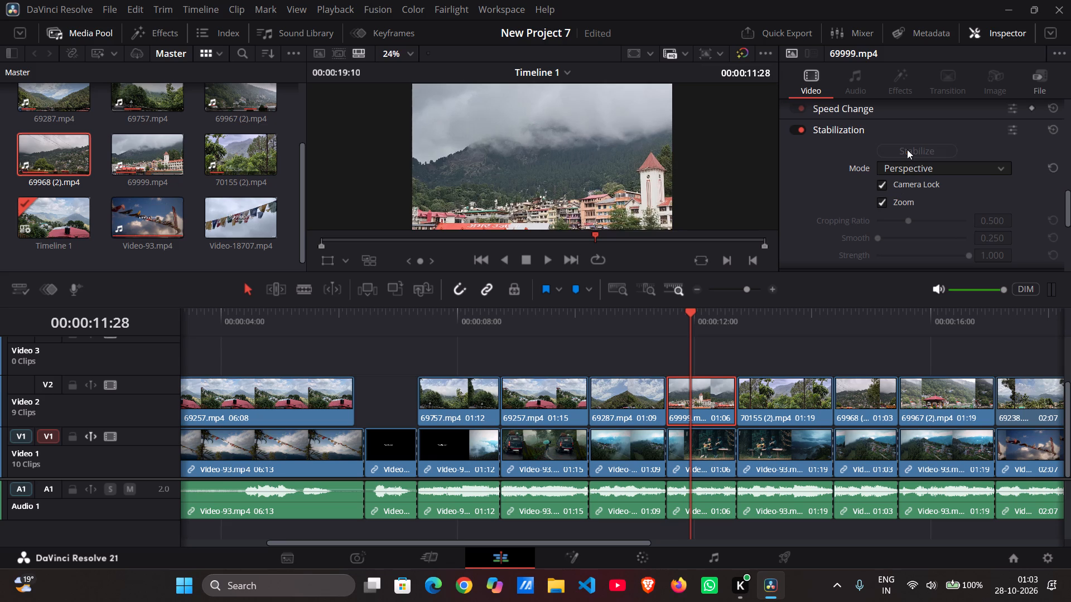
Play back the 69999.mp4 shot twice to check its camera-locked stabilization.
left_click(648, 334)
key("space")
key("space")
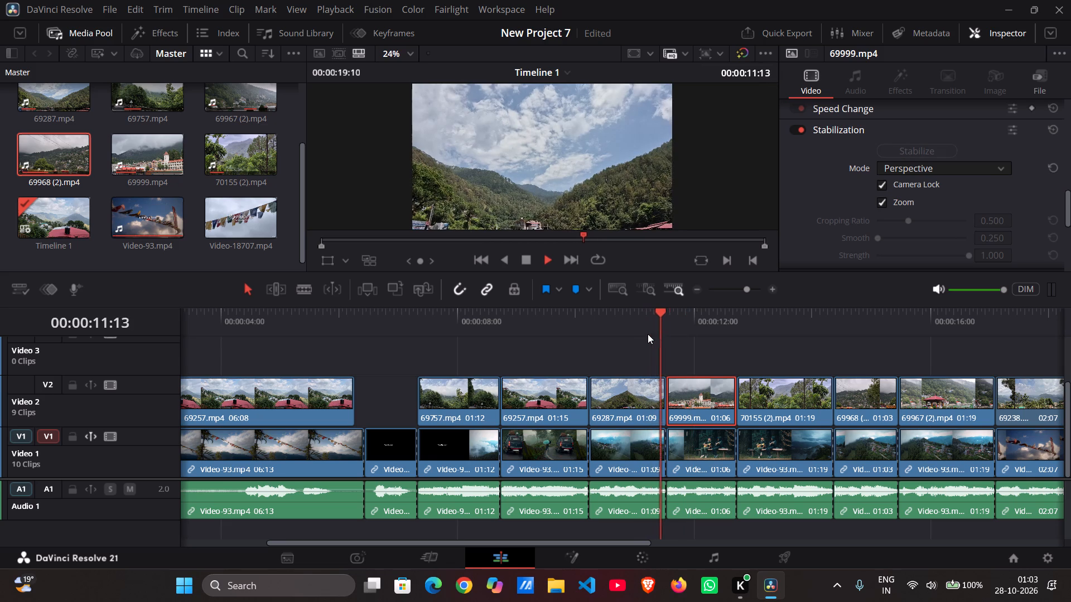
key("space")
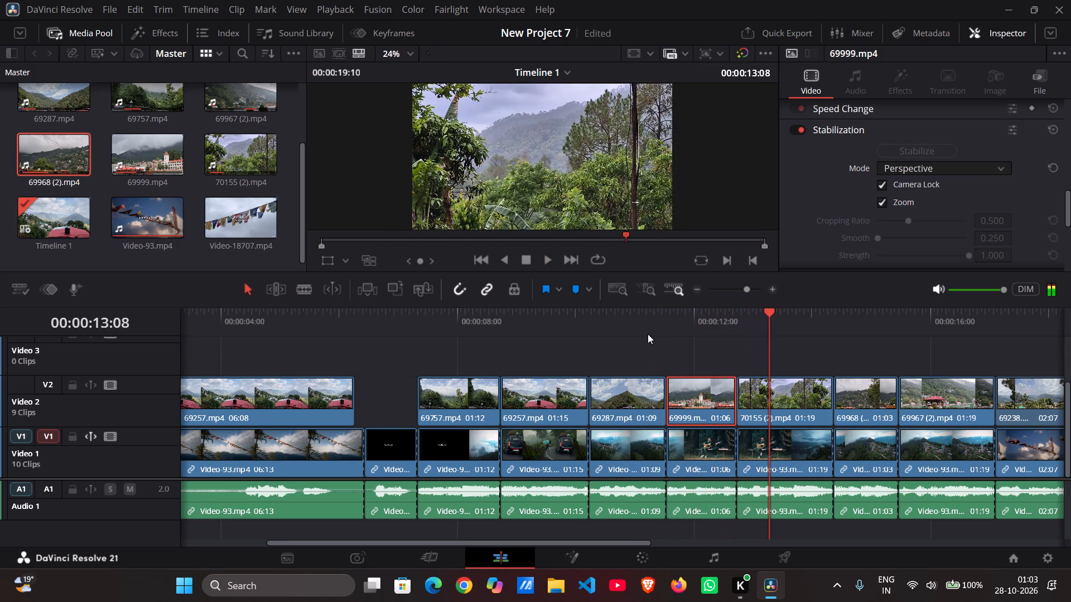
left_click_drag(744, 326, 670, 332)
key("space")
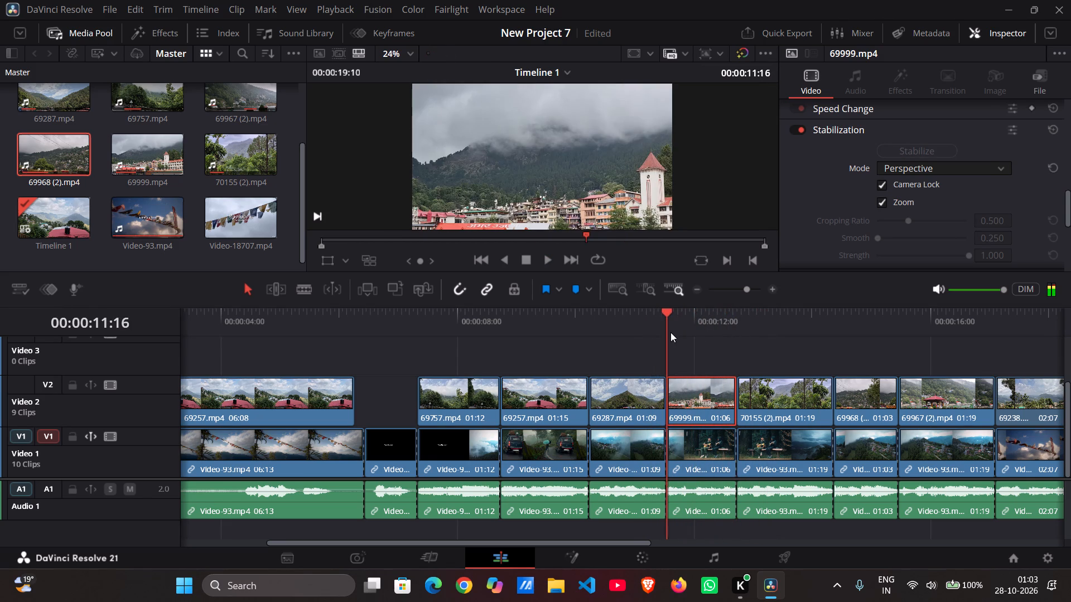
key("space")
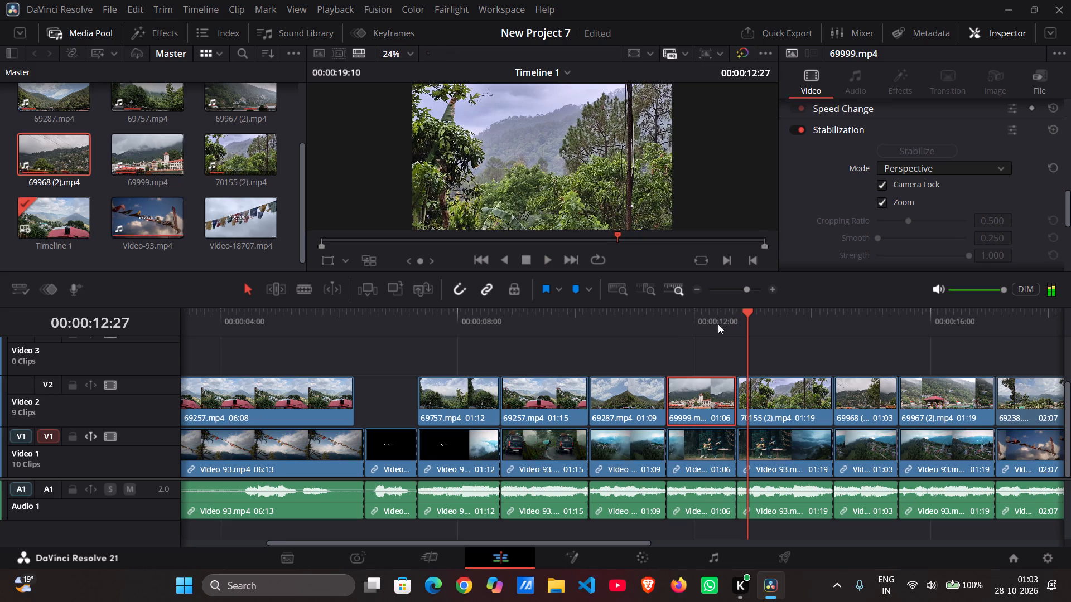
Disable Camera Lock on 69999.mp4, set its stabilization Cropping Ratio to 0.553, and stabilize the clip again.
left_click(881, 187)
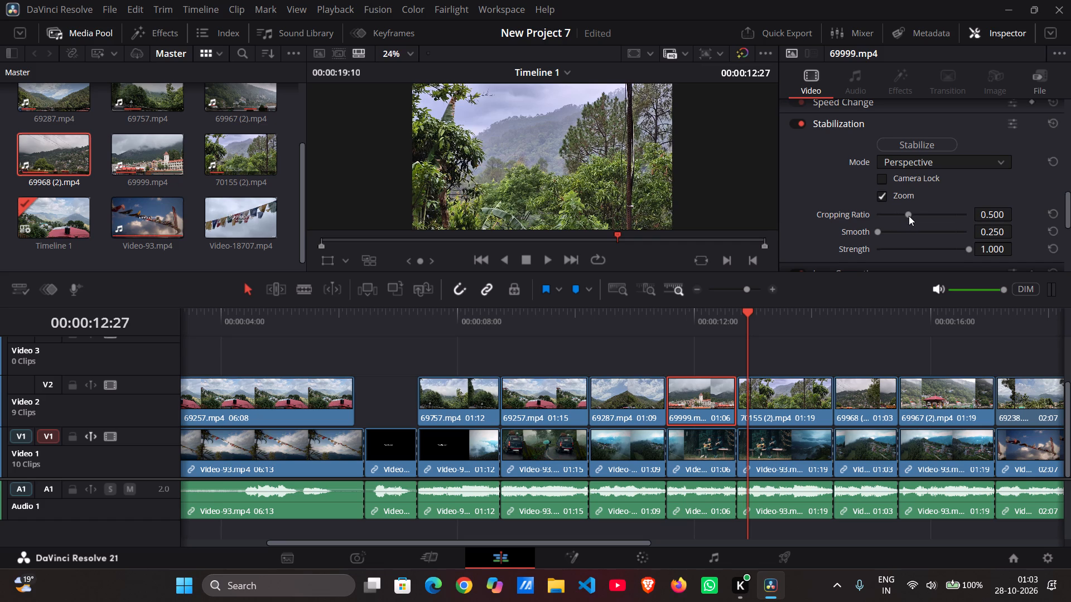
left_click_drag(909, 214, 914, 215)
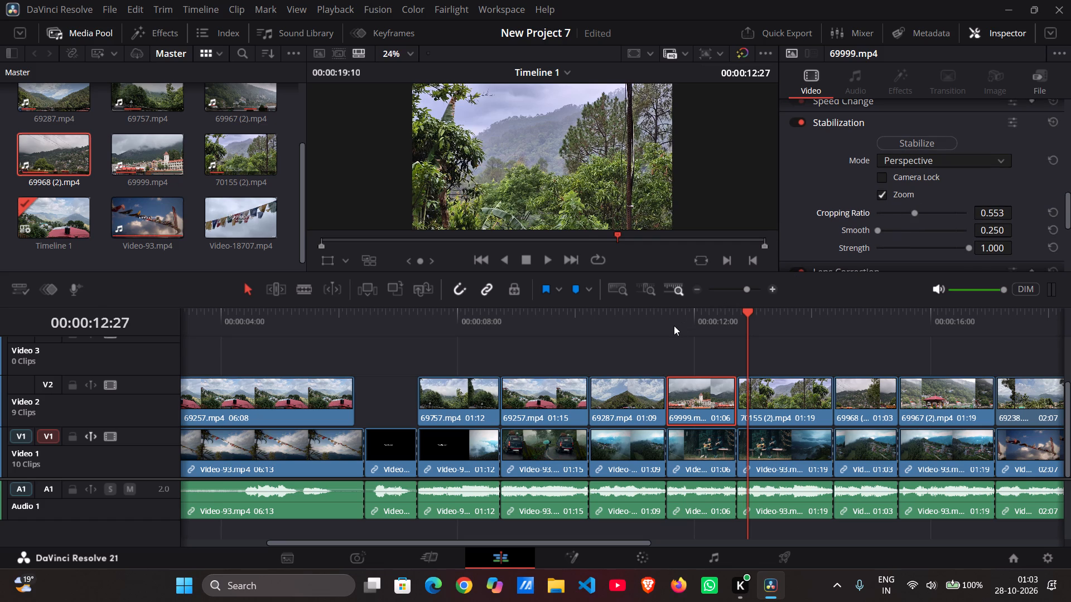
left_click(674, 326)
left_click(922, 141)
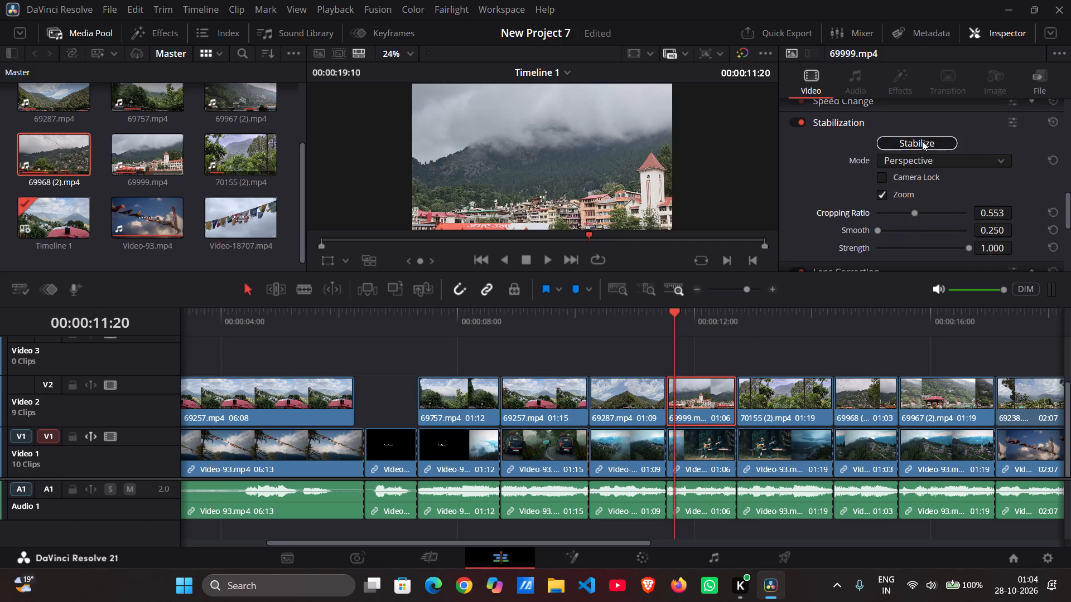
Play back from just before 69999.mp4 to the timeline's end, and review the opening 69257.mp4 shot from the beginning.
left_click(648, 317)
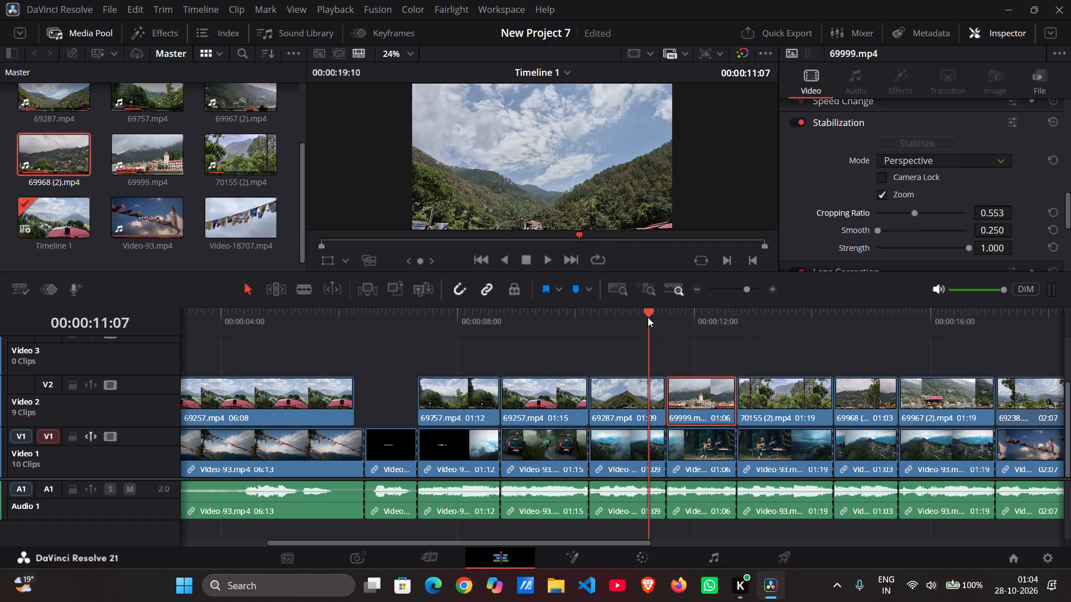
key("space")
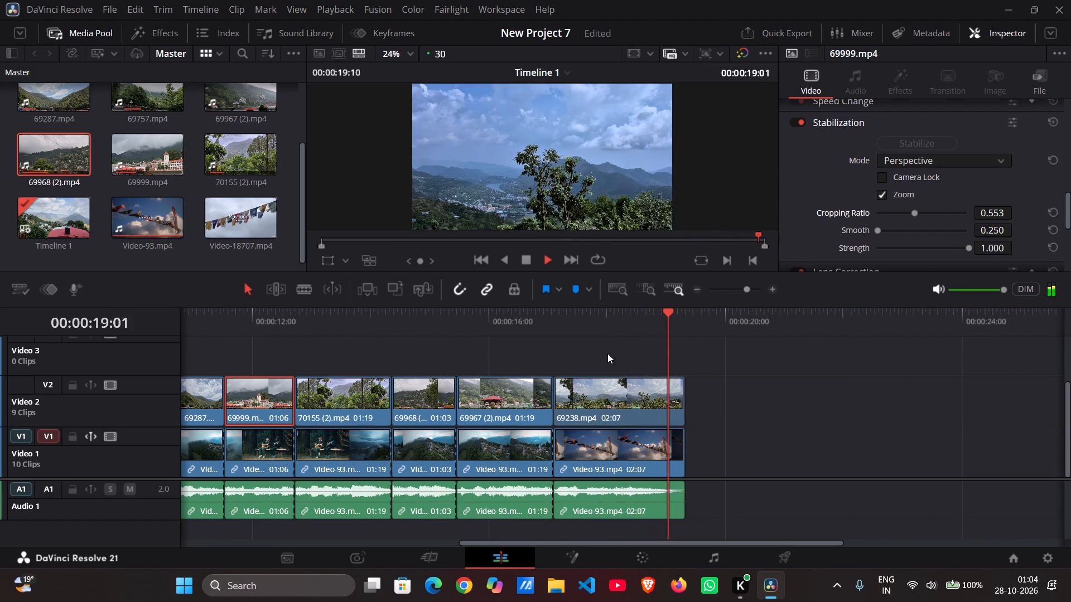
scroll(514, 356, "right", 6)
left_click_drag(409, 336, 411, 316)
left_click_drag(411, 316, 121, 368)
key("space")
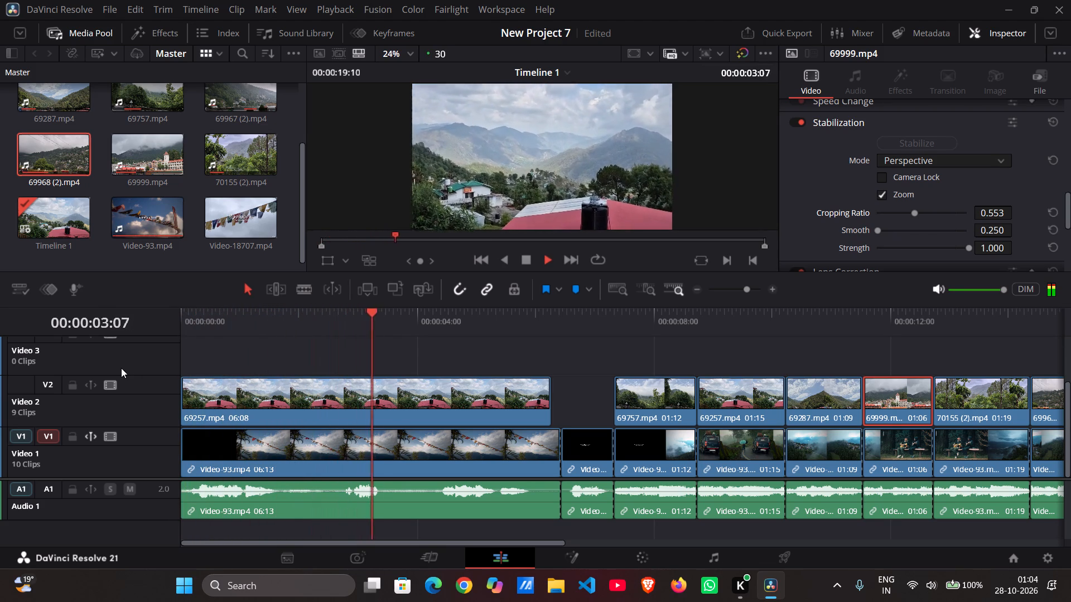
key("space")
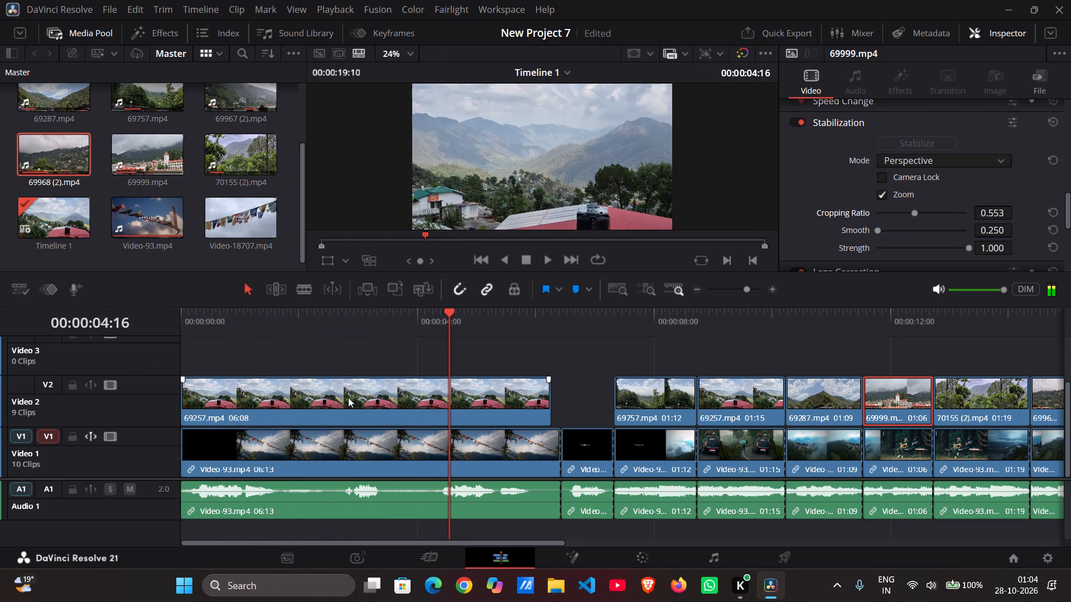
Switch to the Color page and select the opening 69257.mp4 clip for grading.
left_click(658, 559)
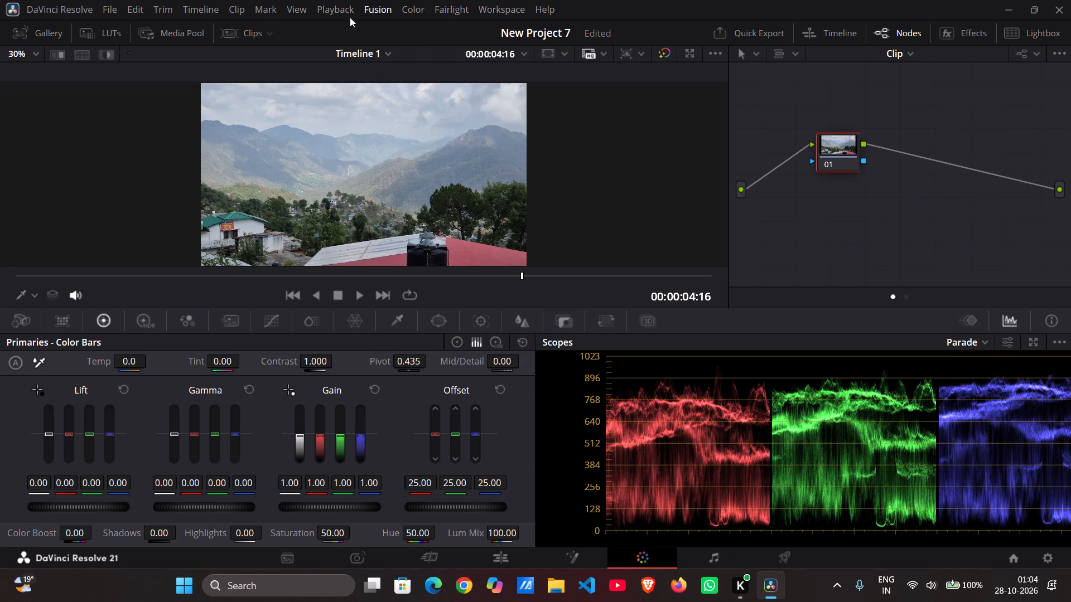
left_click(229, 30)
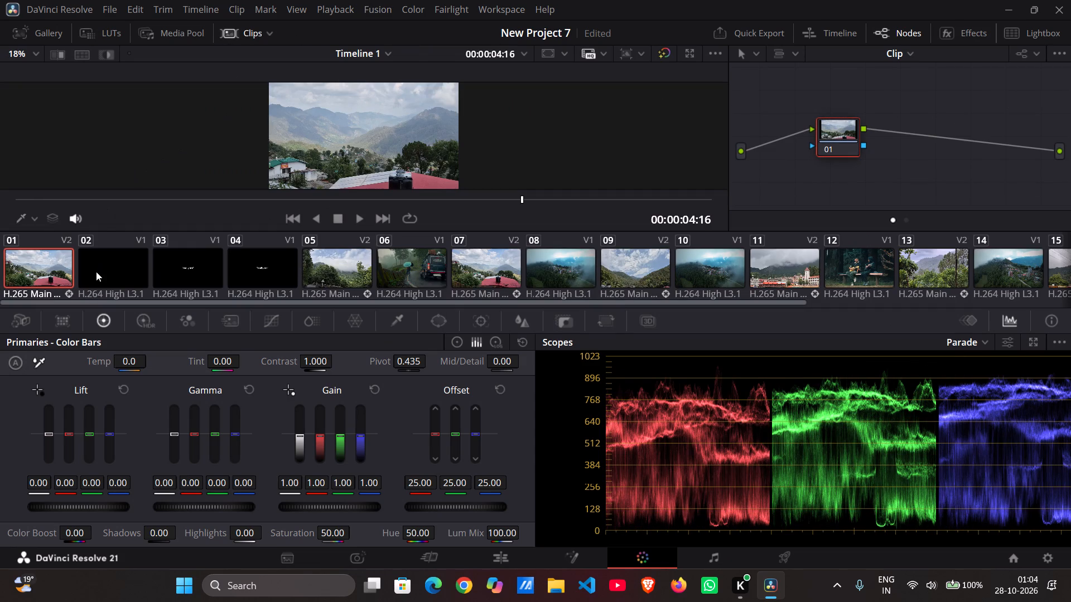
left_click(40, 276)
left_click(250, 37)
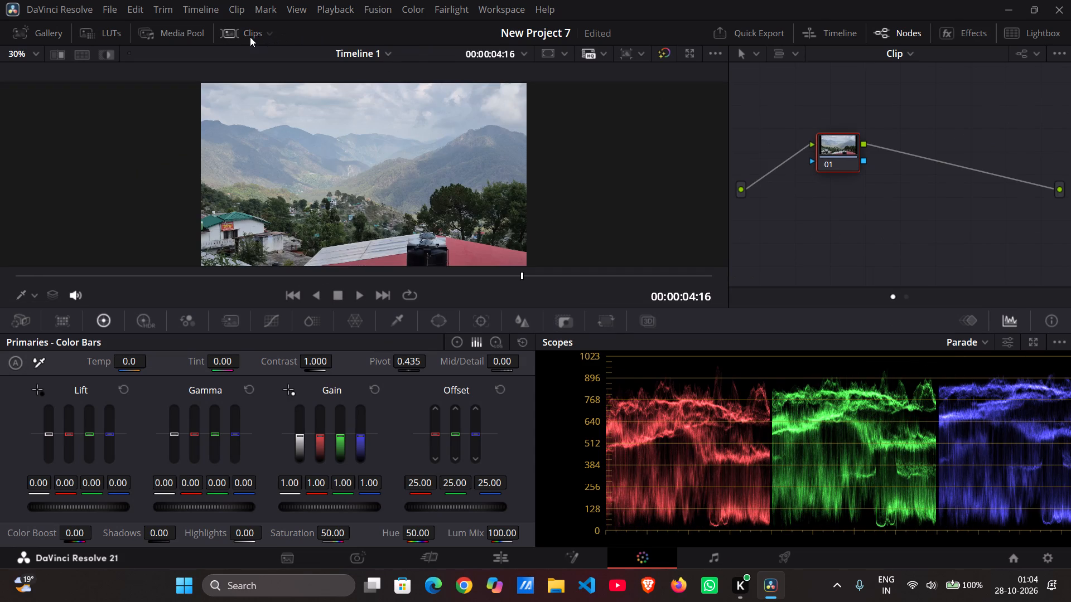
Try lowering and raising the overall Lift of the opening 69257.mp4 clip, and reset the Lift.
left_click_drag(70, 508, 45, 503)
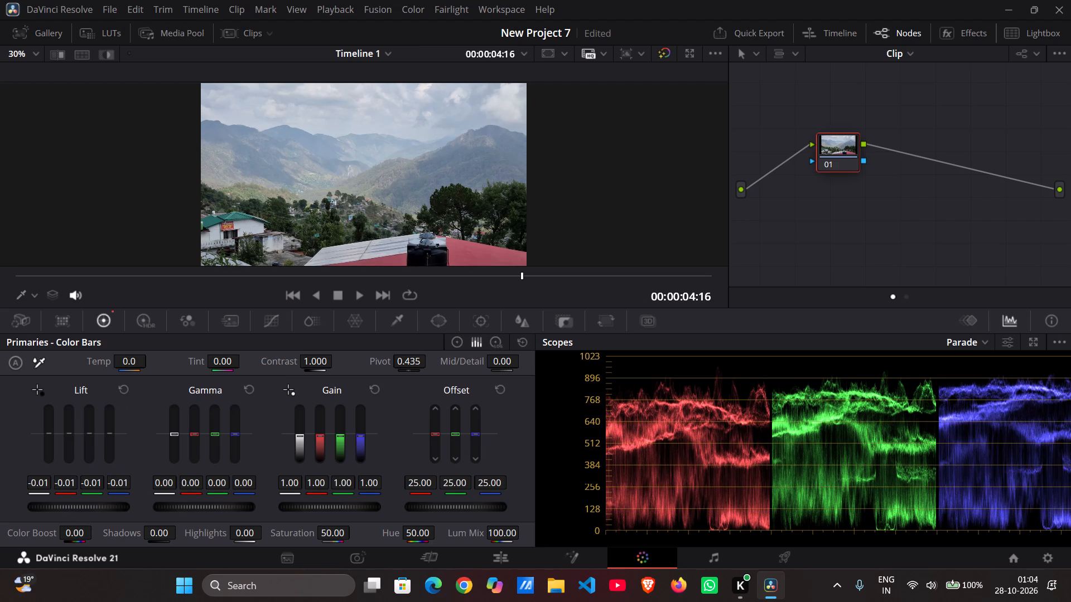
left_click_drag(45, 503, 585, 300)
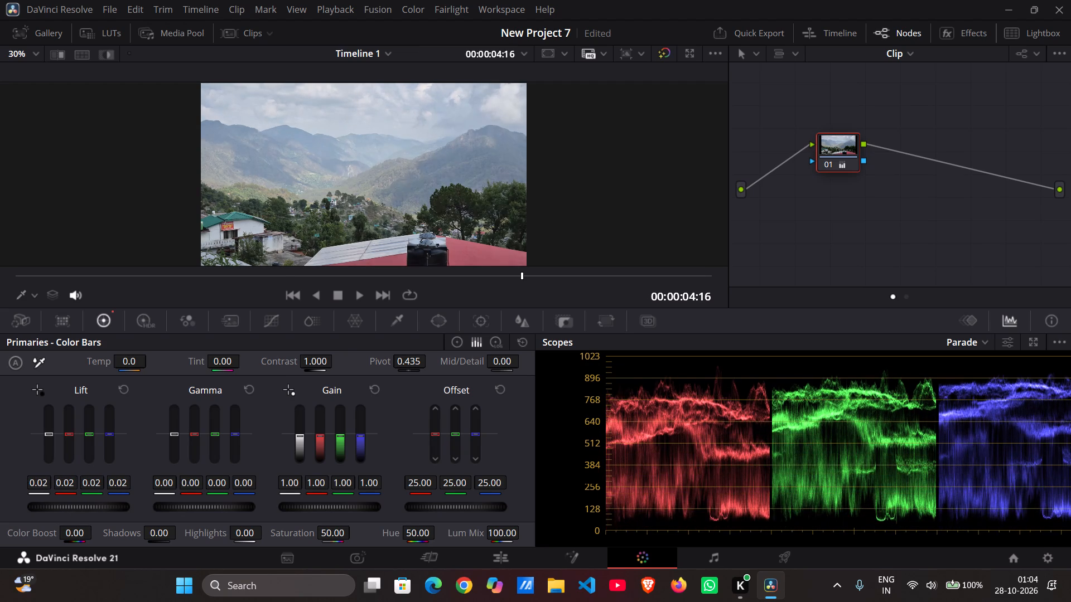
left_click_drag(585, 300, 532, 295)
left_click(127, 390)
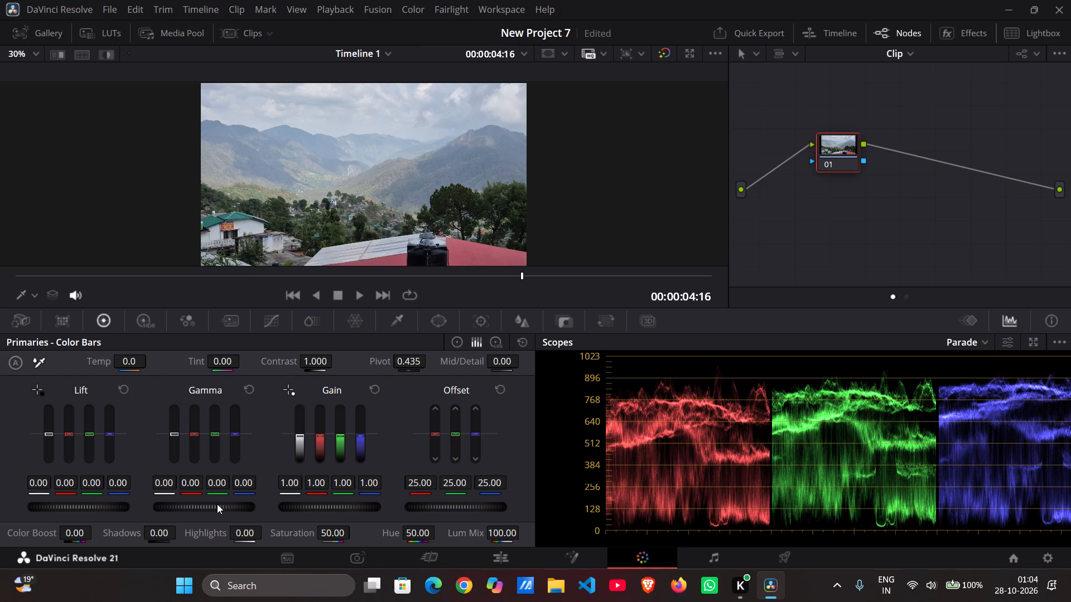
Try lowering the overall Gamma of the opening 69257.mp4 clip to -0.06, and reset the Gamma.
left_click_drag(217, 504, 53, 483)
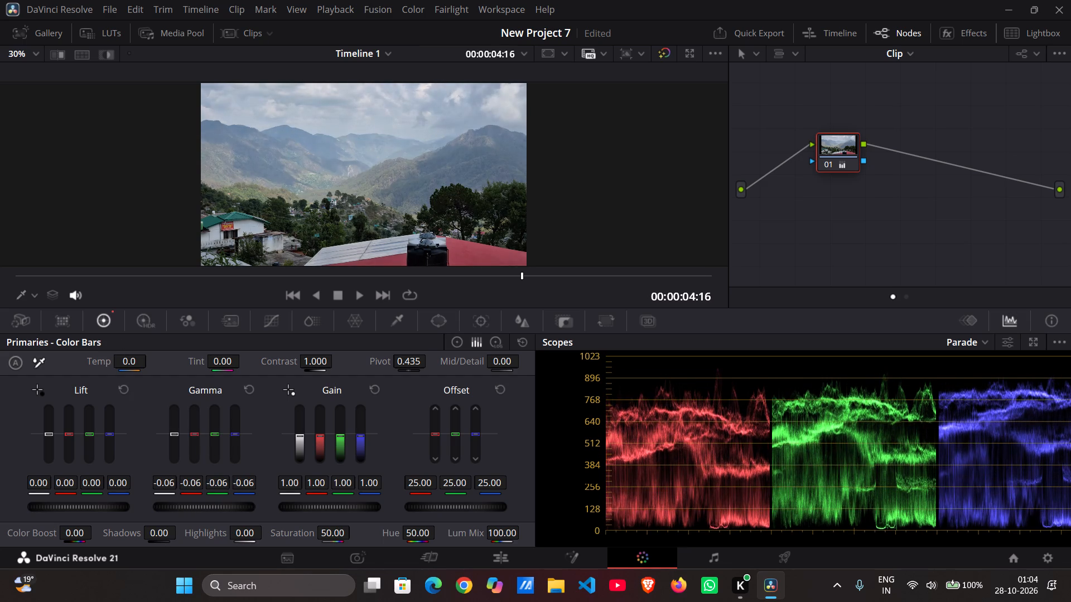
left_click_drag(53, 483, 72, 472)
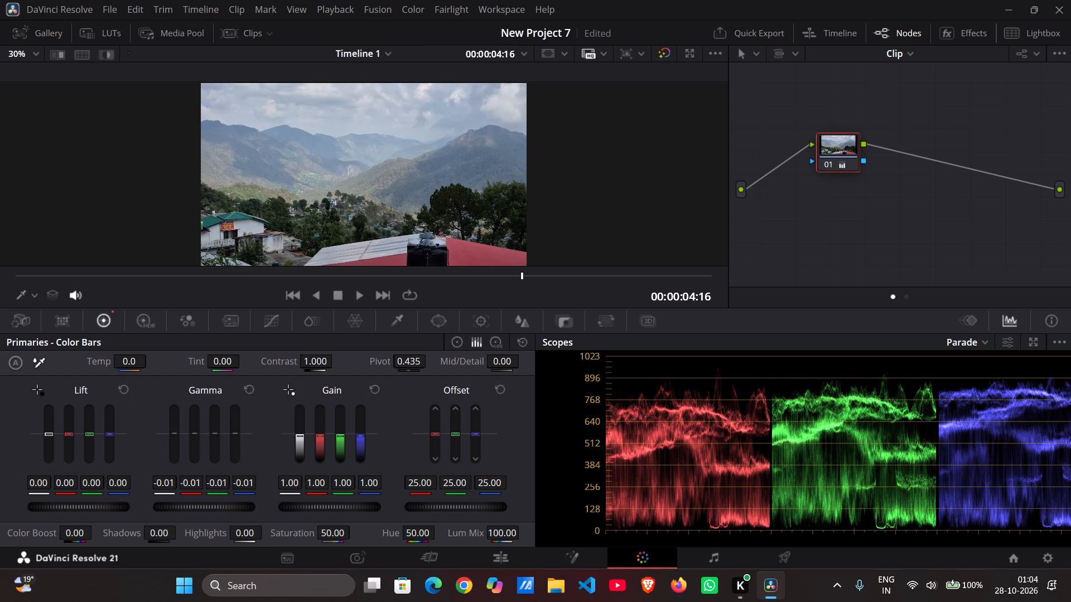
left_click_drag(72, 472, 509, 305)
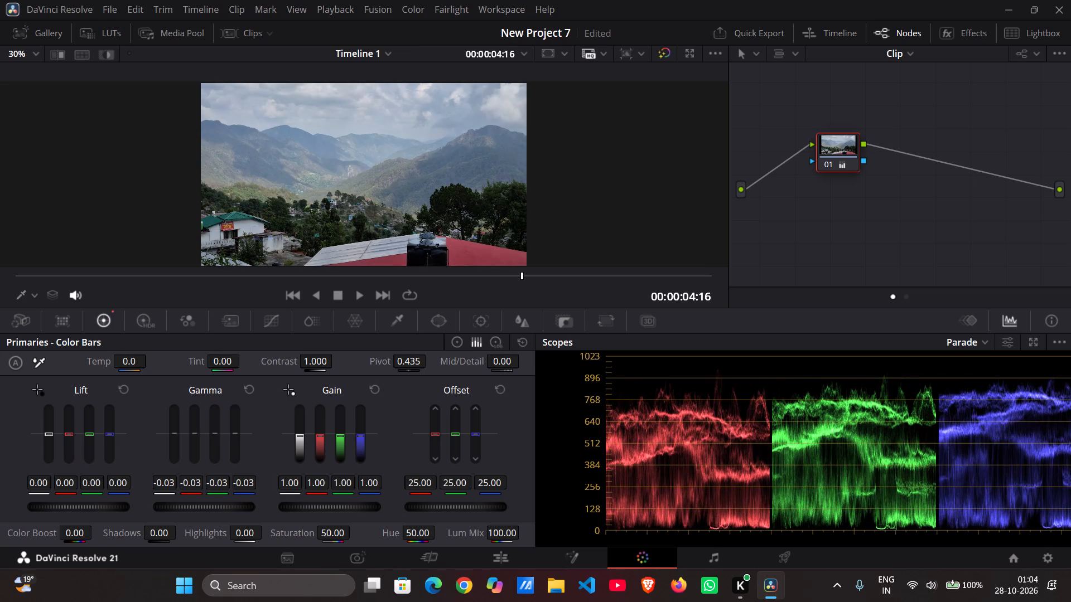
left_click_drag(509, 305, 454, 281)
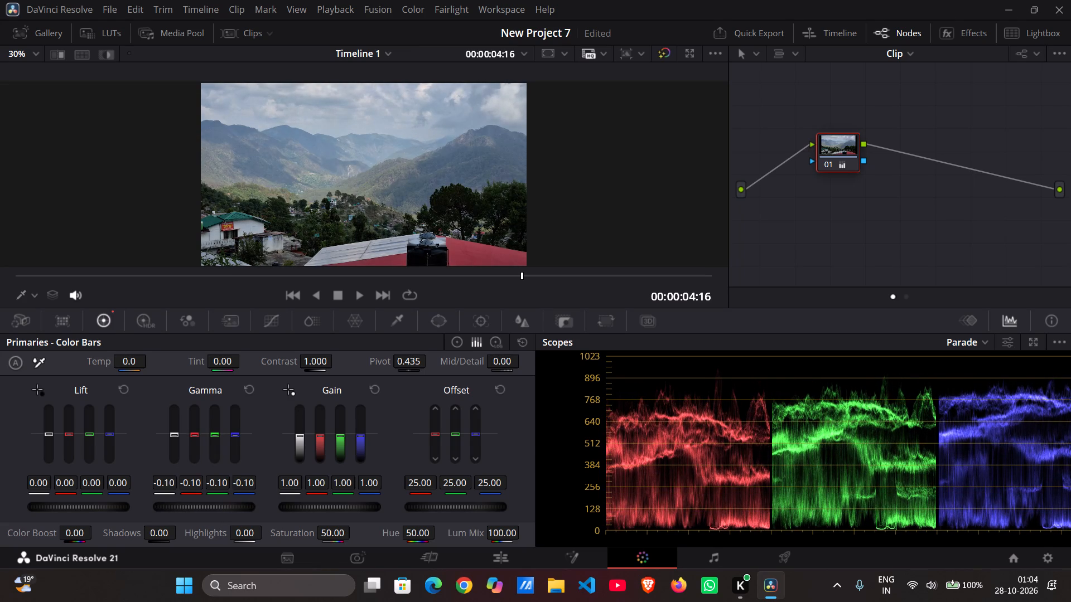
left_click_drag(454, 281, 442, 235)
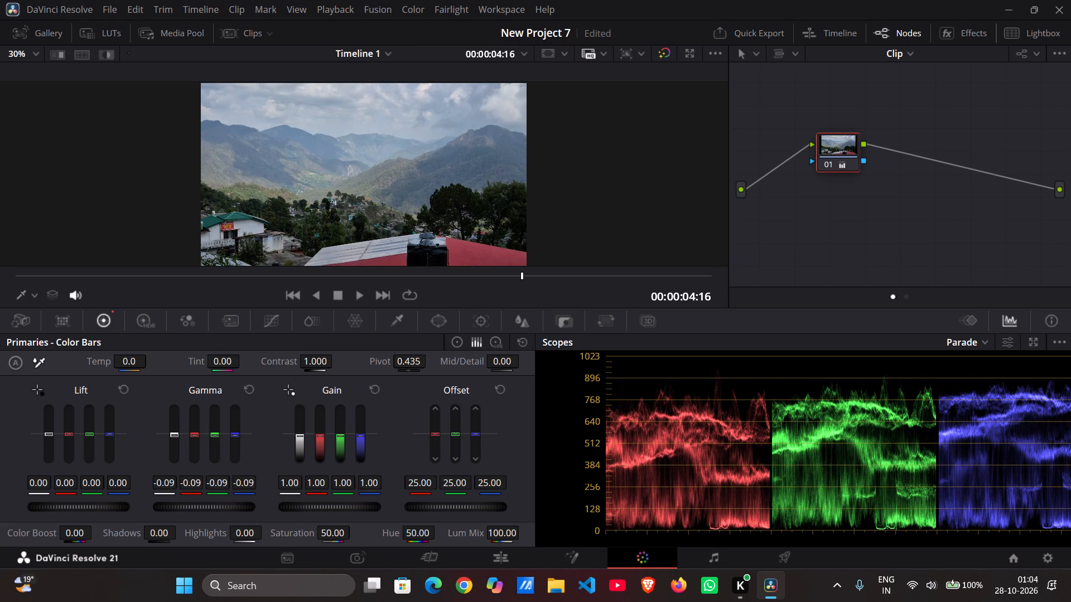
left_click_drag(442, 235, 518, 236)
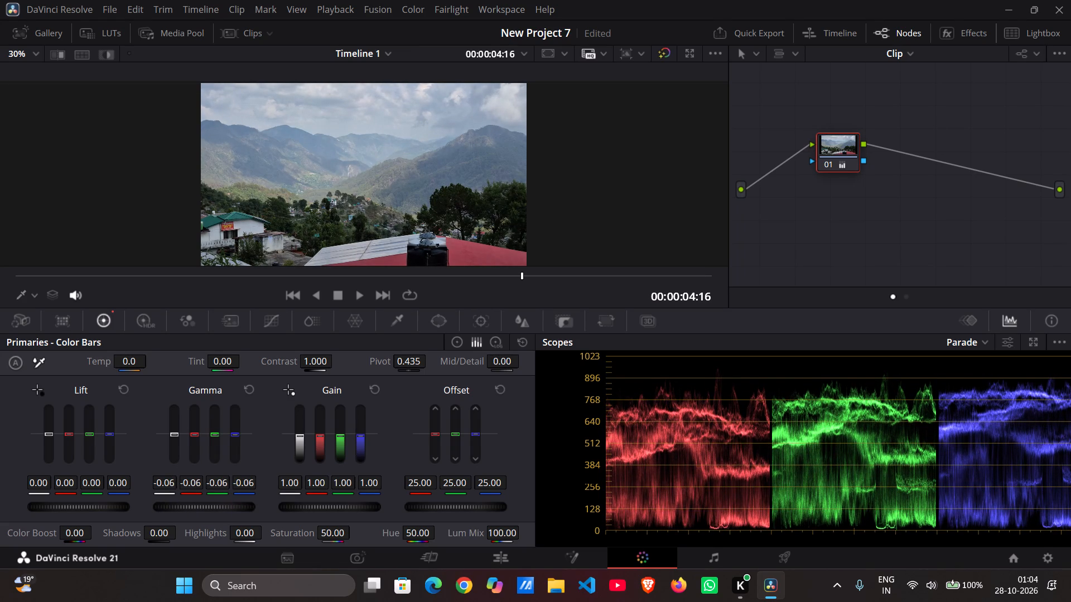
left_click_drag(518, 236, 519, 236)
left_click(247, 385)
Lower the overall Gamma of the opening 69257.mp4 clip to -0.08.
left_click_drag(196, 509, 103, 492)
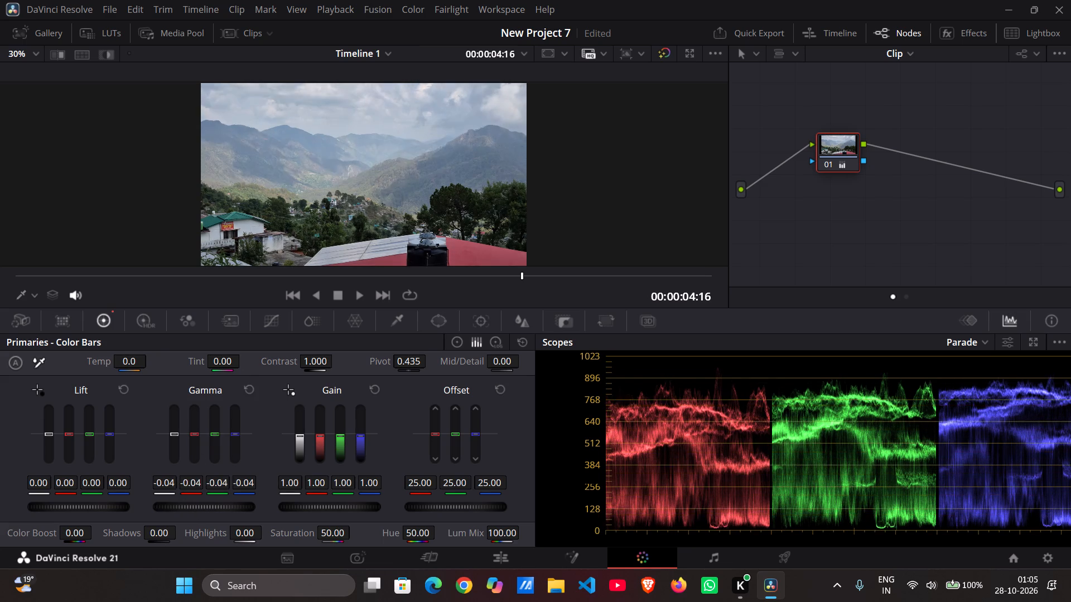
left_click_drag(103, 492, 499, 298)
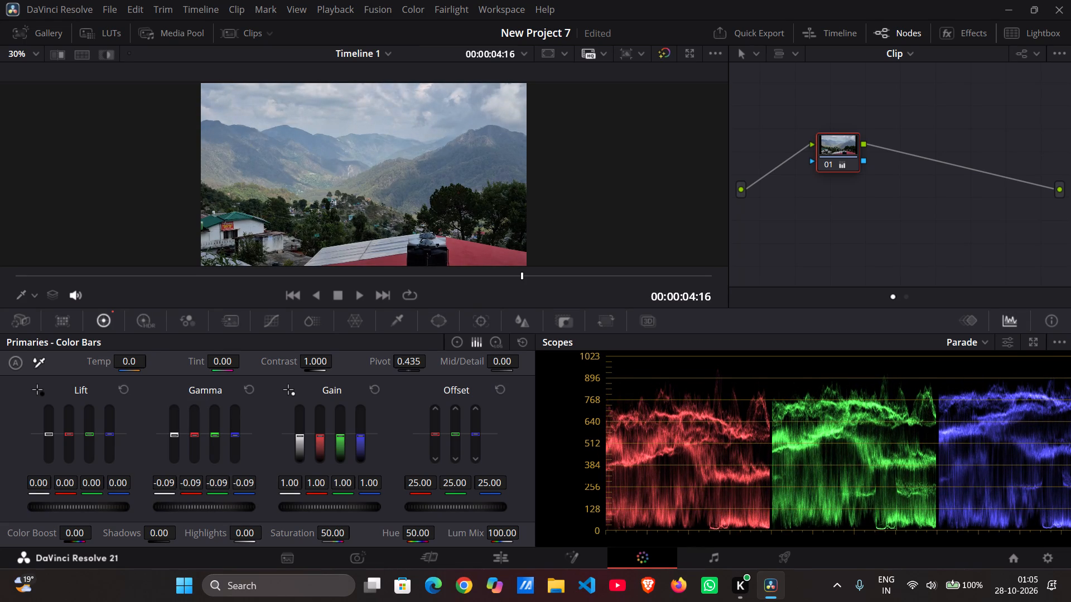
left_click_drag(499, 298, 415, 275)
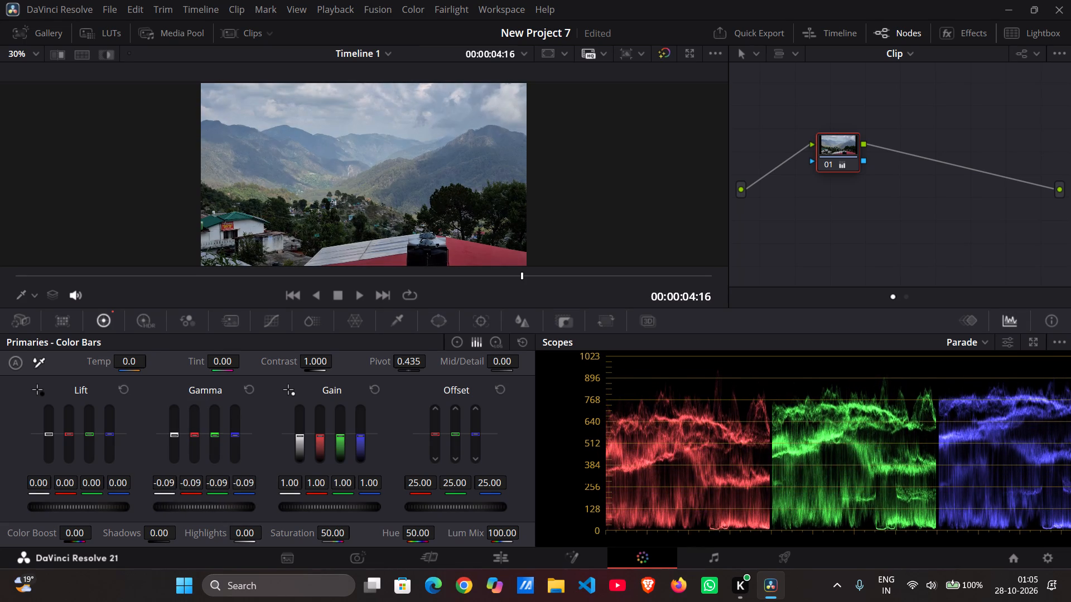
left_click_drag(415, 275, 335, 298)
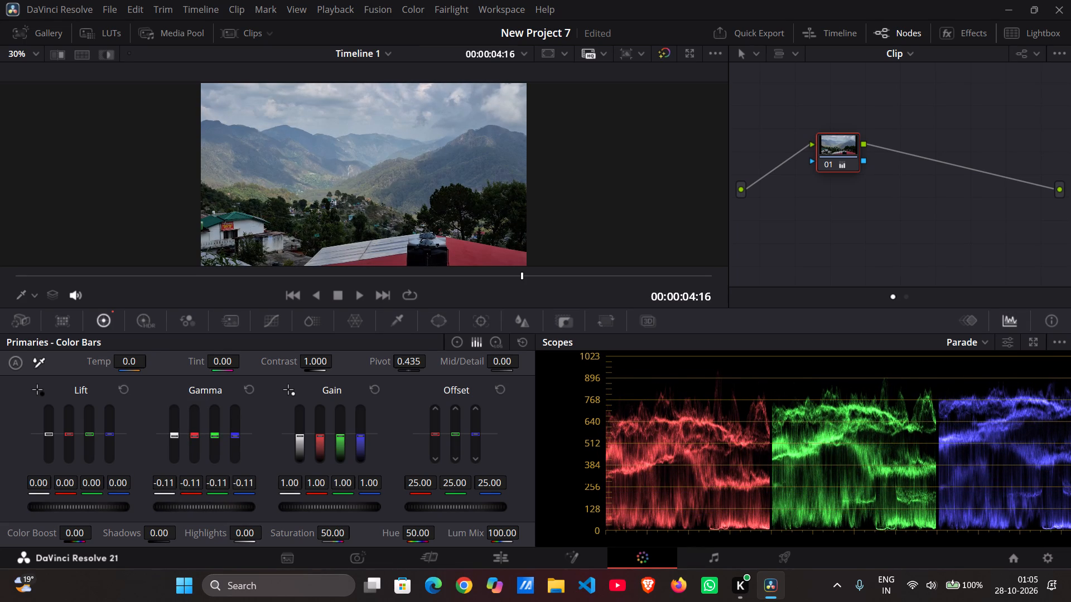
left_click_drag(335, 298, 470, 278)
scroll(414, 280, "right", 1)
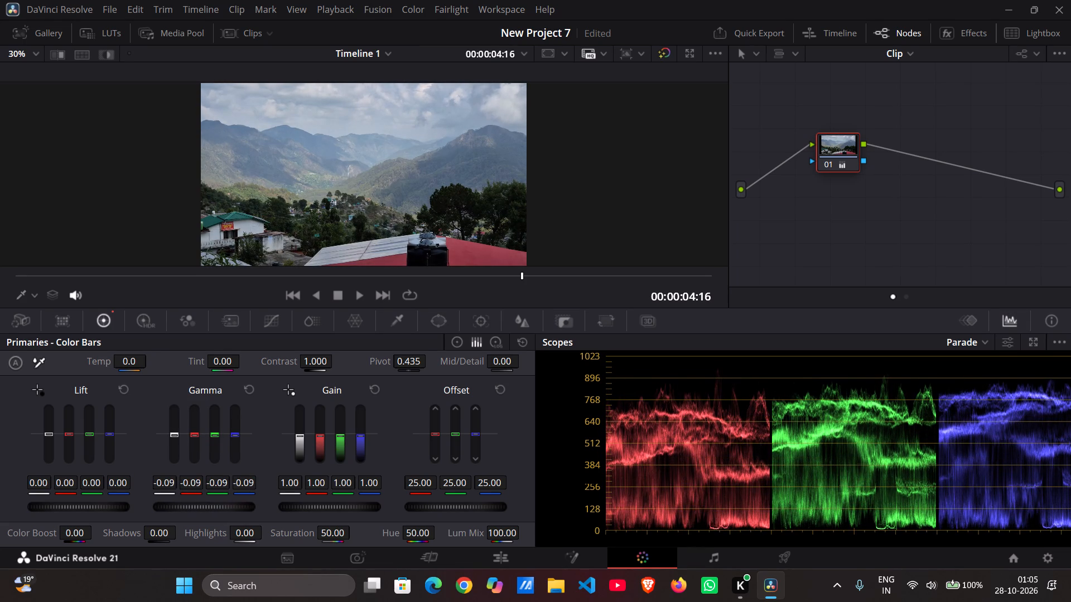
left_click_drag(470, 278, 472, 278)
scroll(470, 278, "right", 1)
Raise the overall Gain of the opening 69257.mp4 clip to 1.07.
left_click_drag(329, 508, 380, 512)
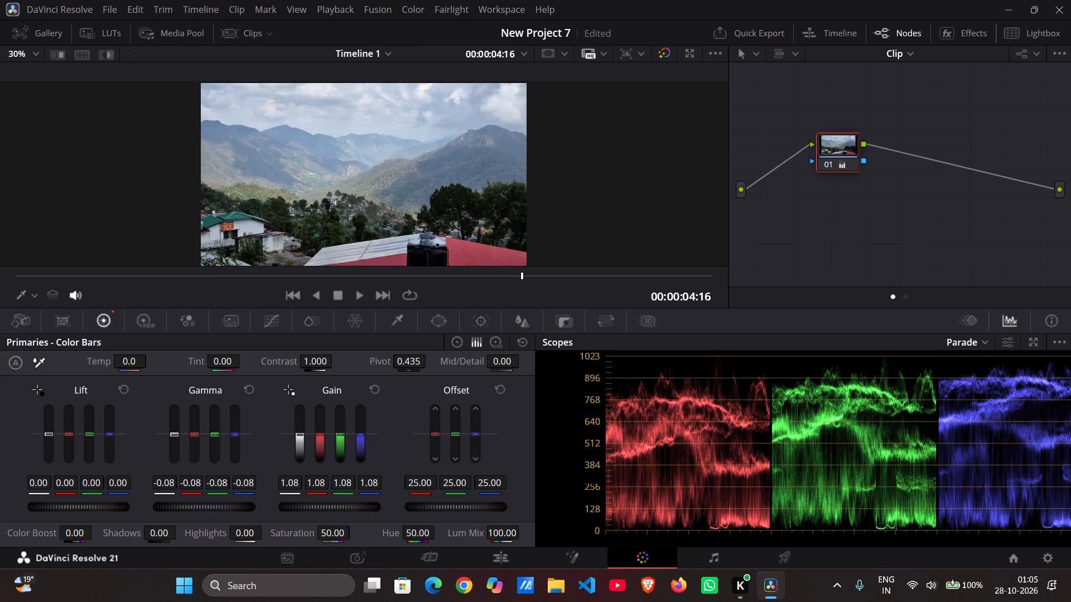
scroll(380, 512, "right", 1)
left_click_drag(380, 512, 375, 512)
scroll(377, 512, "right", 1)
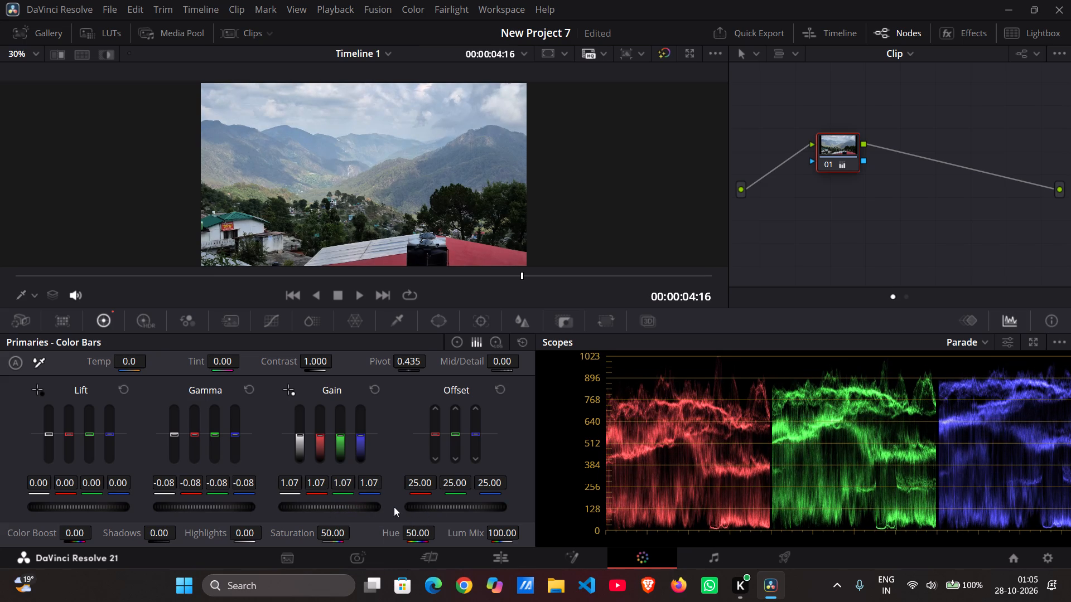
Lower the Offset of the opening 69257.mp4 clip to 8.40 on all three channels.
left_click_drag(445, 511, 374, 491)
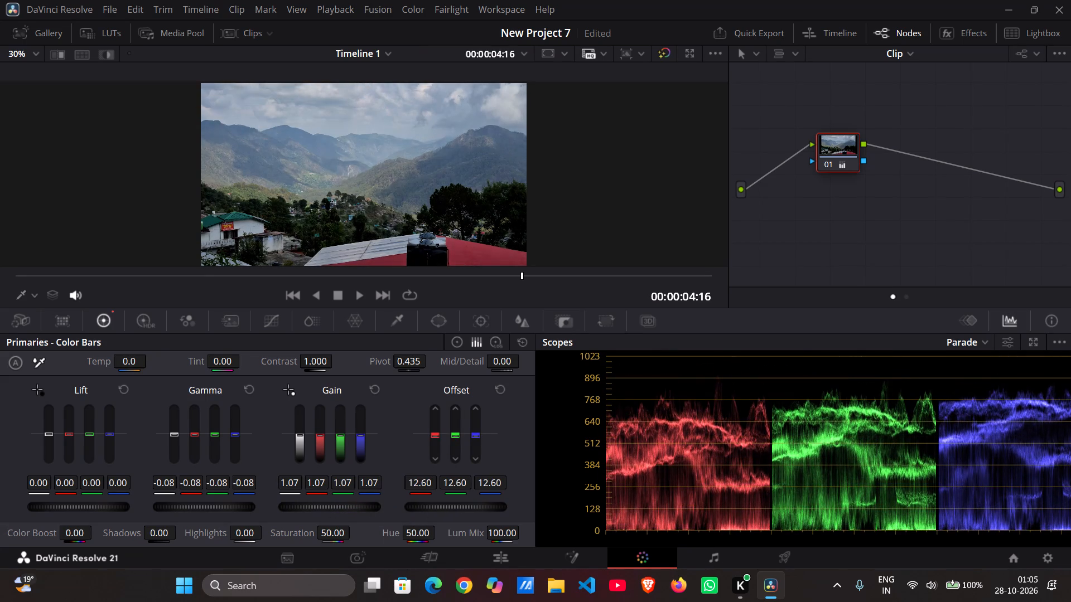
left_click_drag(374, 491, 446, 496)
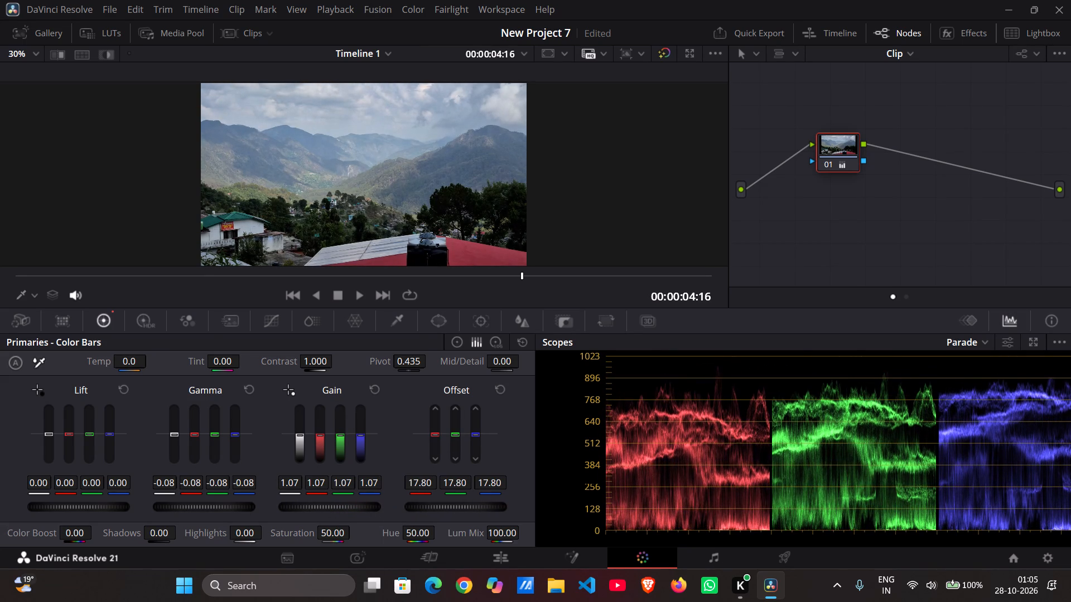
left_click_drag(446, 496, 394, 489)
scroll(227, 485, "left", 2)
Readjust the overall Gamma of the opening 69257.mp4 clip to -0.09 after trying brighter midtones.
left_click_drag(188, 502, 223, 498)
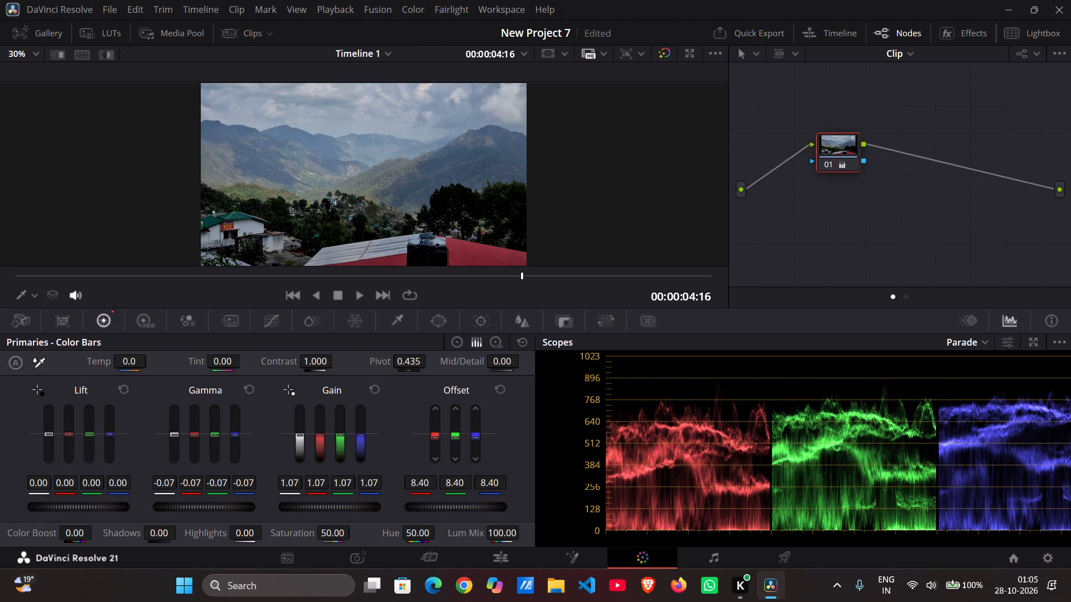
left_click_drag(223, 498, 323, 490)
scroll(296, 489, "right", 1)
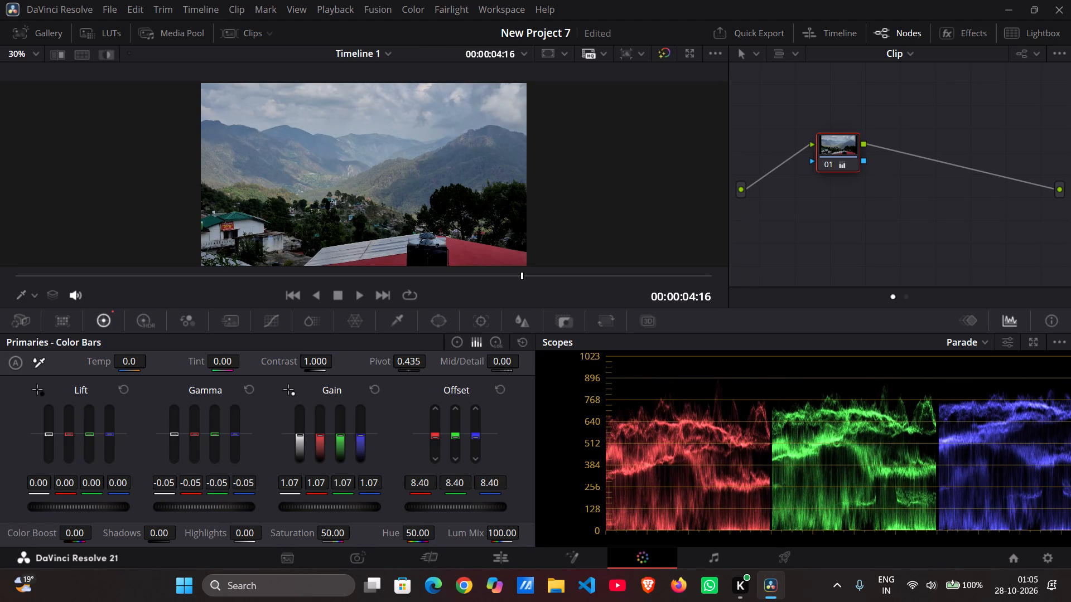
scroll(323, 490, "right", 1)
left_click_drag(323, 490, 379, 496)
scroll(351, 492, "right", 1)
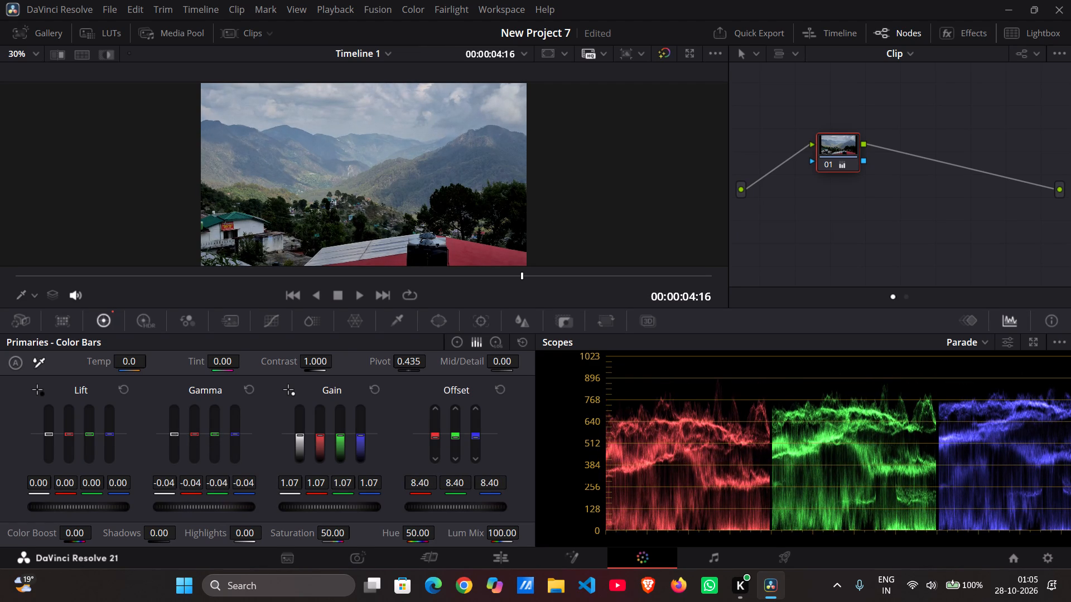
scroll(379, 496, "right", 1)
left_click_drag(379, 496, 408, 496)
scroll(380, 496, "right", 1)
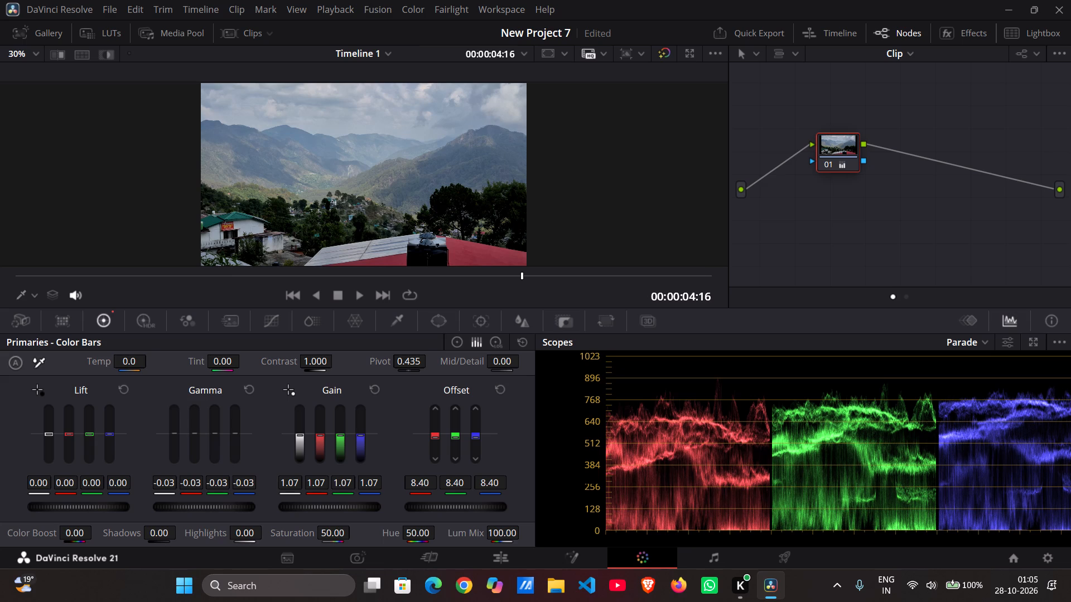
left_click_drag(408, 496, 286, 478)
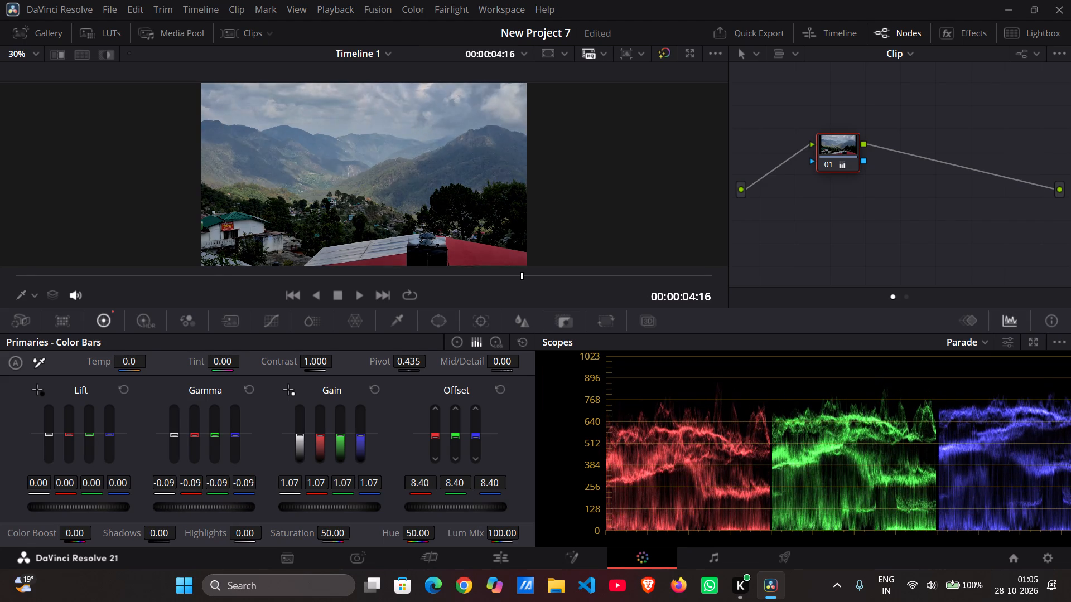
left_click_drag(286, 478, 287, 480)
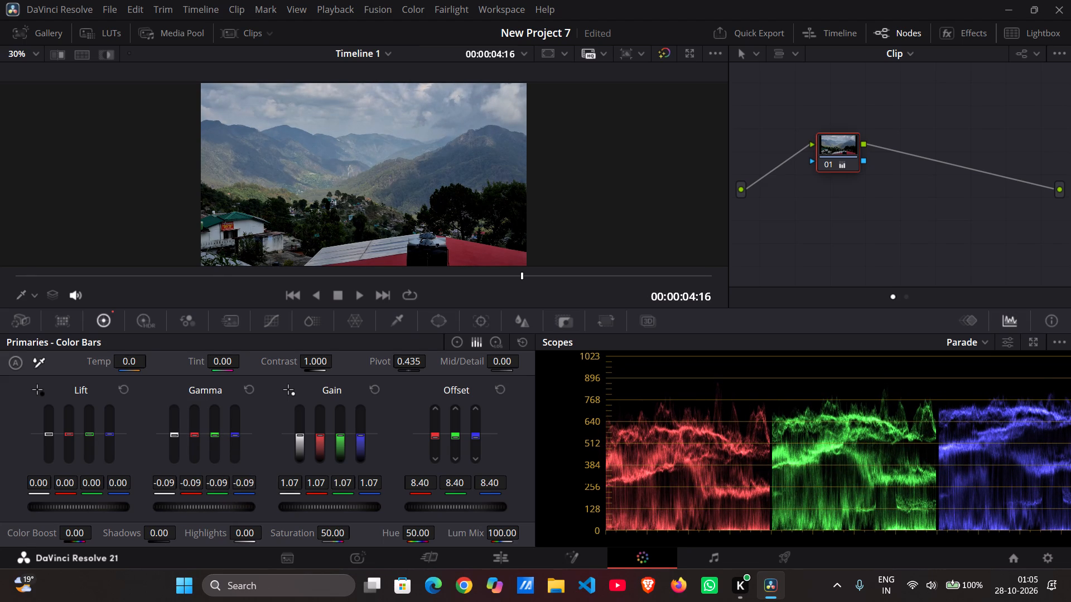
left_click_drag(287, 480, 291, 480)
Set the opening 69257.mp4 clip's overall Gain to 1.12 and its Offset to 21.40 on all channels.
left_click(319, 506)
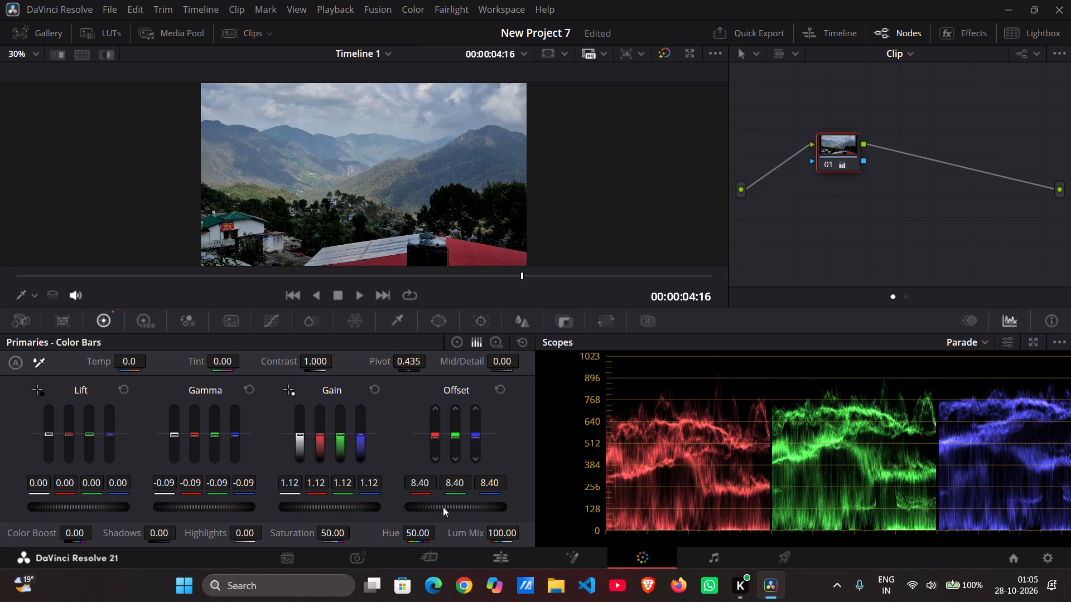
left_click_drag(443, 507, 519, 507)
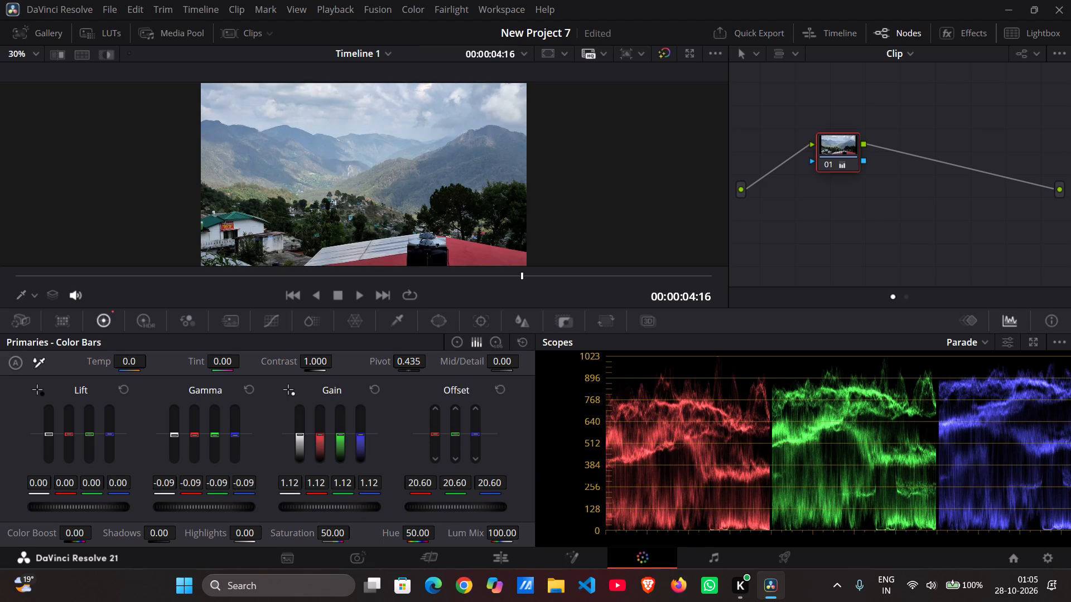
left_click_drag(519, 507, 531, 508)
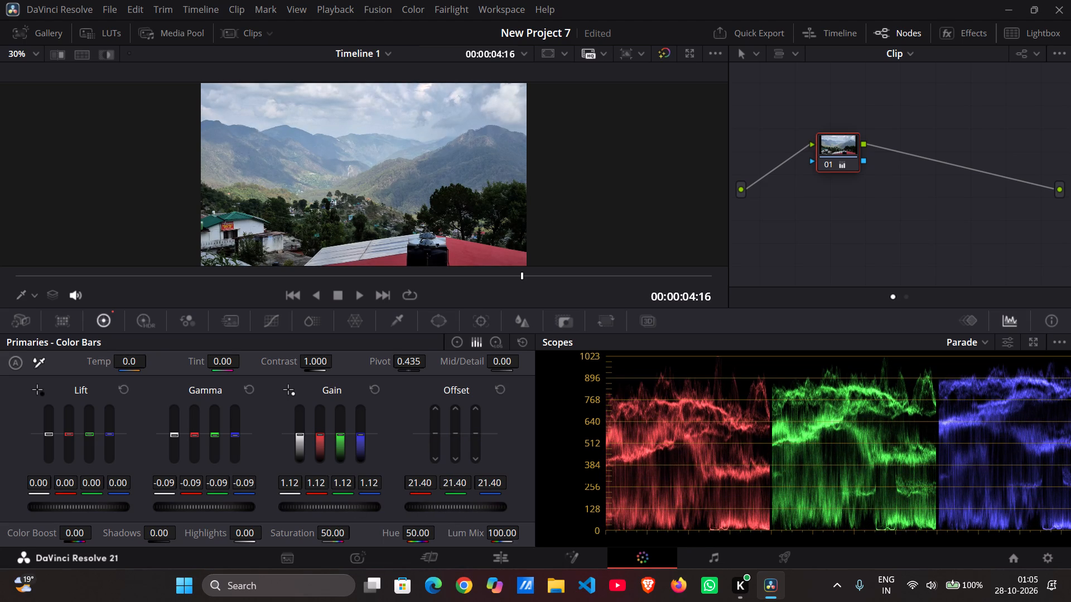
left_click_drag(531, 508, 542, 508)
Set the opening 69257.mp4 clip's Color Boost to 7.00 and Shadows to 1.50.
left_click_drag(75, 534, 94, 533)
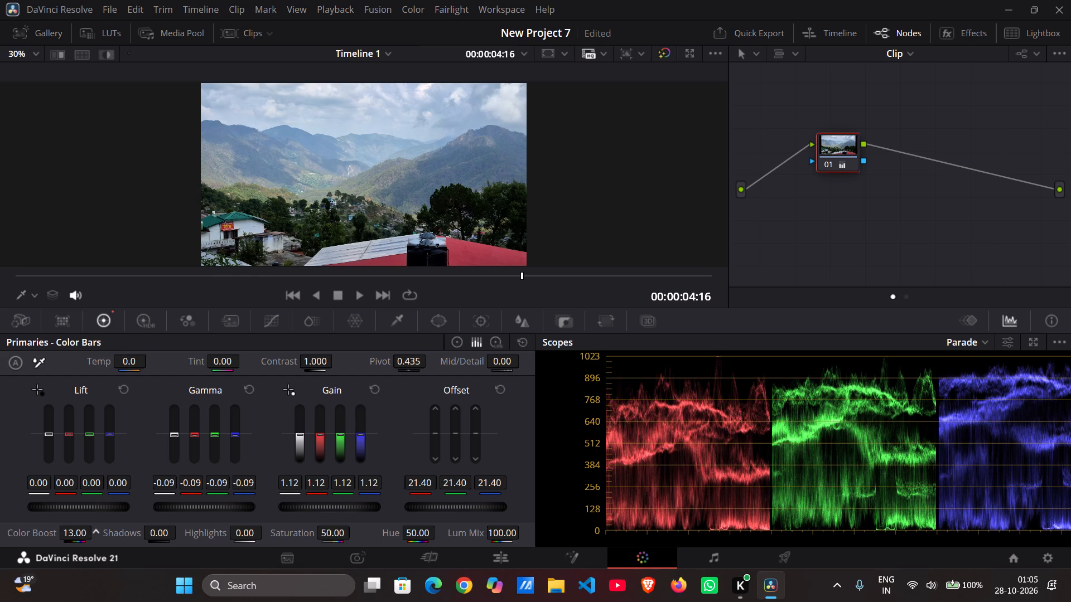
left_click_drag(94, 533, 85, 533)
left_click_drag(157, 535, 214, 532)
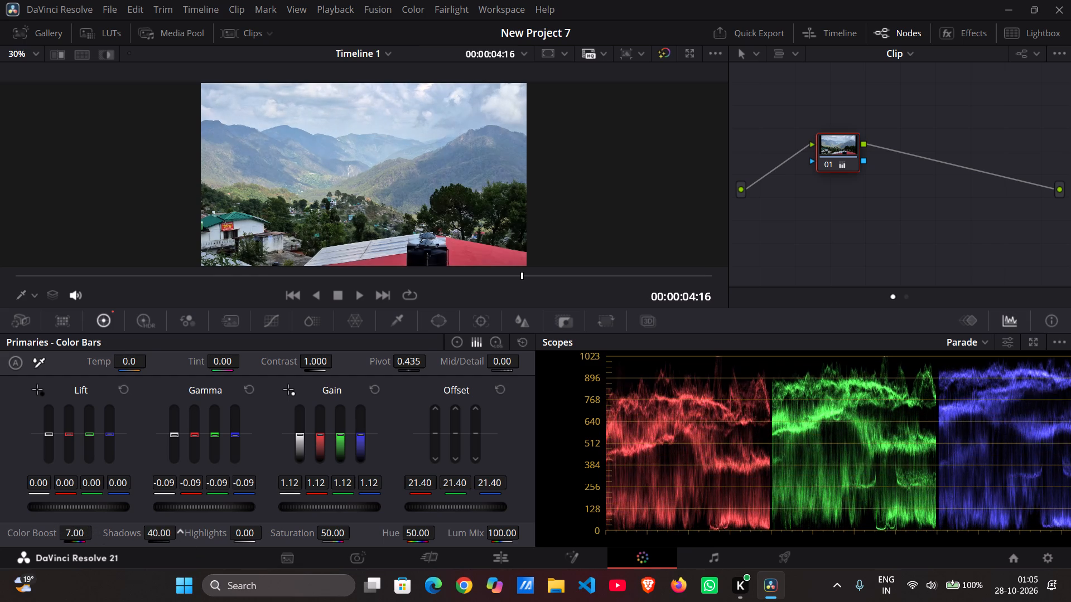
left_click_drag(214, 532, 139, 526)
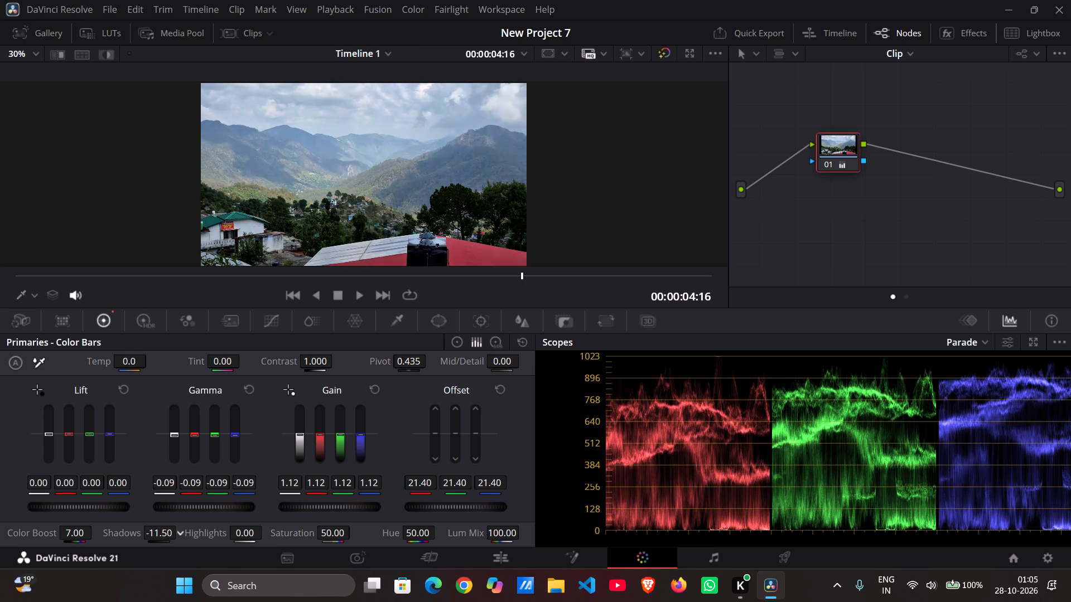
left_click_drag(139, 526, 113, 533)
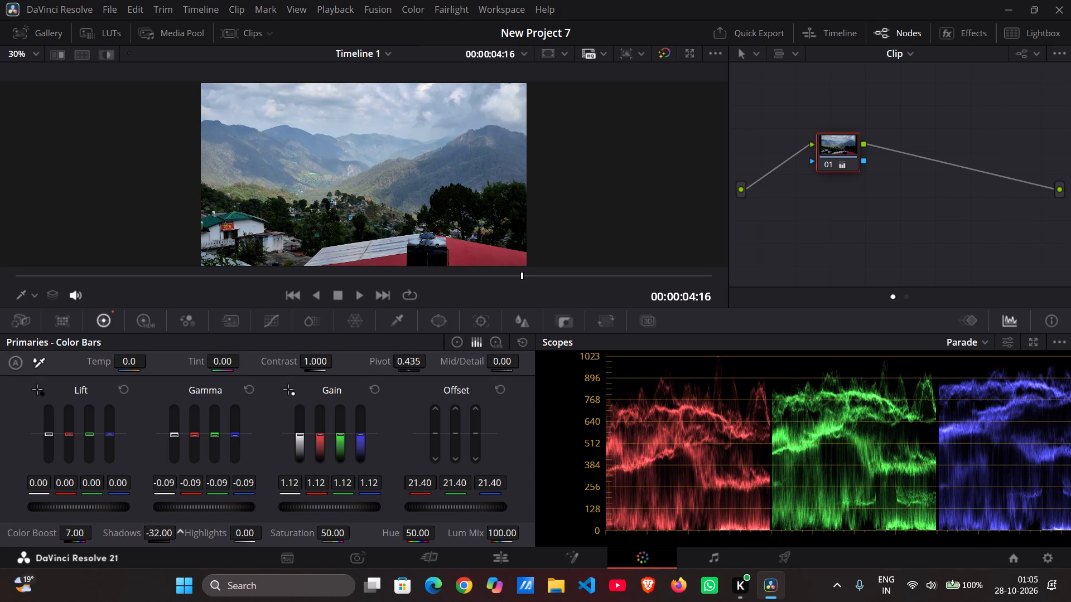
left_click_drag(113, 533, 161, 533)
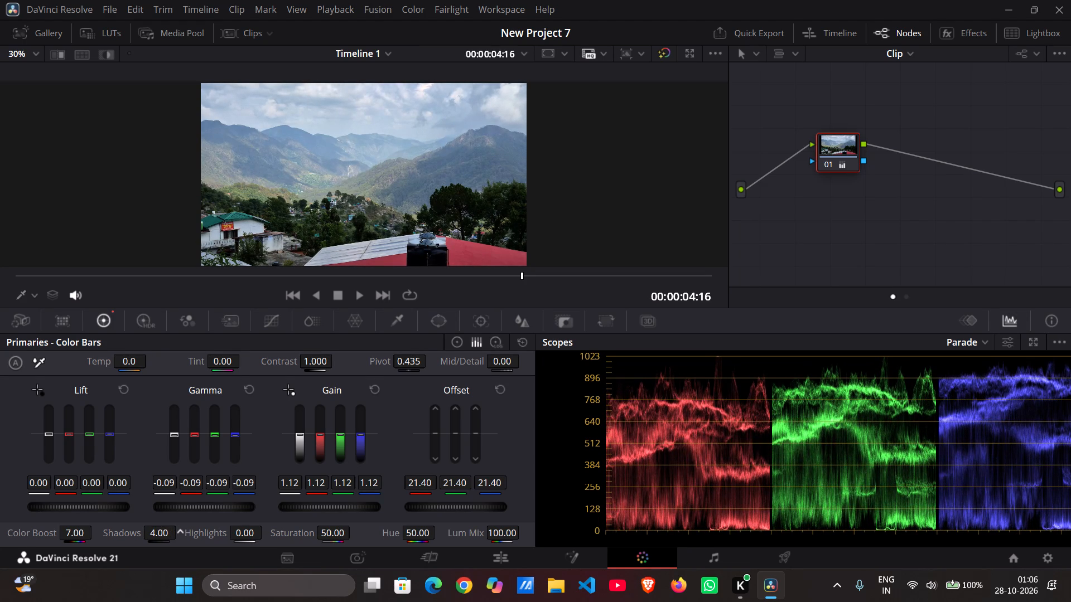
left_click_drag(161, 533, 157, 542)
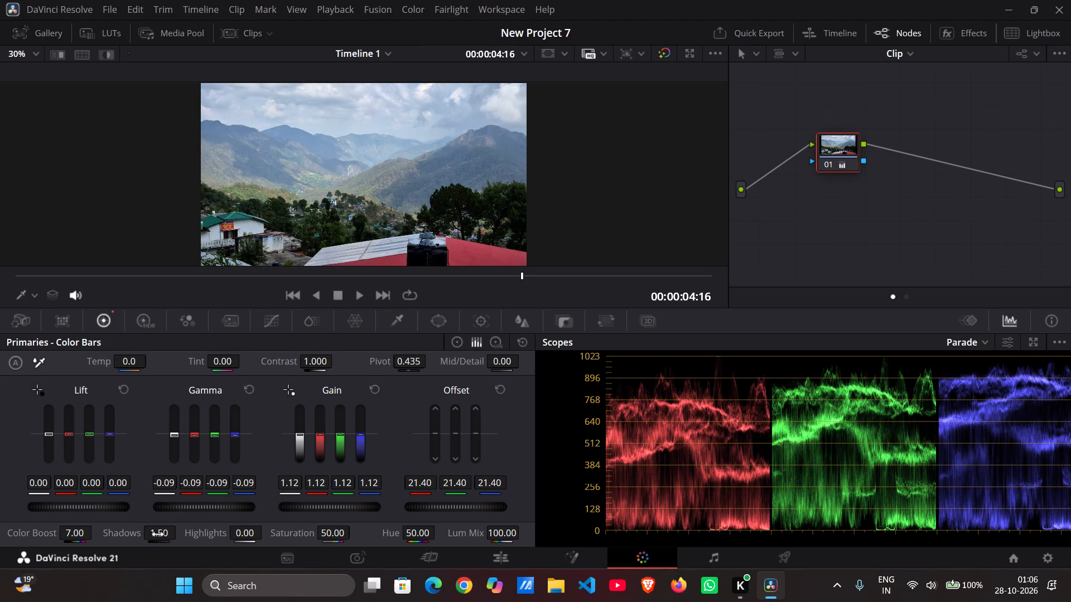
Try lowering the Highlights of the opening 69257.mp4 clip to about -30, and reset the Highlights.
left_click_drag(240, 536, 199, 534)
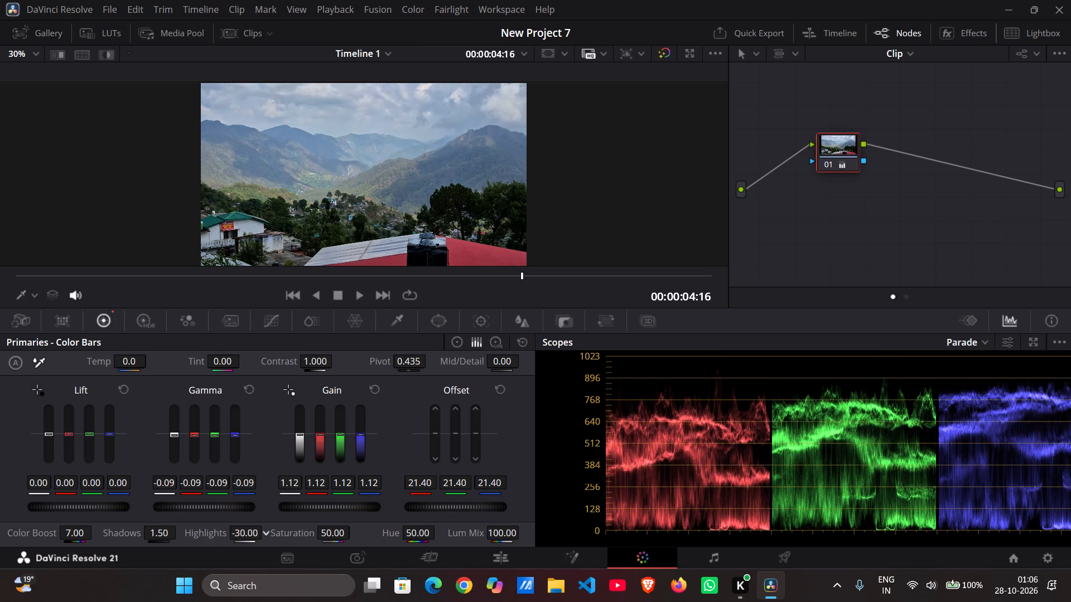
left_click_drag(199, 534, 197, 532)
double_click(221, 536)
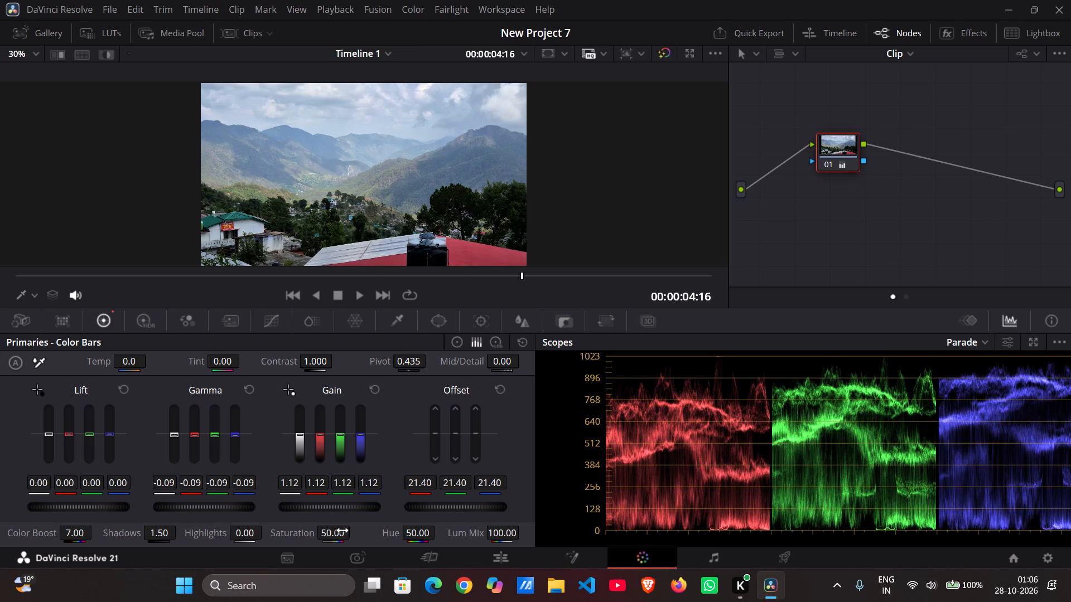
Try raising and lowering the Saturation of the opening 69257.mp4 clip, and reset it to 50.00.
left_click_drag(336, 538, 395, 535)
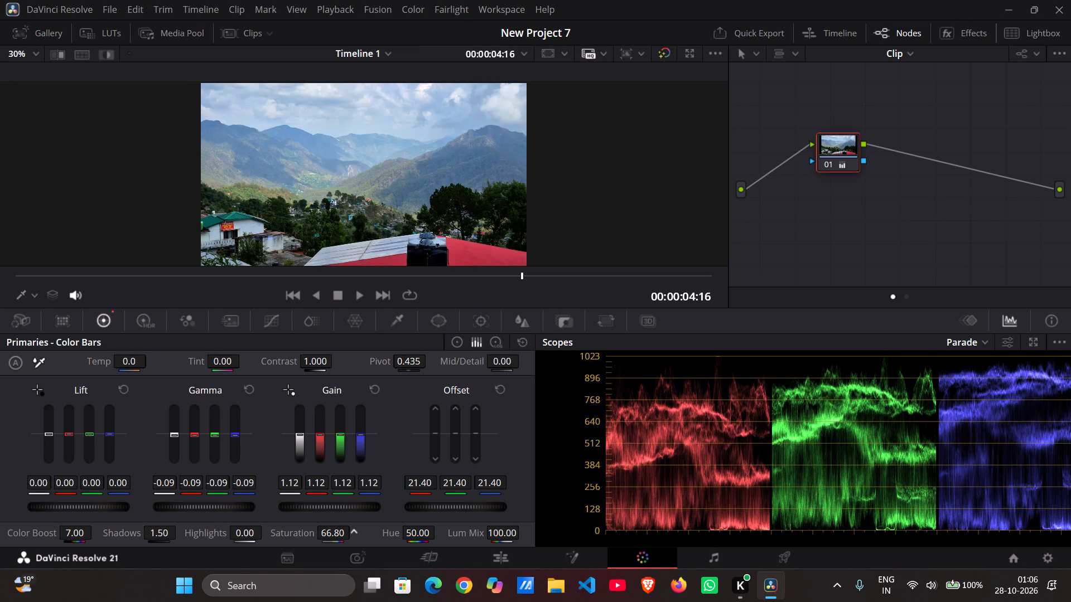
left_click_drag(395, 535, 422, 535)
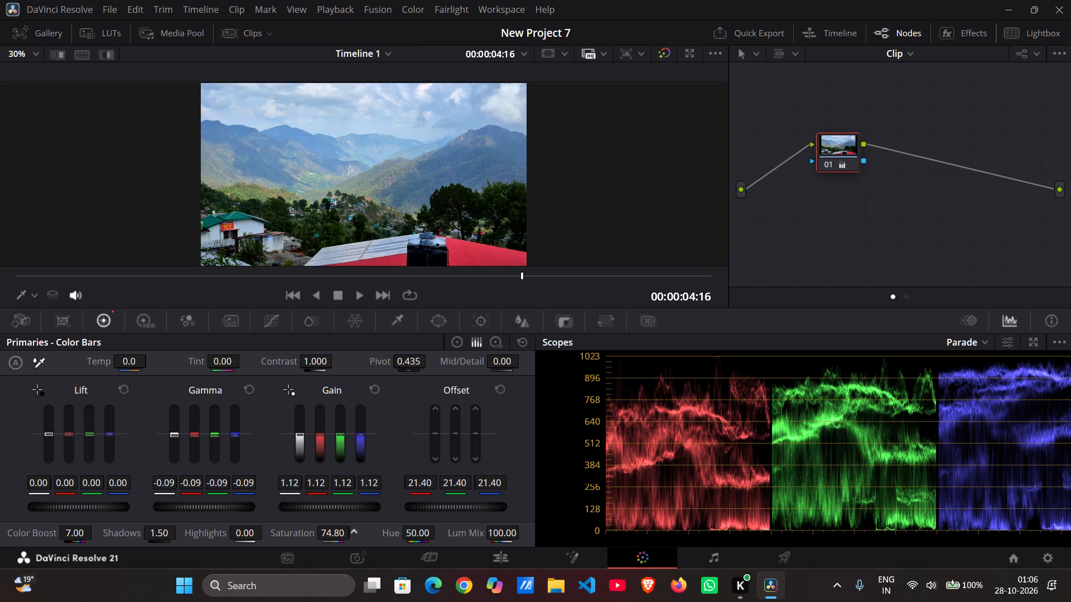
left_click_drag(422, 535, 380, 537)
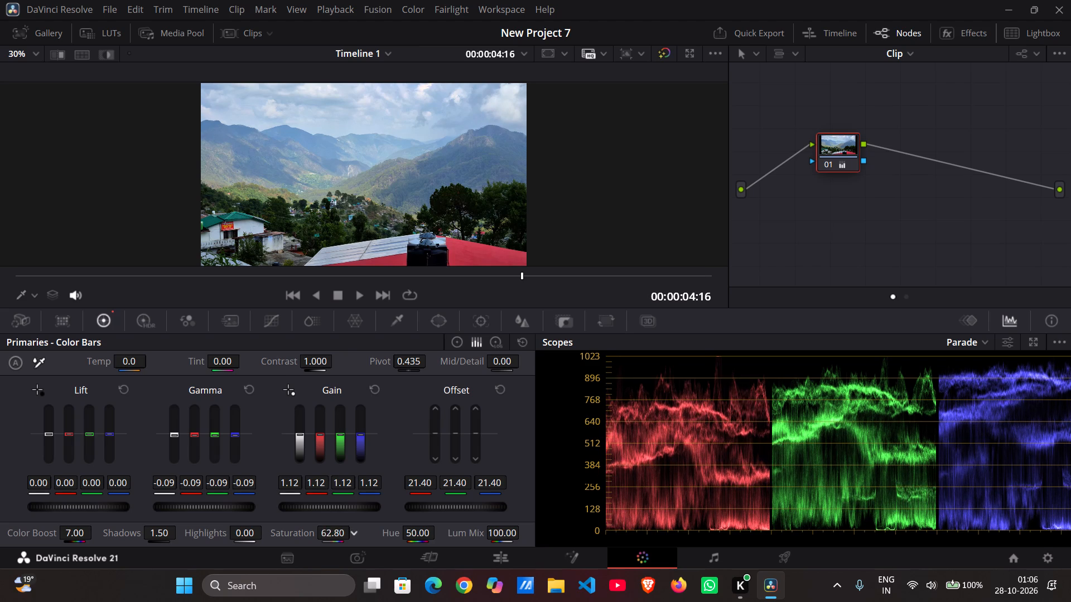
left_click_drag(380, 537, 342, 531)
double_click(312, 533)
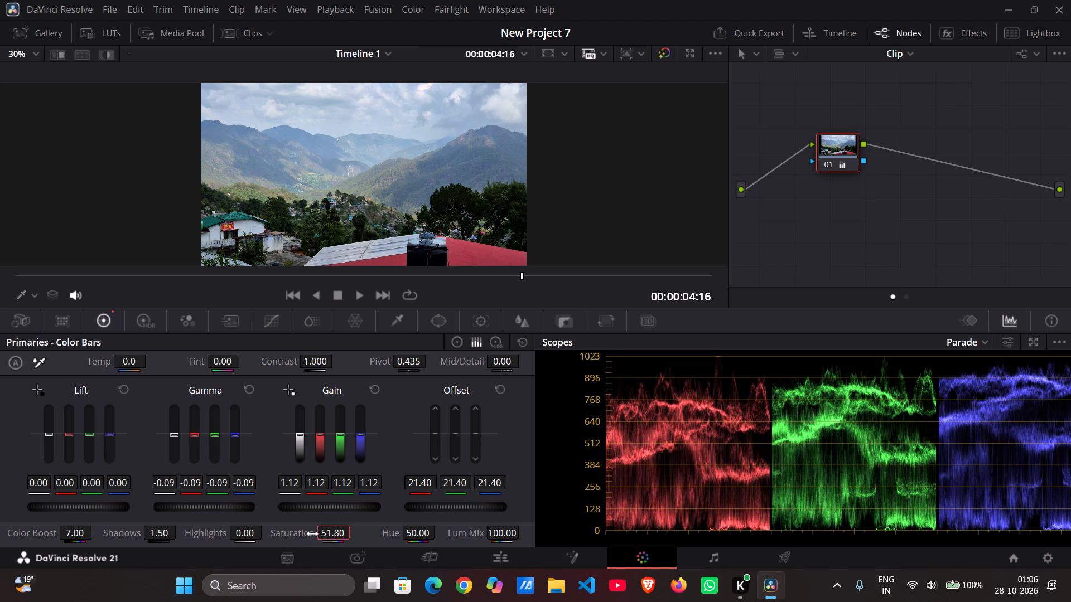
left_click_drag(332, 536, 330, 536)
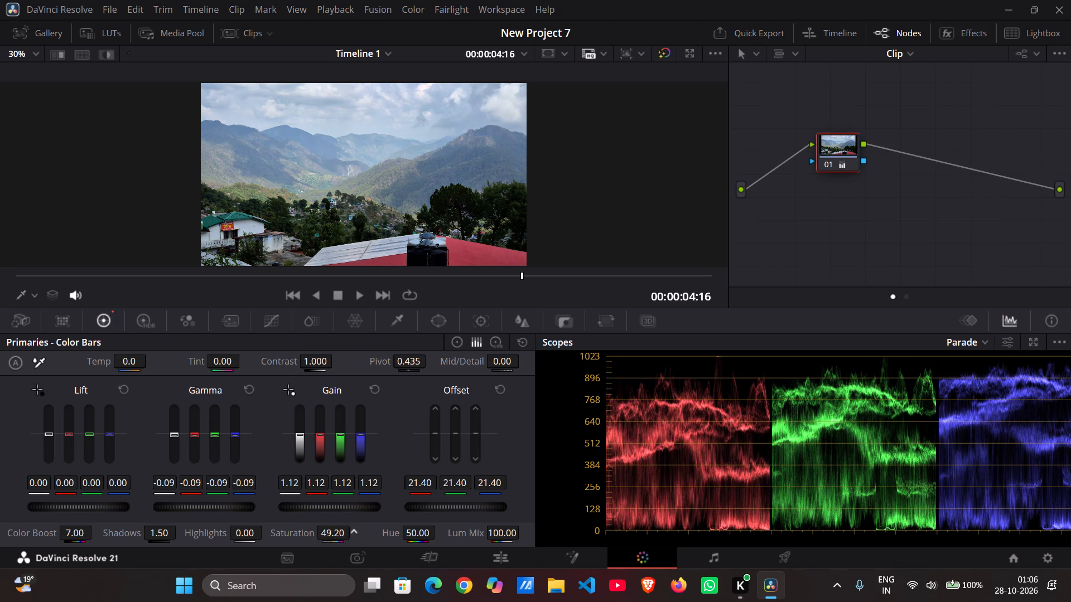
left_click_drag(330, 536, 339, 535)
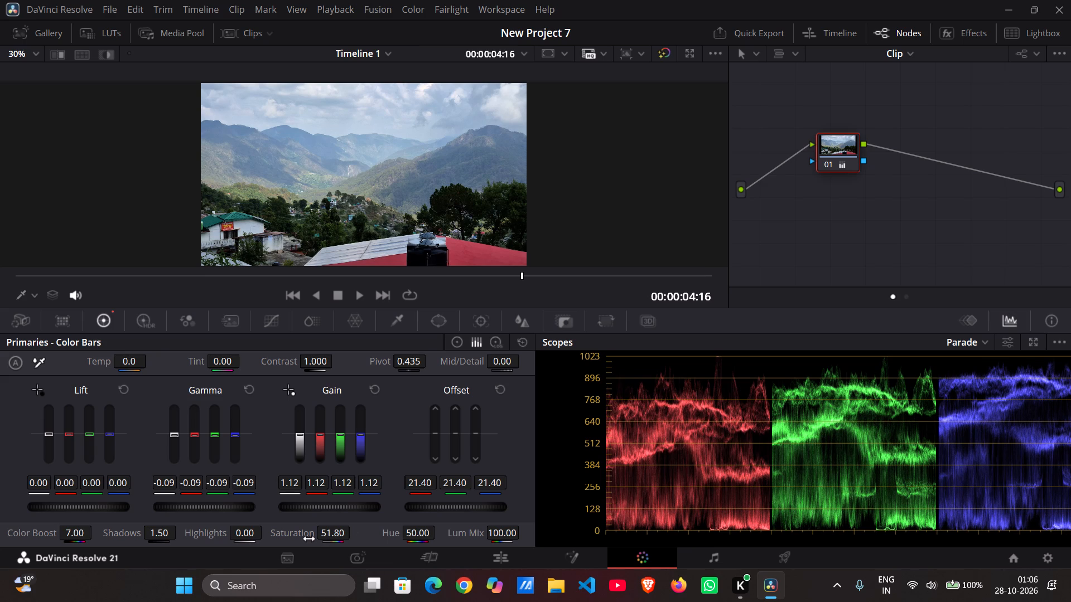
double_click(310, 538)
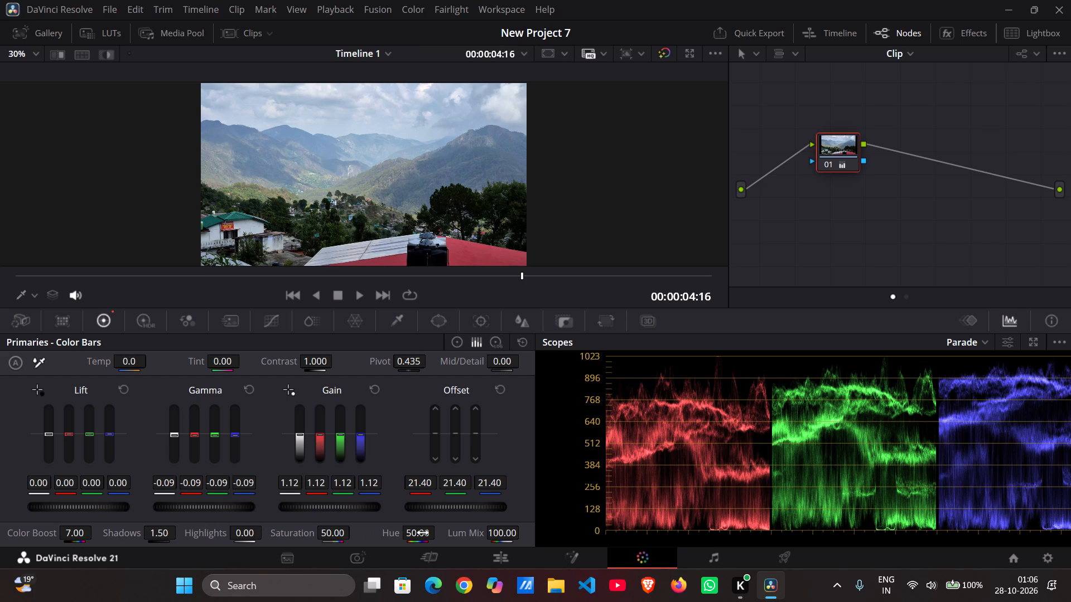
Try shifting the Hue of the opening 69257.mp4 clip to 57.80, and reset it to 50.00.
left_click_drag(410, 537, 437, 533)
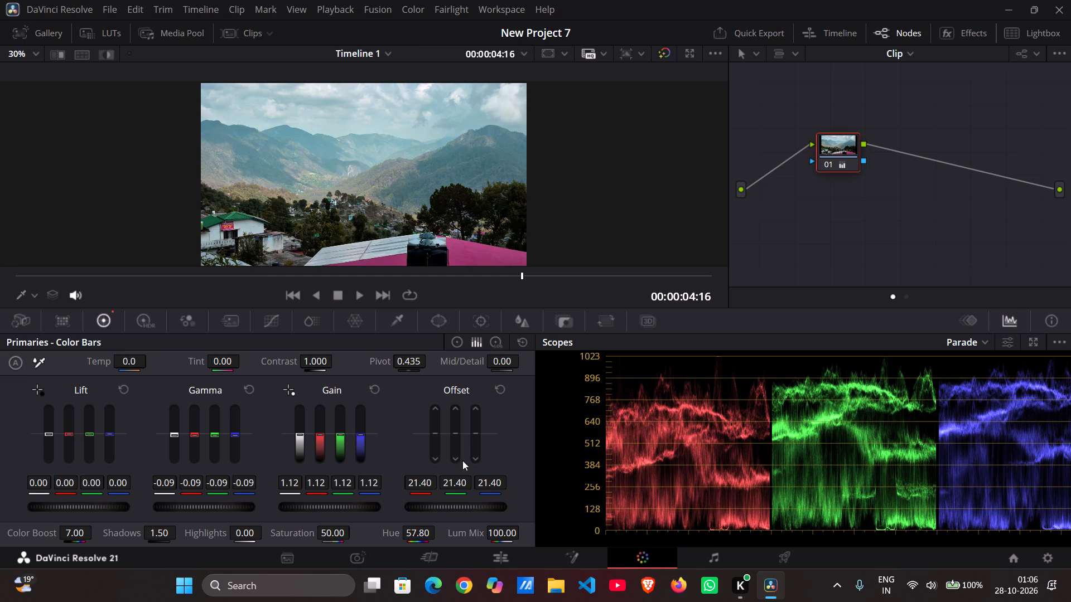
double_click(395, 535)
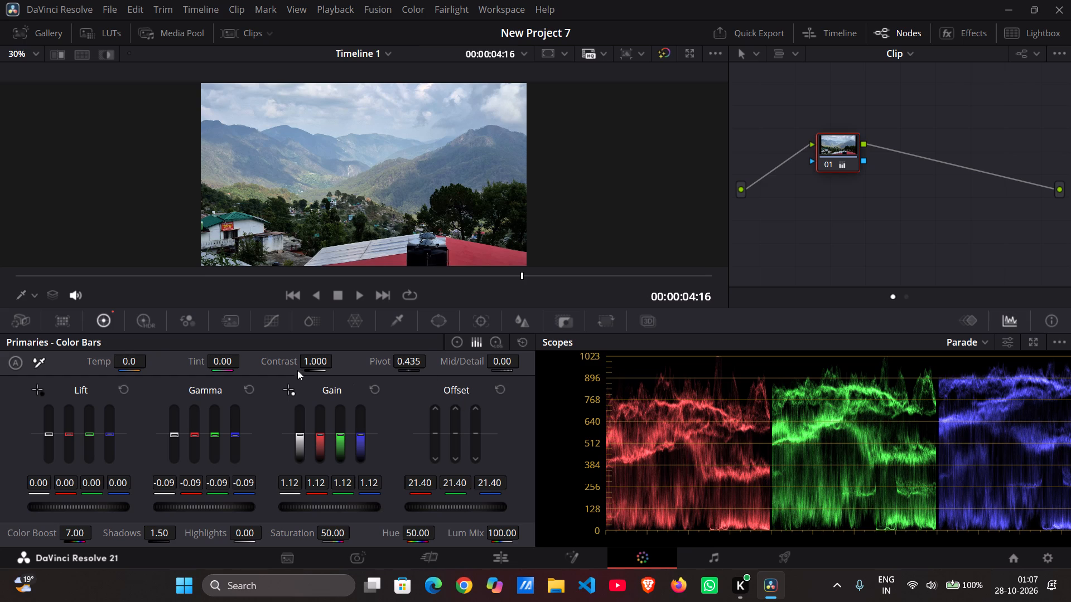
Try higher and lower Contrast values on the opening 69257.mp4 clip, and settle on 0.990.
left_click_drag(307, 368, 381, 378)
left_click_drag(381, 378, 311, 357)
left_click_drag(311, 357, 365, 359)
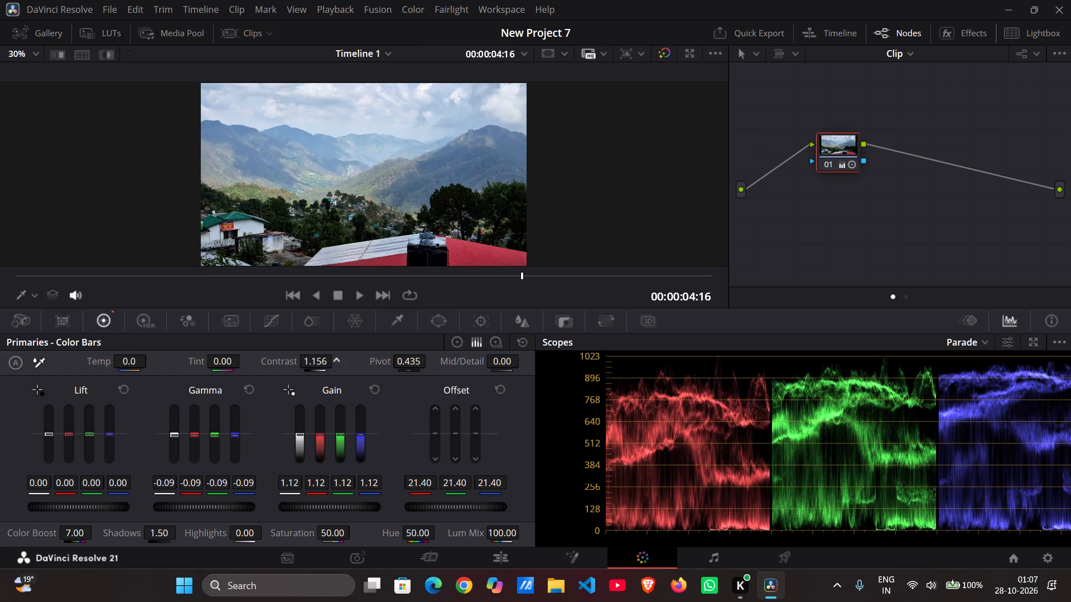
left_click_drag(365, 359, 271, 357)
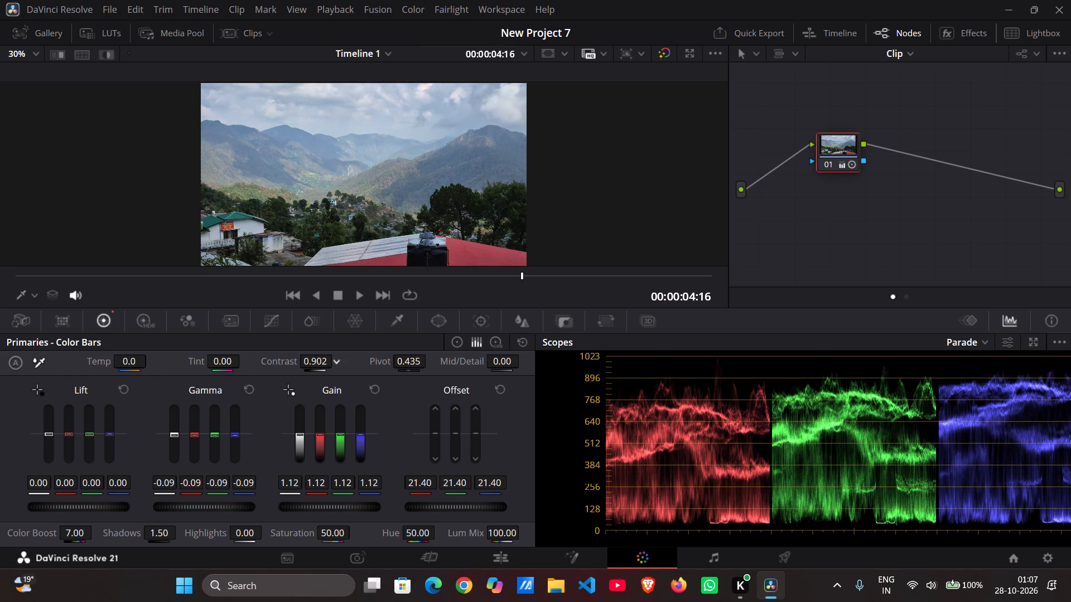
left_click_drag(271, 357, 260, 357)
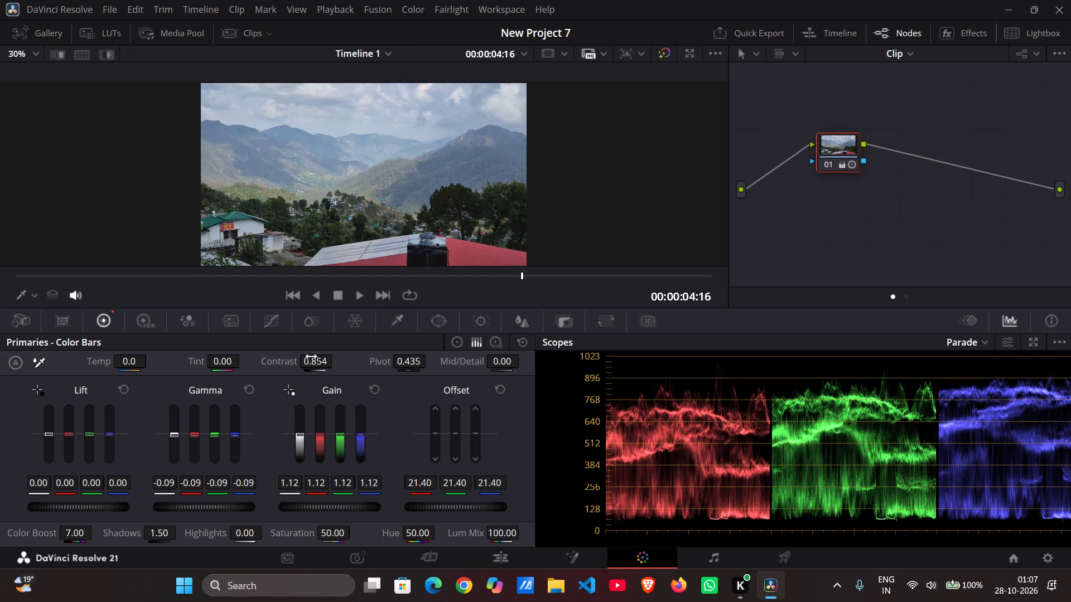
double_click(284, 363)
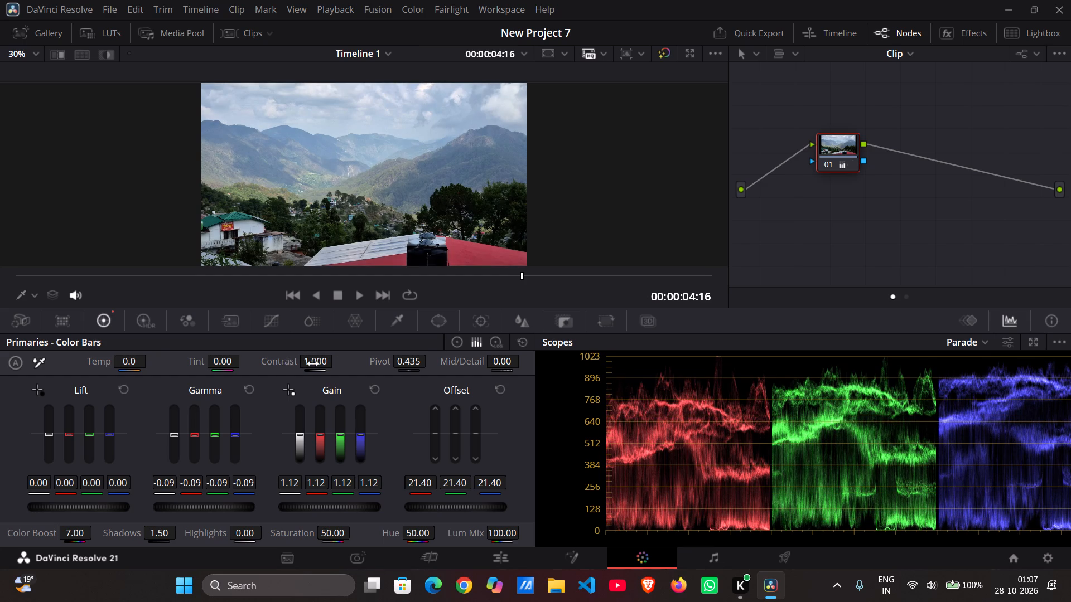
left_click(313, 364)
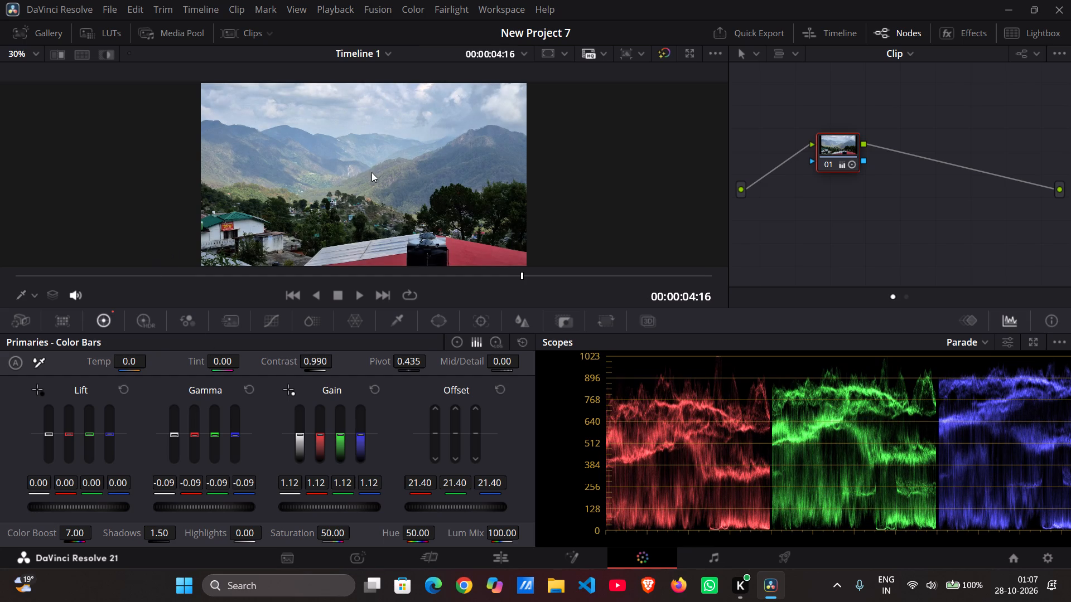
Switch grading to clip 05, the cloudy forest road shot on track V2.
left_click(235, 25)
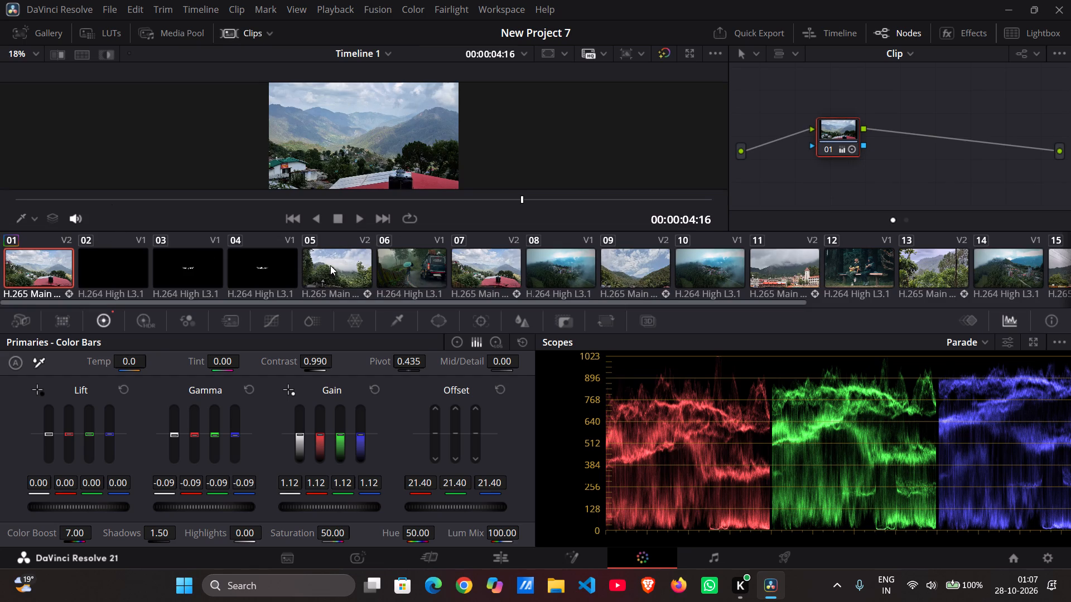
left_click(330, 265)
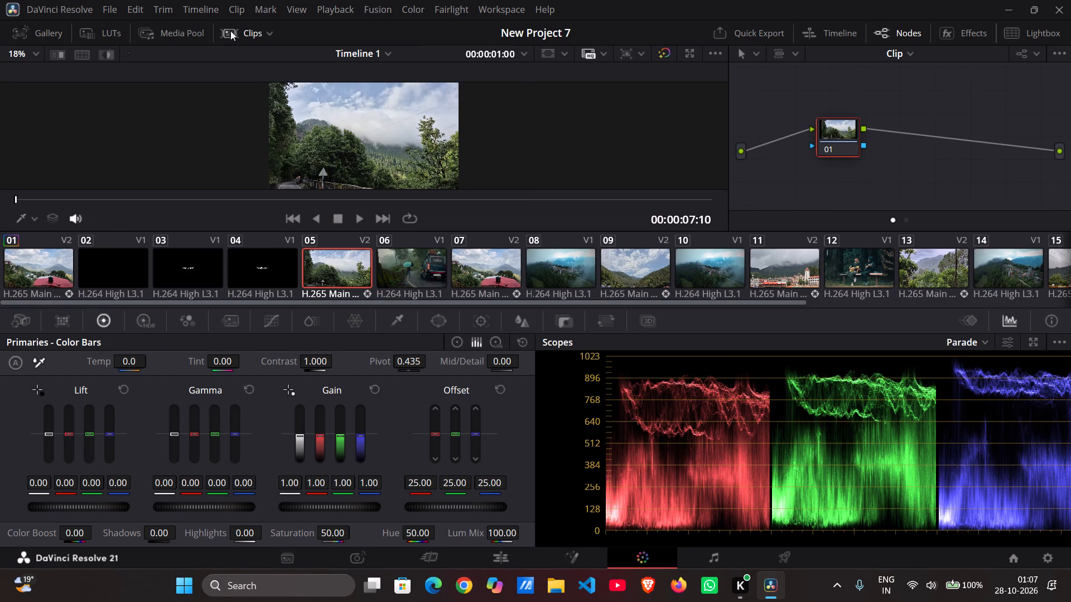
left_click(230, 33)
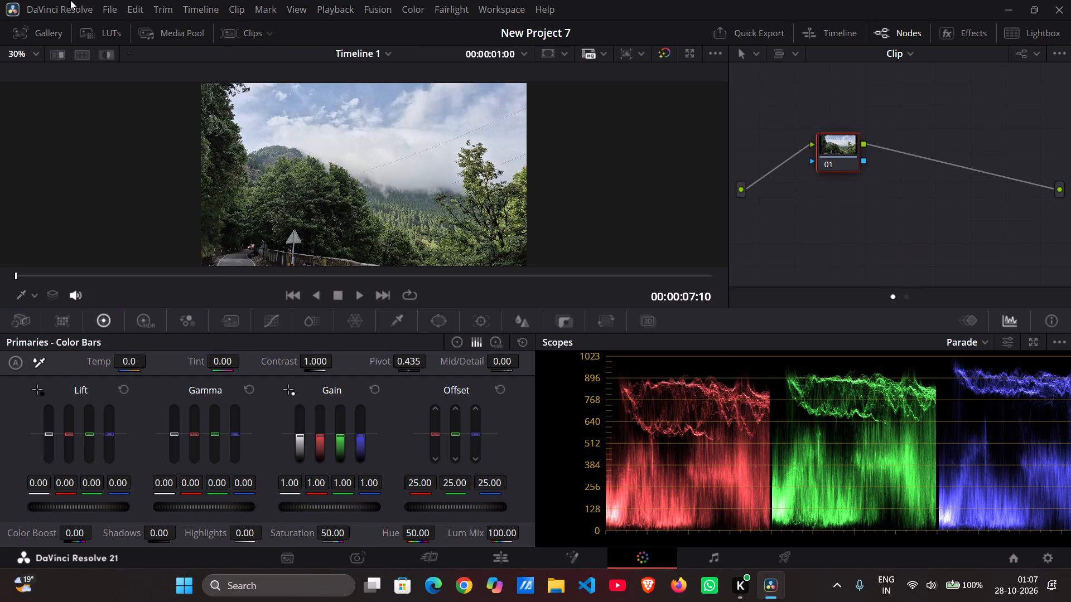
left_click(693, 0)
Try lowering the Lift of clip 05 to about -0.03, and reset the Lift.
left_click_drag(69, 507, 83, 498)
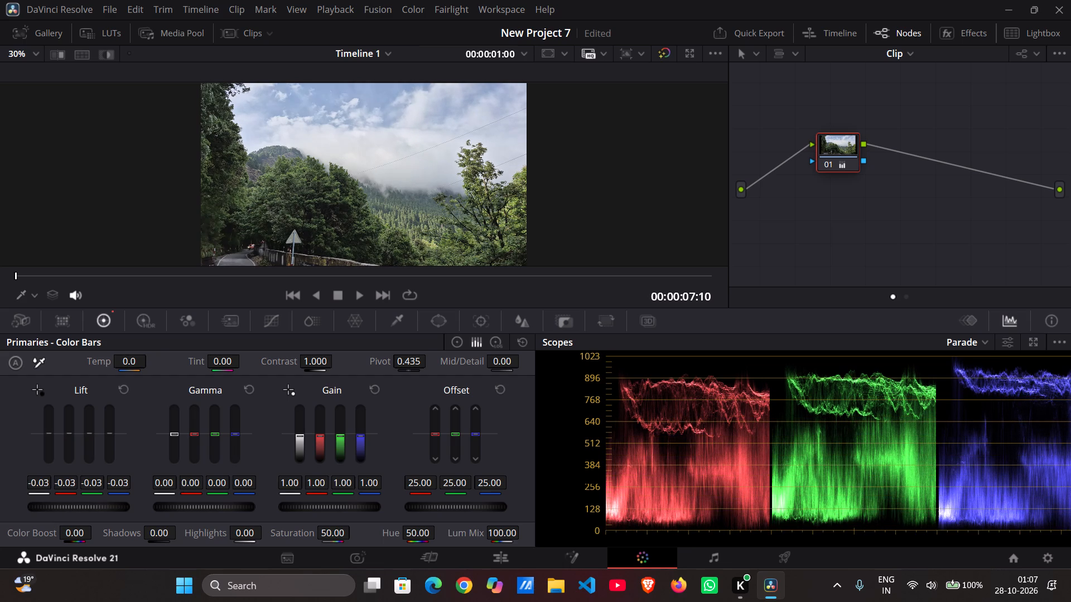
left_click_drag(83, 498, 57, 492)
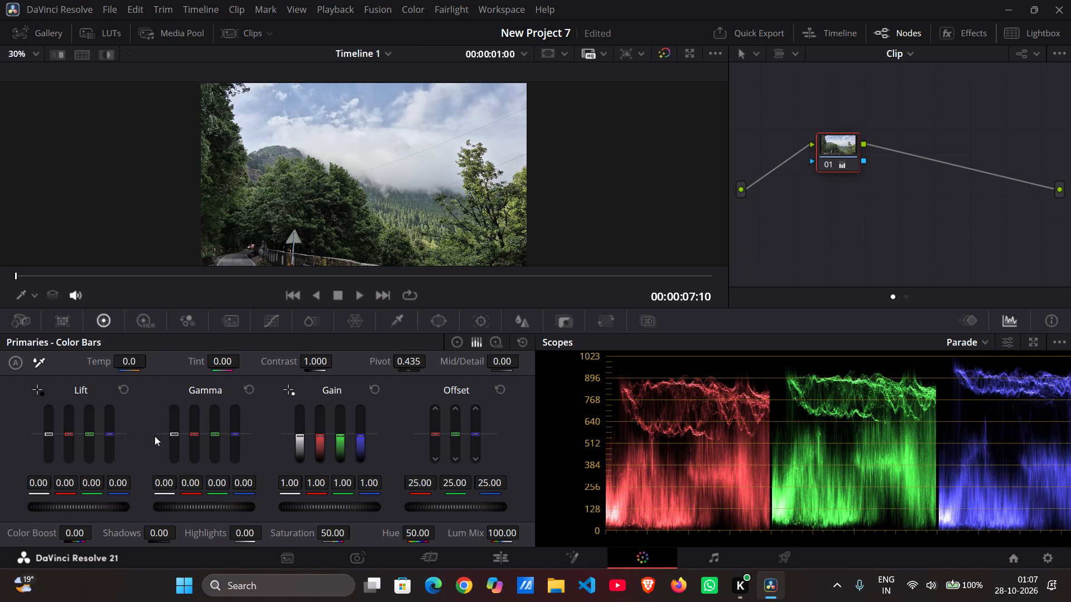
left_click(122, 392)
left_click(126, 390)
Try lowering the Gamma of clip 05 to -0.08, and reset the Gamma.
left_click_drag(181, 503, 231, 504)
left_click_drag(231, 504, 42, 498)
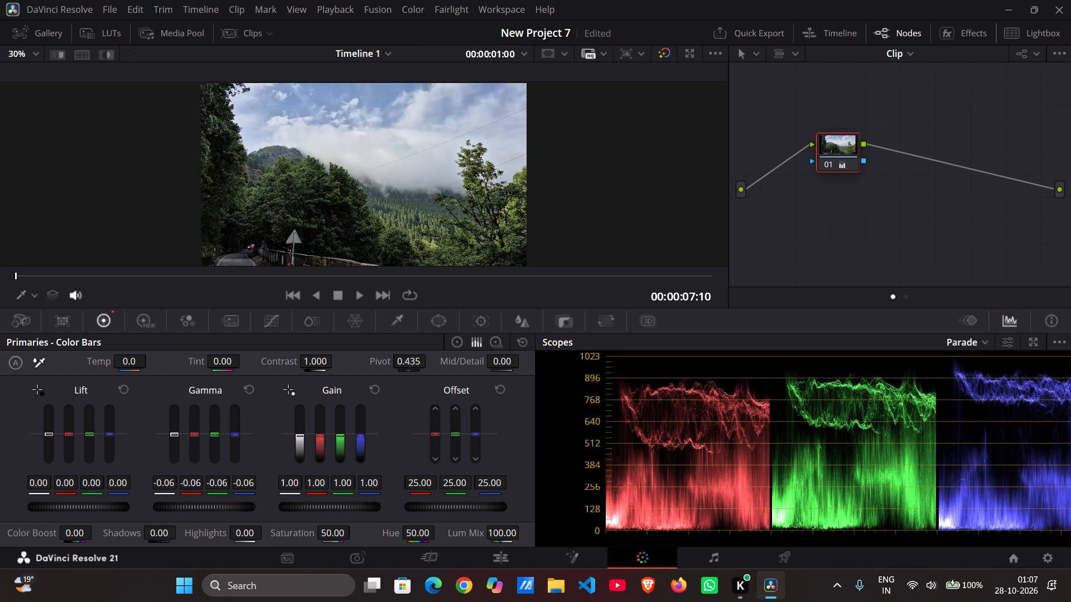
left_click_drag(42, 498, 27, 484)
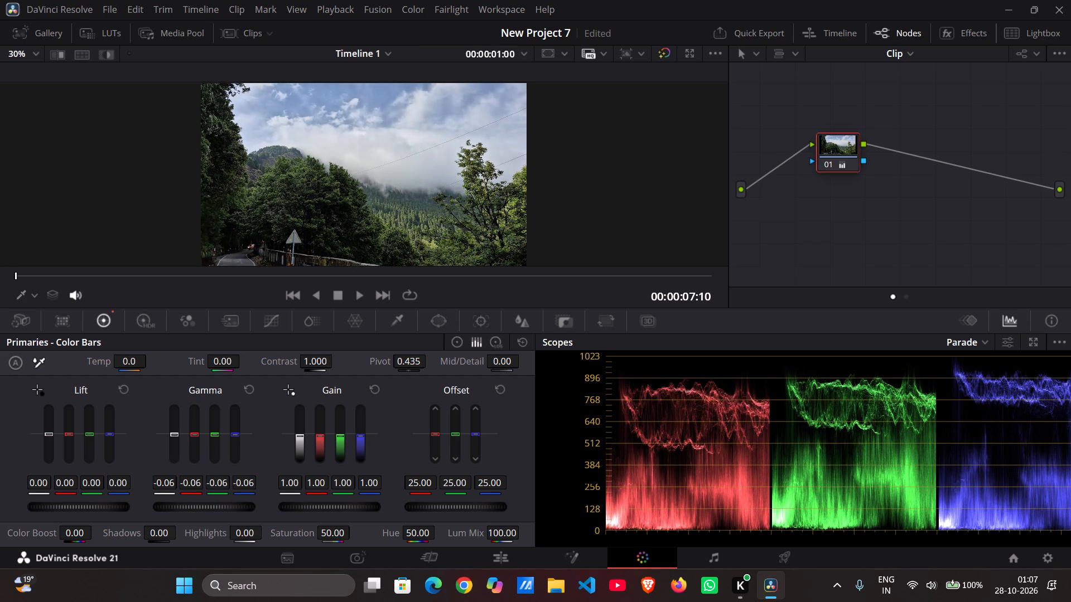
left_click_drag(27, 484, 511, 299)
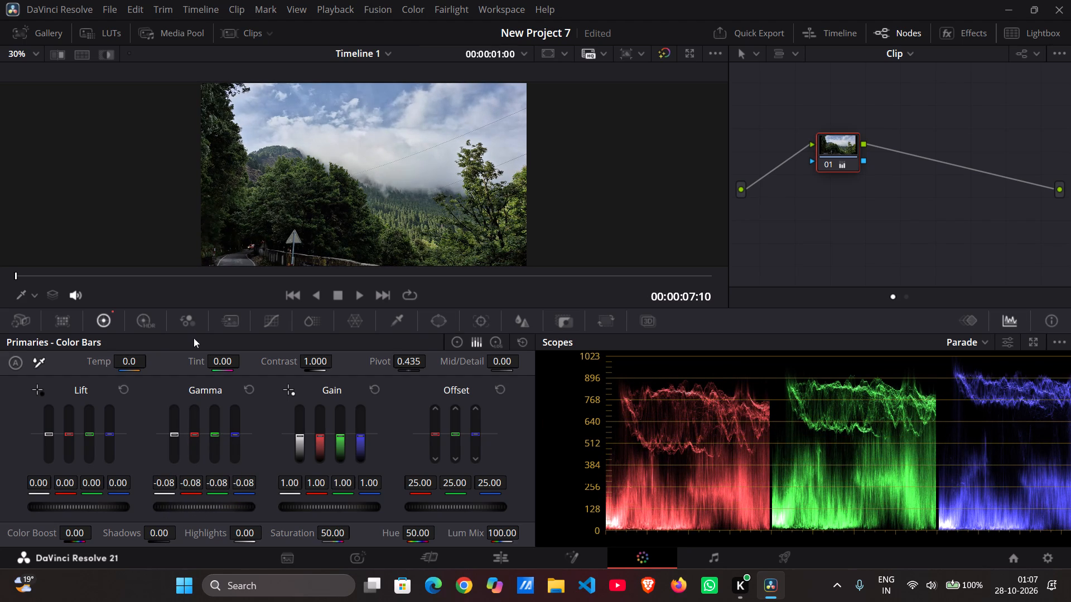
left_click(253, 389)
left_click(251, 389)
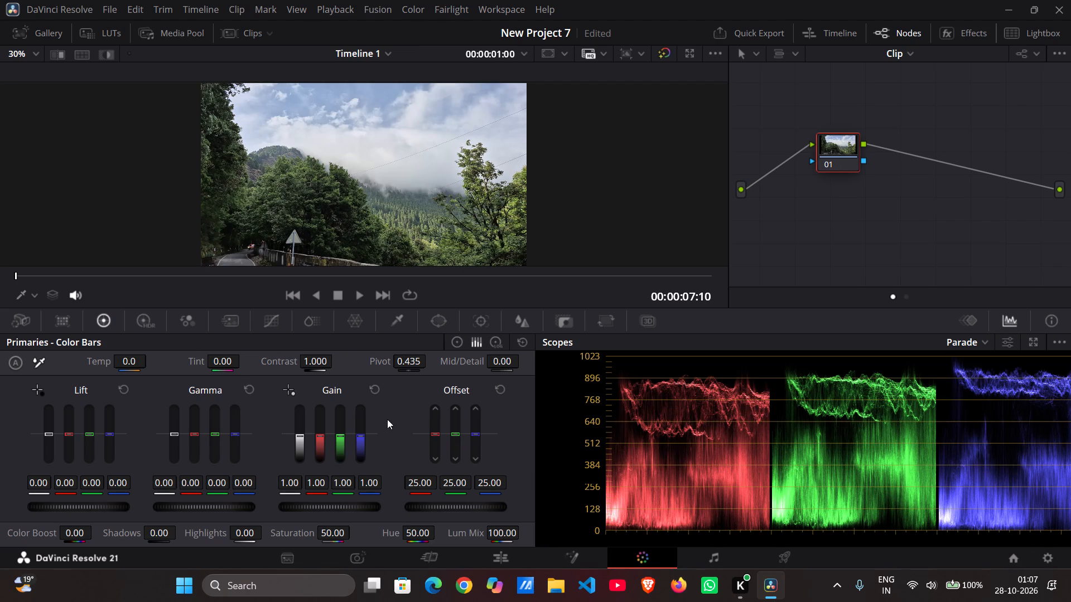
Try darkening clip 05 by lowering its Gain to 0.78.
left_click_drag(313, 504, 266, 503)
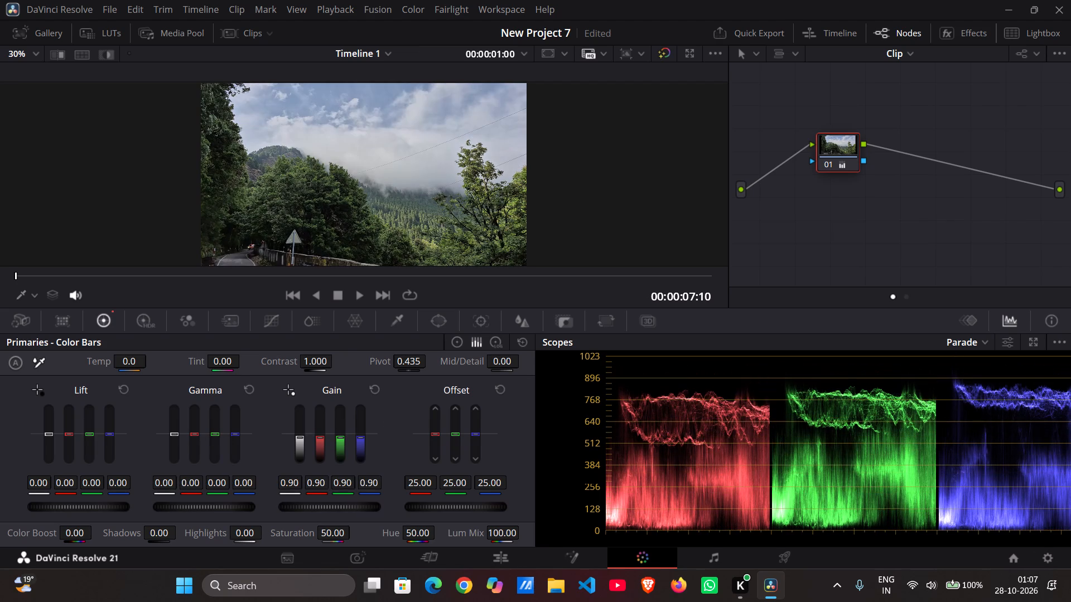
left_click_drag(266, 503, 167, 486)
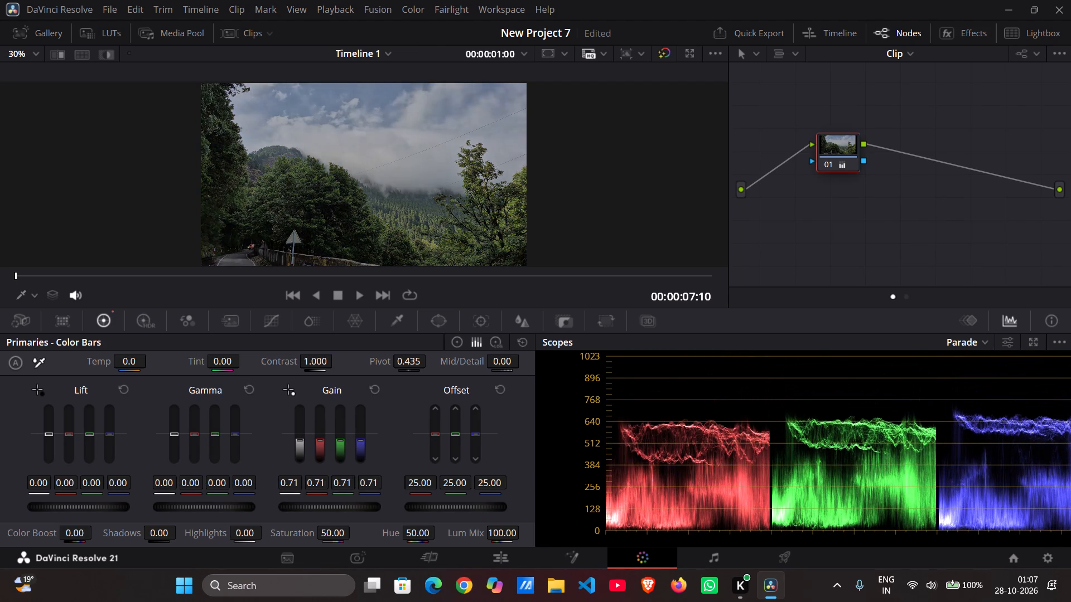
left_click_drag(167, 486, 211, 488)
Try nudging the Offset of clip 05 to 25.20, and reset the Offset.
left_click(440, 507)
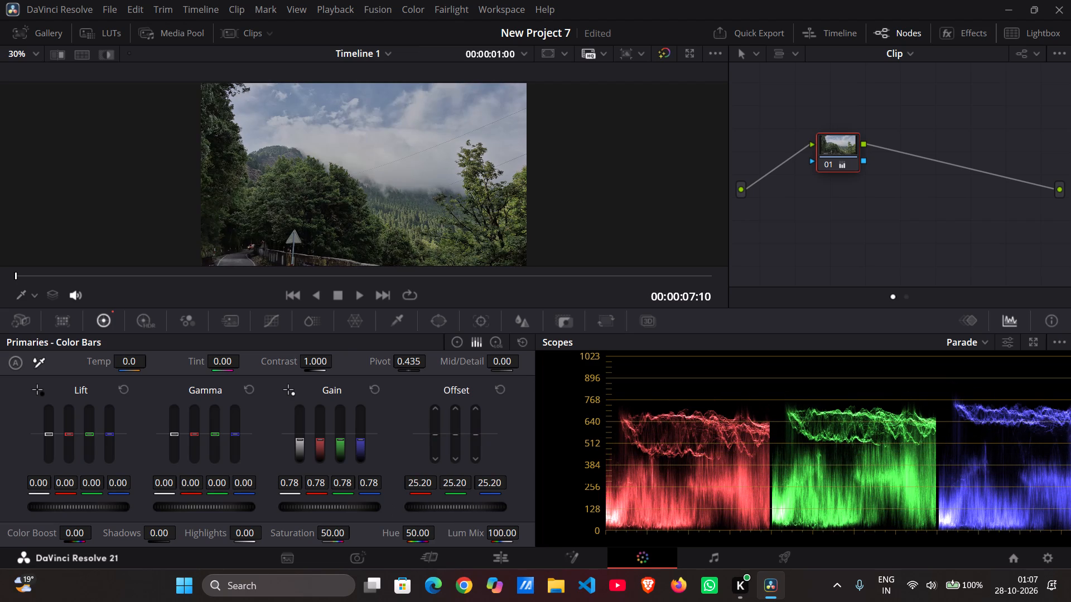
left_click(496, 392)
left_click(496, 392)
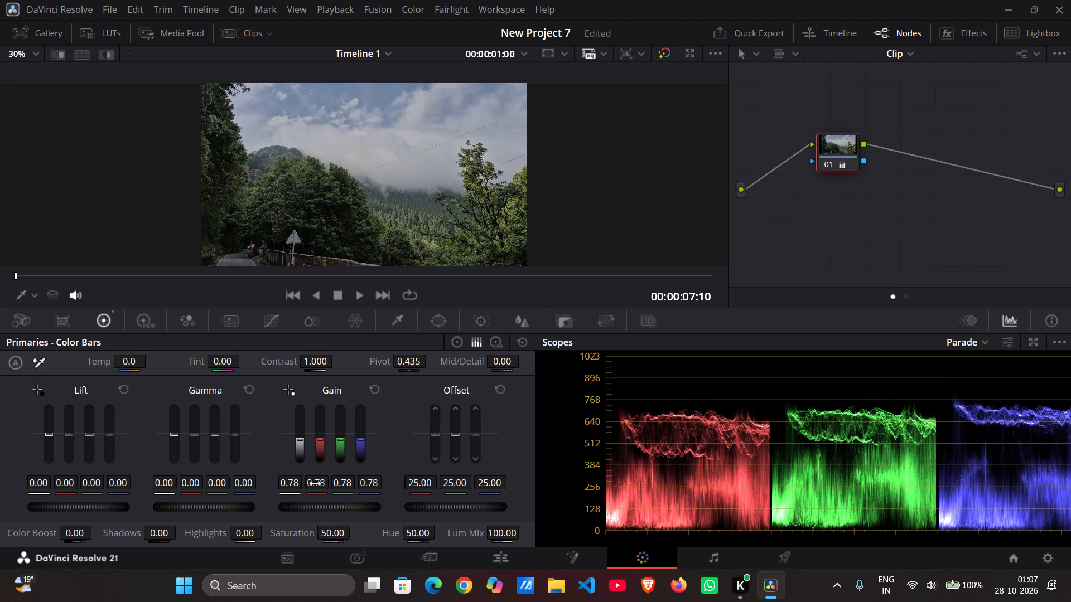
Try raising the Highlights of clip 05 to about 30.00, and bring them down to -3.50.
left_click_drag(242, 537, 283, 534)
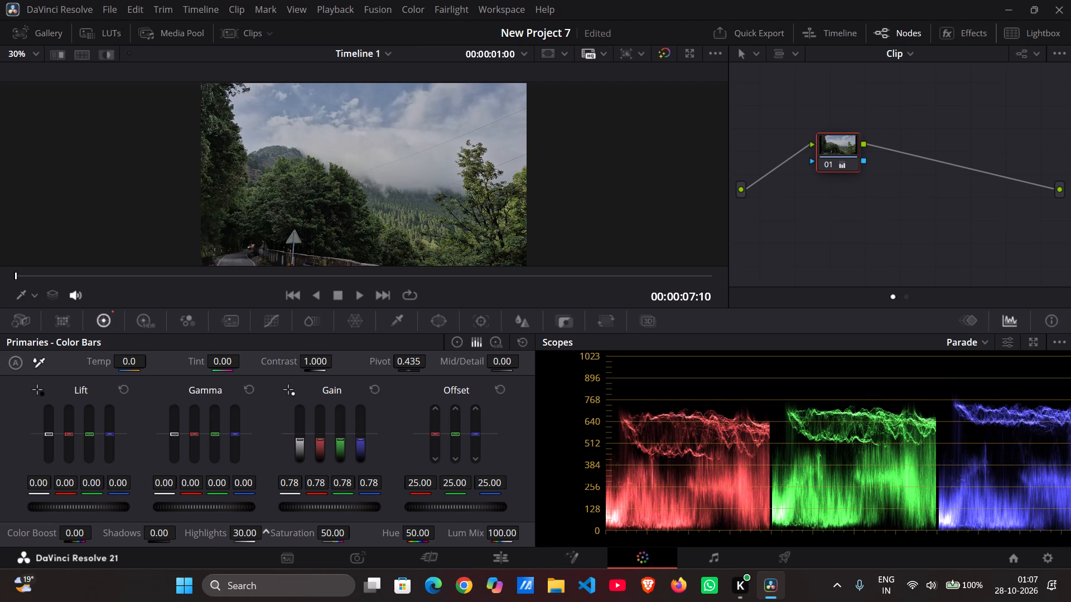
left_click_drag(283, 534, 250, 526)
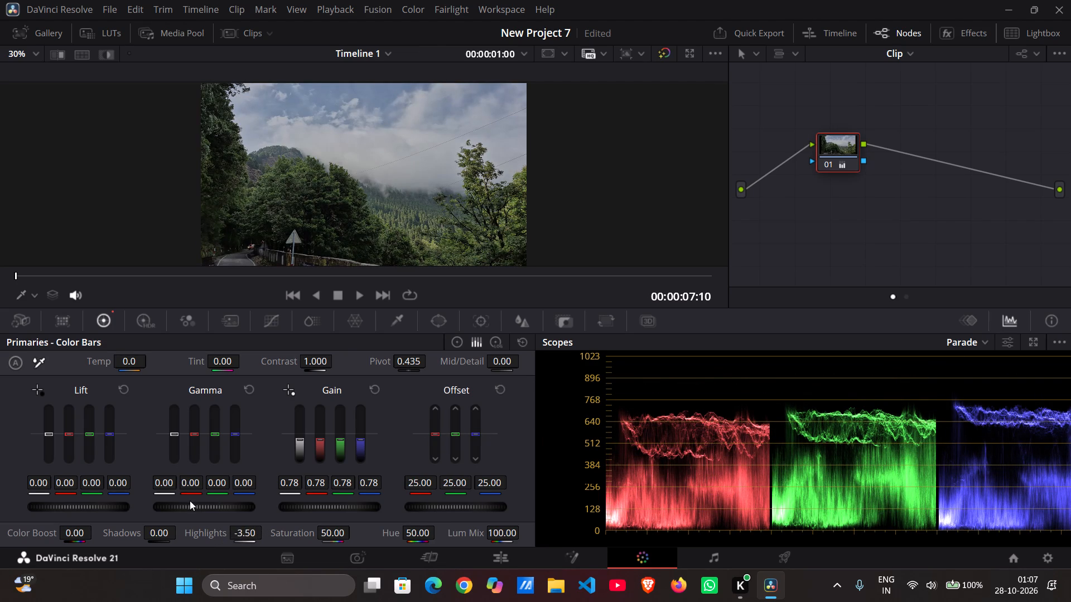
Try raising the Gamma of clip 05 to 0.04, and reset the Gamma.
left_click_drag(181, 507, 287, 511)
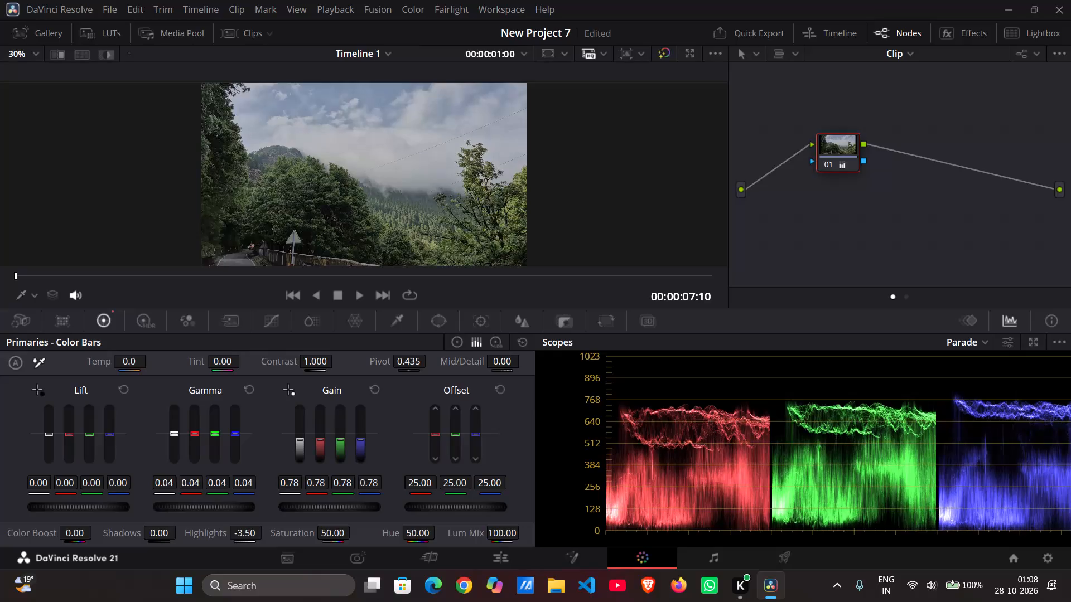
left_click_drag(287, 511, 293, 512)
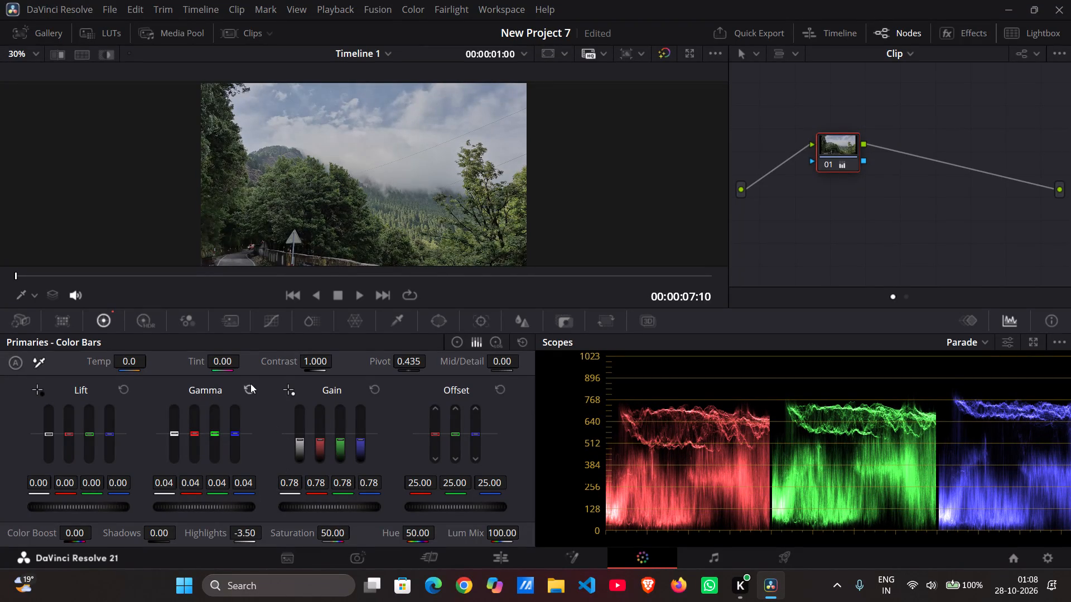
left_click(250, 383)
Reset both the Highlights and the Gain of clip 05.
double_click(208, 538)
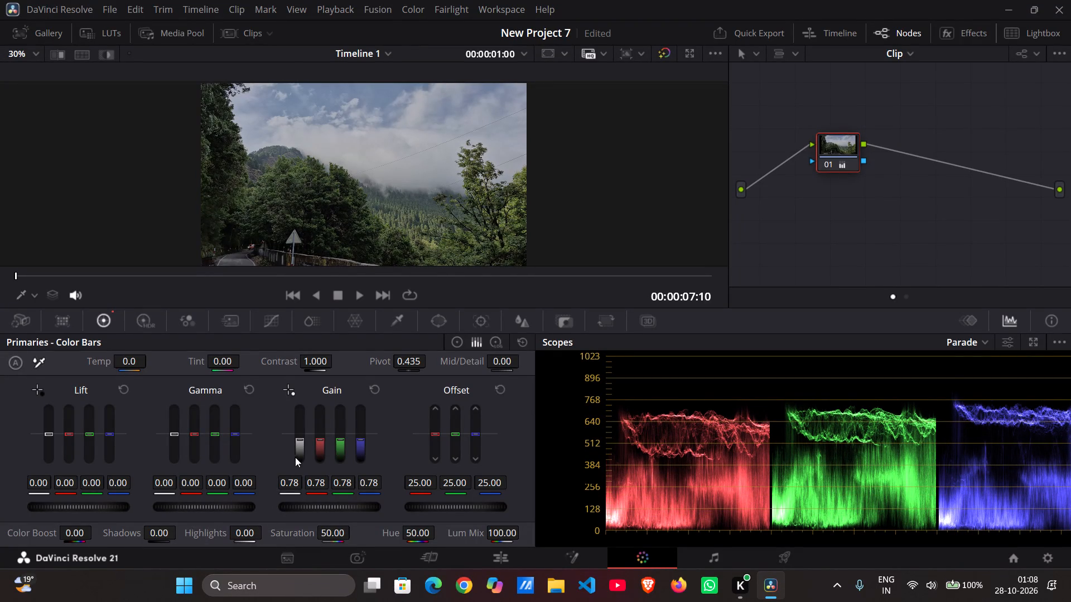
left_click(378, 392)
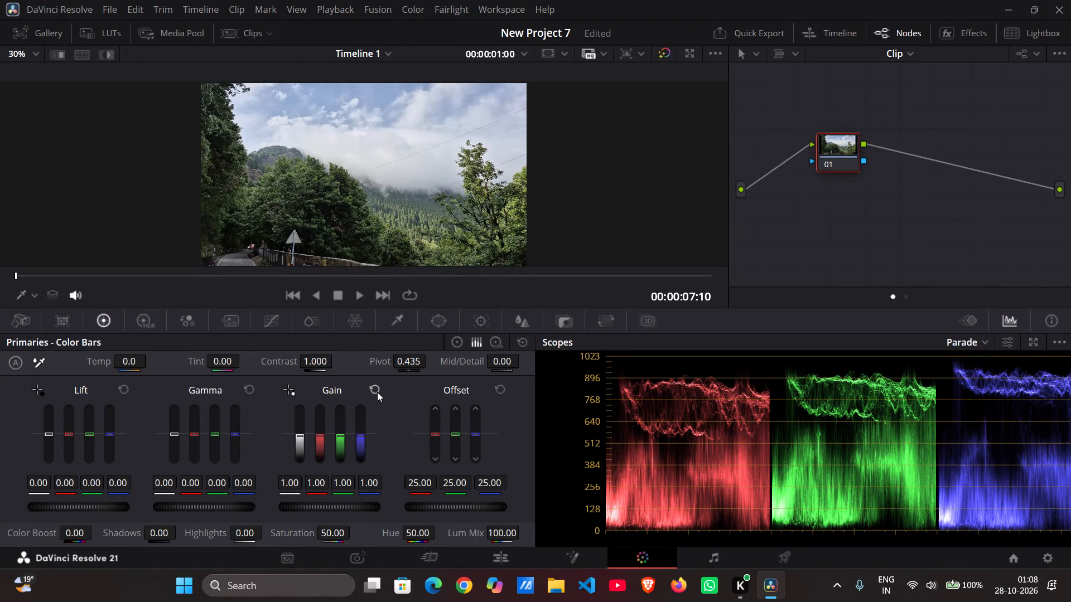
Try stronger Color Boost values on clip 05, and settle on 12.00.
left_click_drag(70, 533, 107, 533)
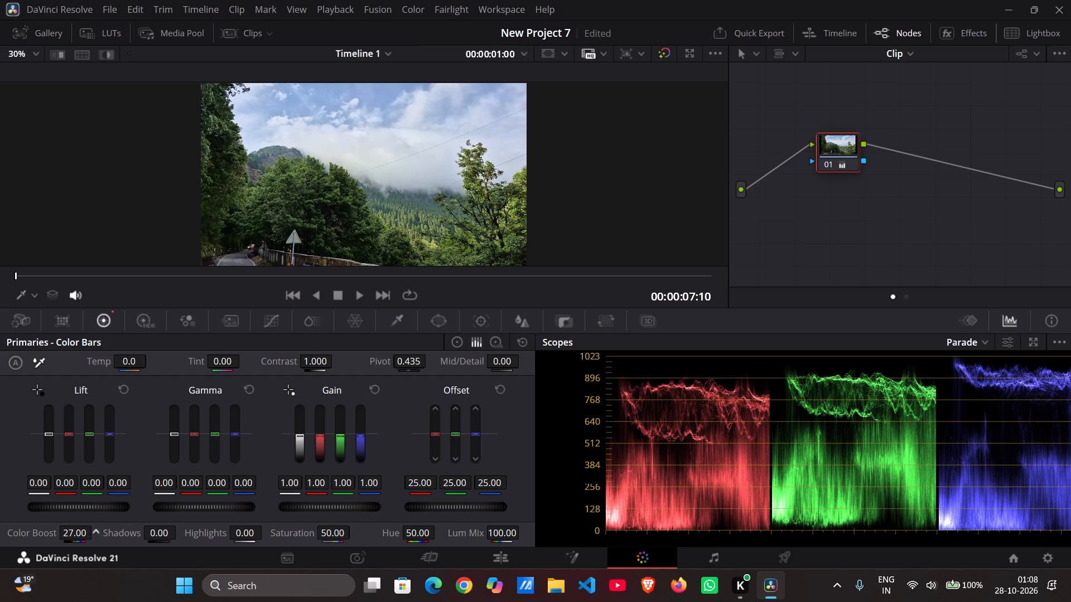
left_click_drag(107, 533, 129, 531)
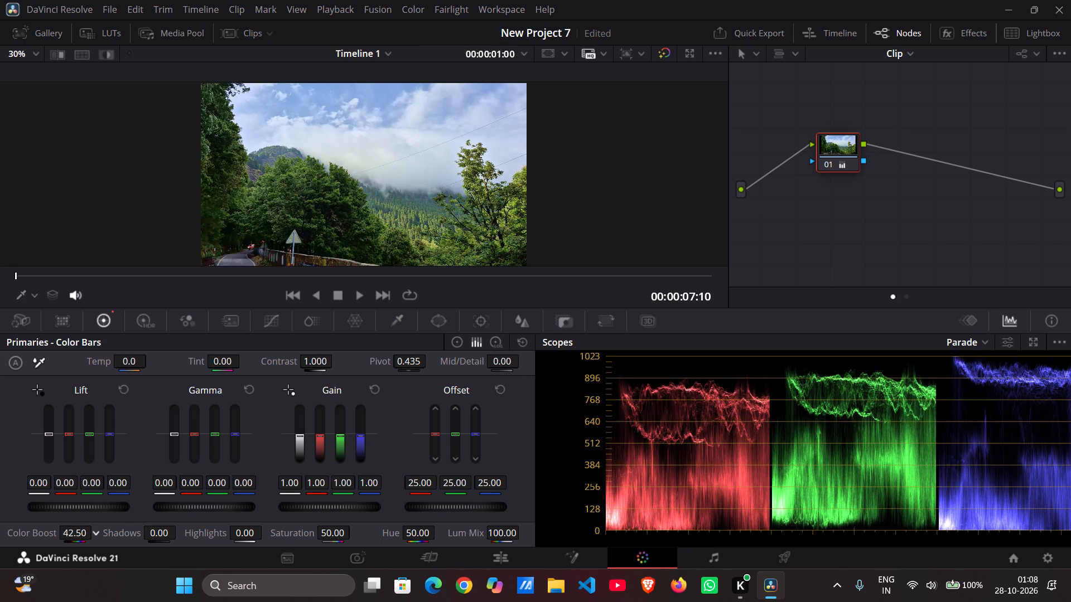
left_click_drag(129, 531, 125, 531)
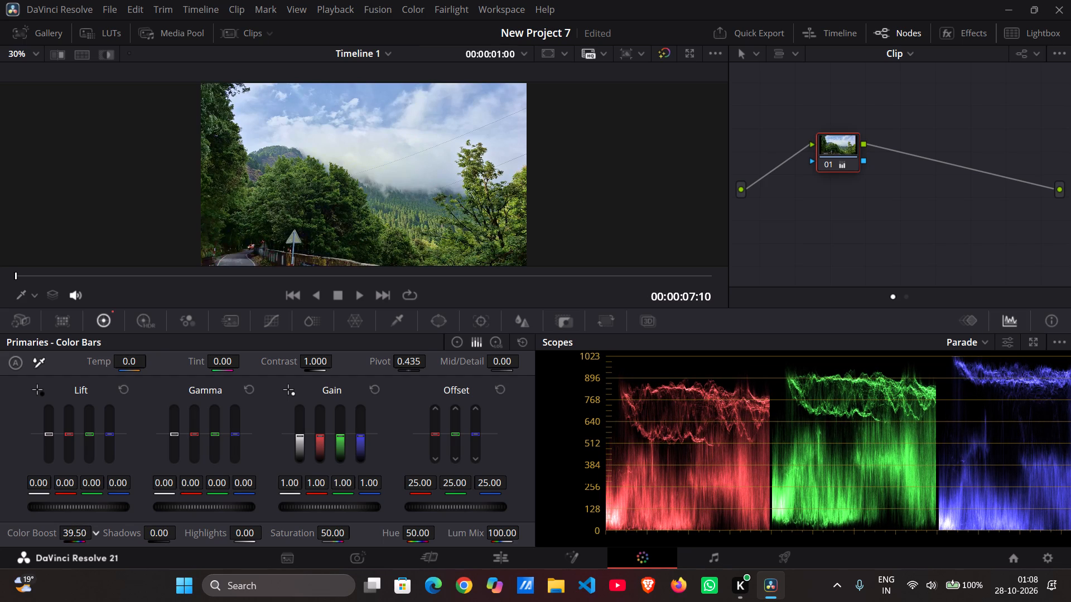
left_click_drag(125, 531, 86, 534)
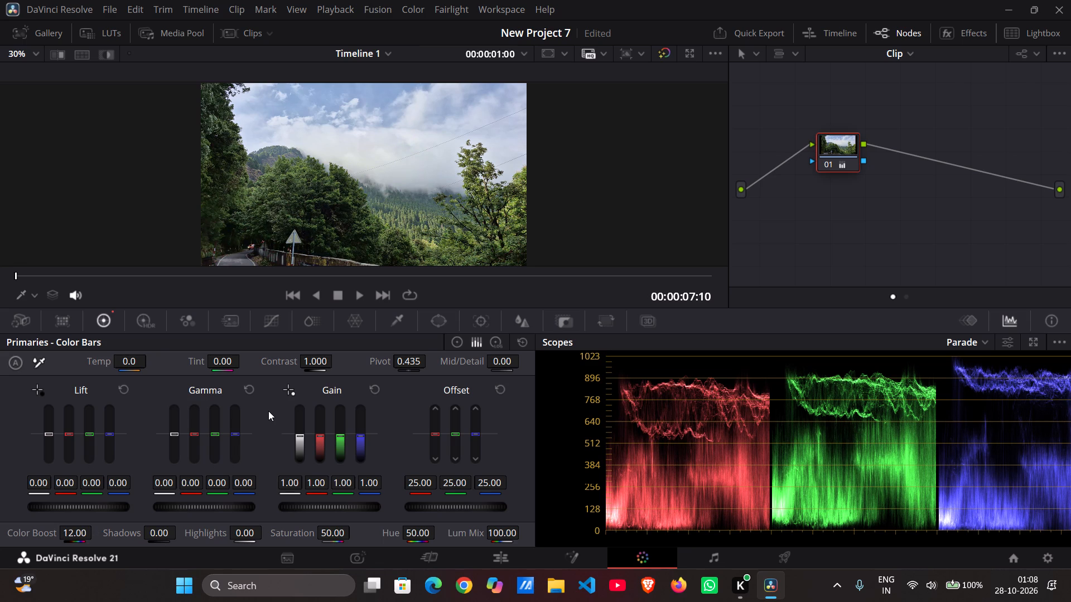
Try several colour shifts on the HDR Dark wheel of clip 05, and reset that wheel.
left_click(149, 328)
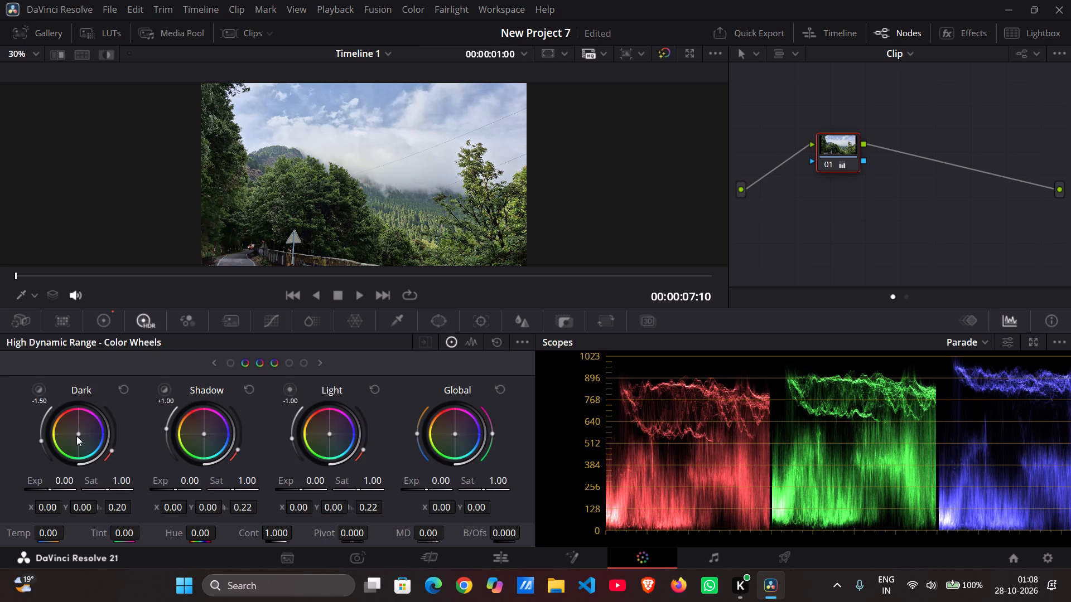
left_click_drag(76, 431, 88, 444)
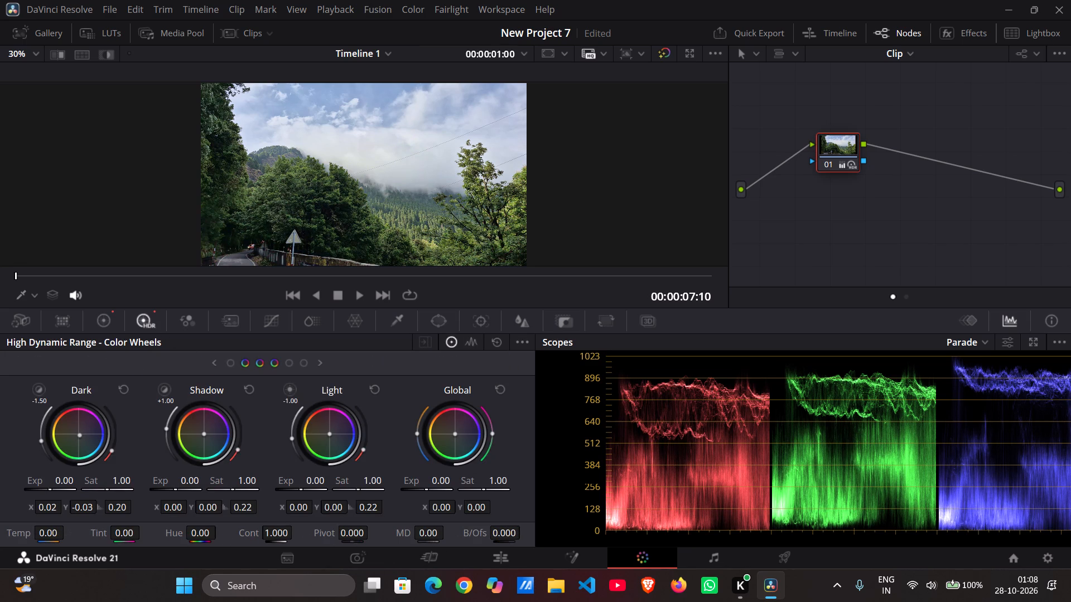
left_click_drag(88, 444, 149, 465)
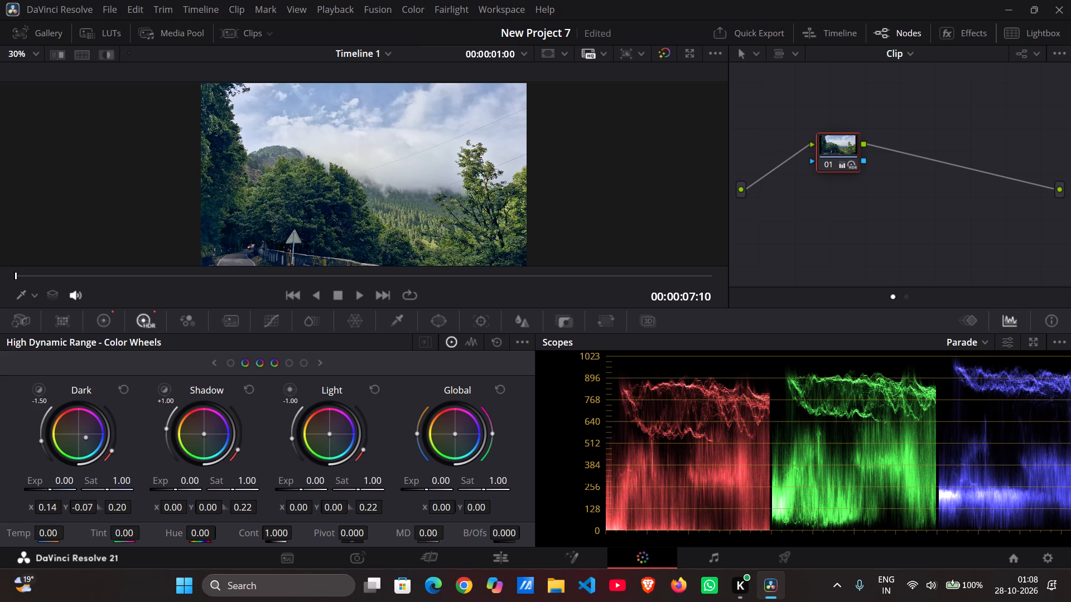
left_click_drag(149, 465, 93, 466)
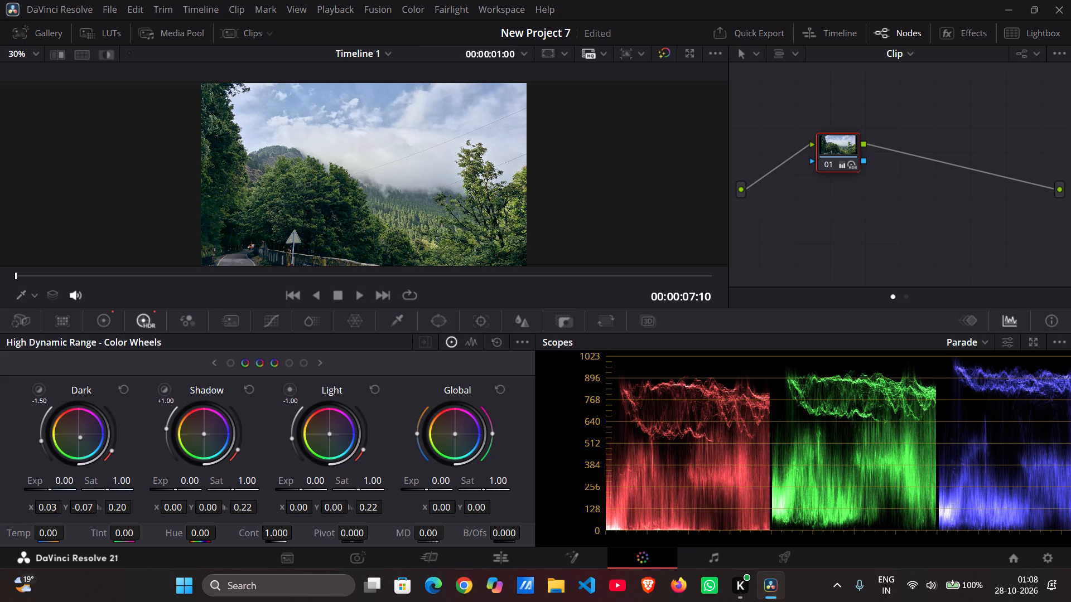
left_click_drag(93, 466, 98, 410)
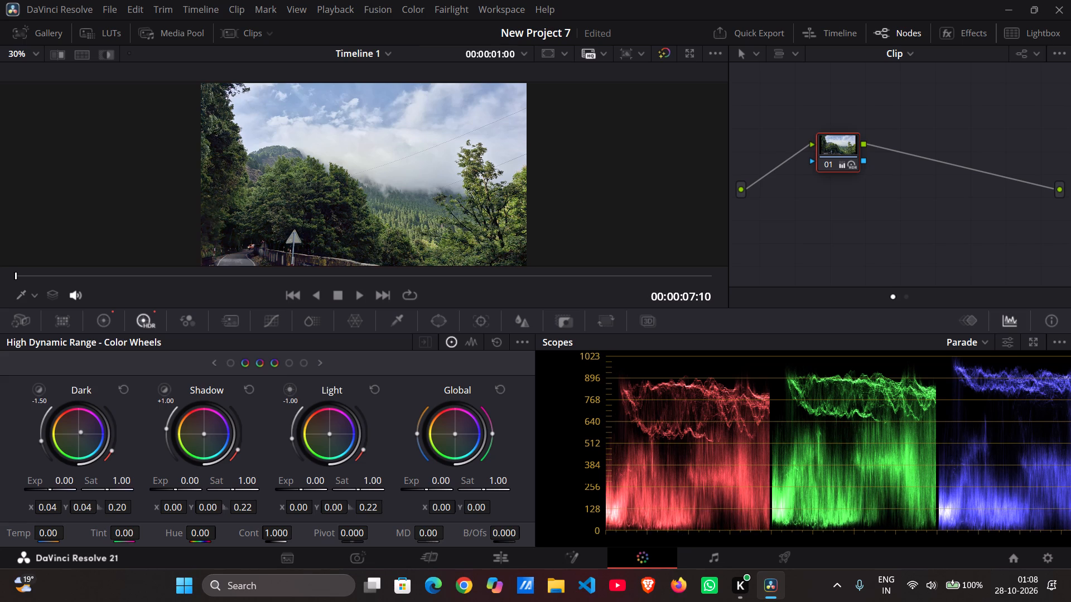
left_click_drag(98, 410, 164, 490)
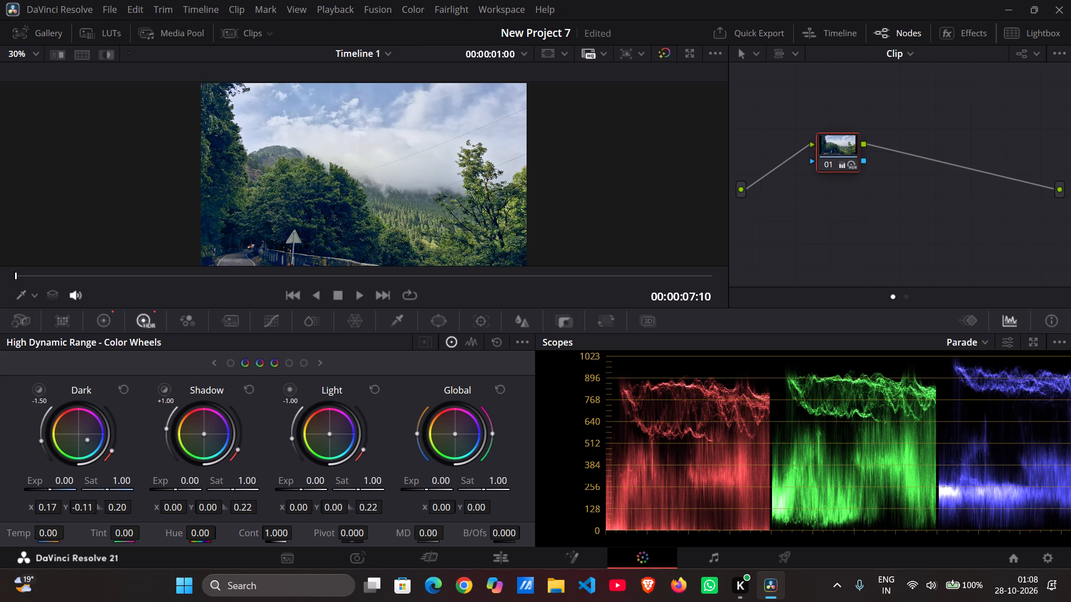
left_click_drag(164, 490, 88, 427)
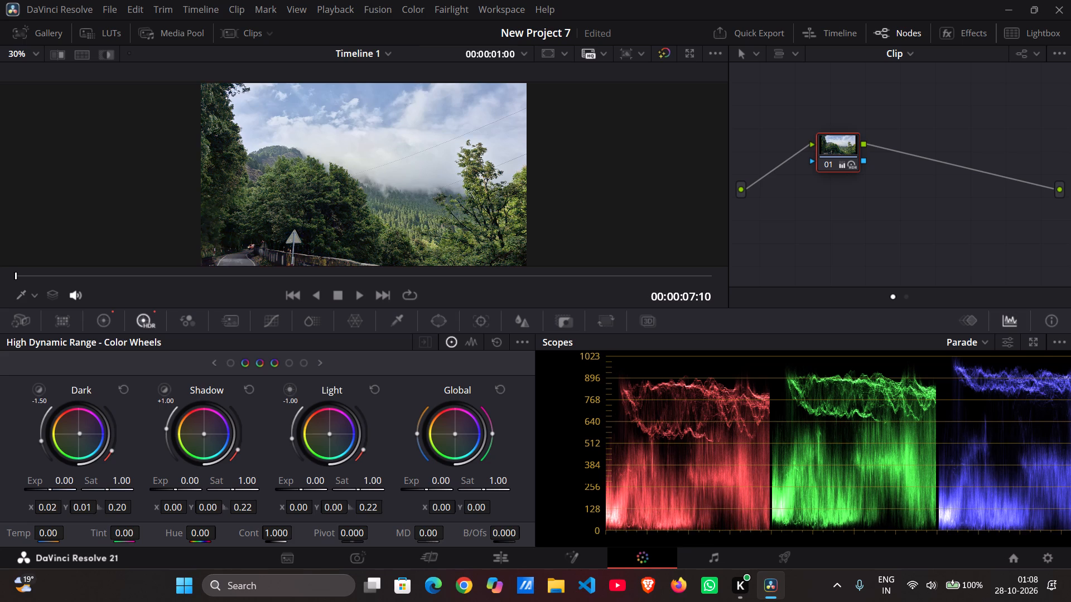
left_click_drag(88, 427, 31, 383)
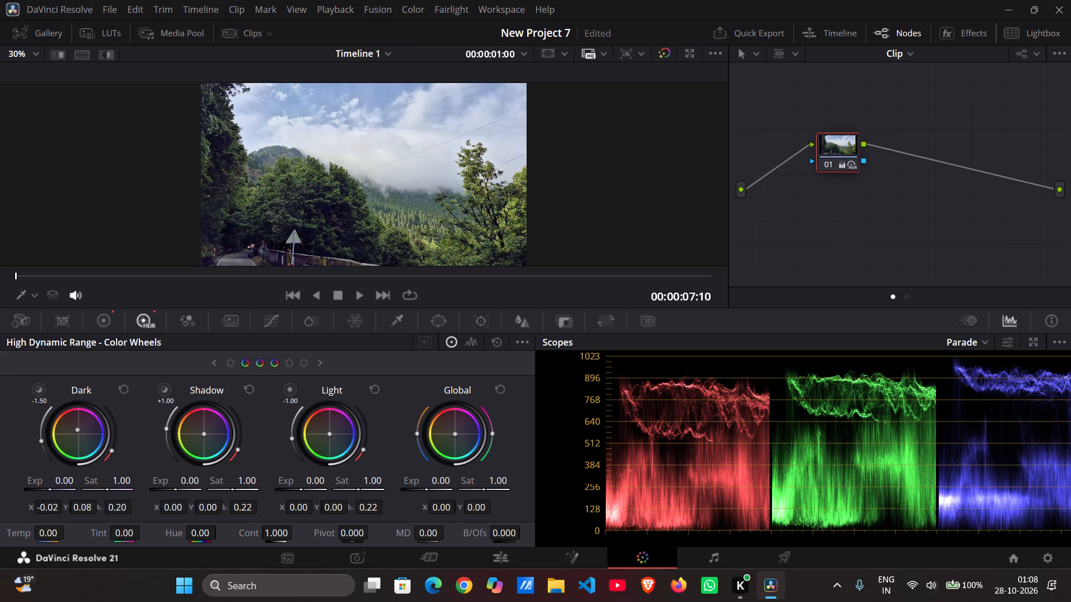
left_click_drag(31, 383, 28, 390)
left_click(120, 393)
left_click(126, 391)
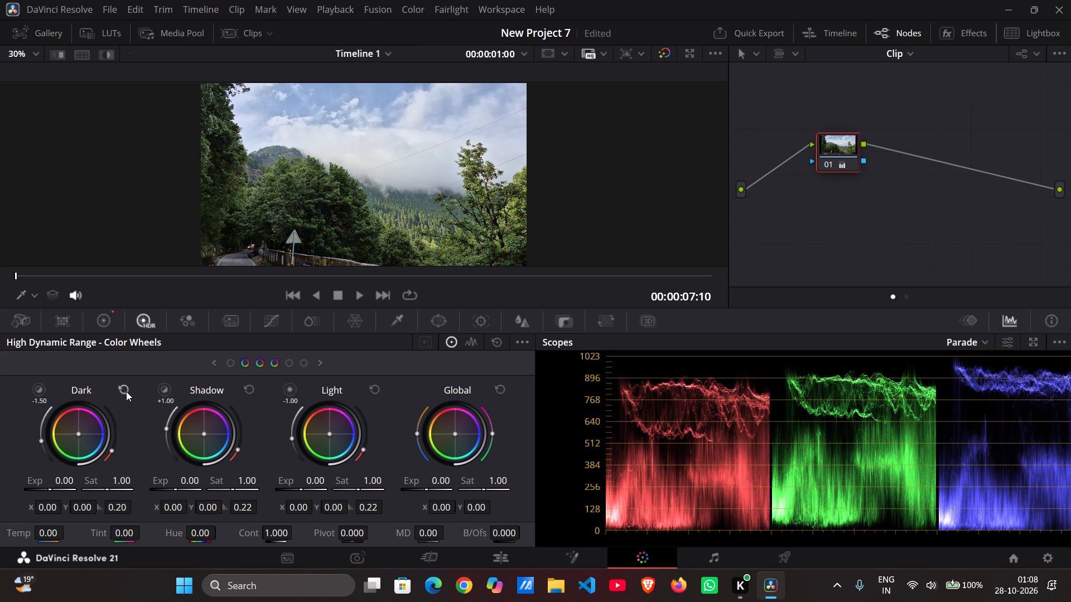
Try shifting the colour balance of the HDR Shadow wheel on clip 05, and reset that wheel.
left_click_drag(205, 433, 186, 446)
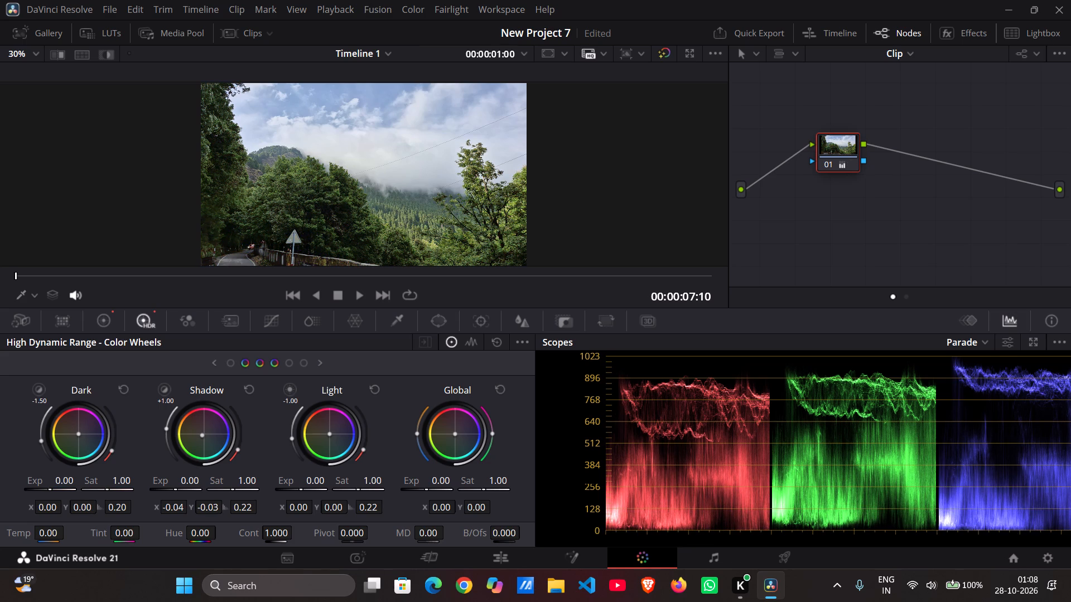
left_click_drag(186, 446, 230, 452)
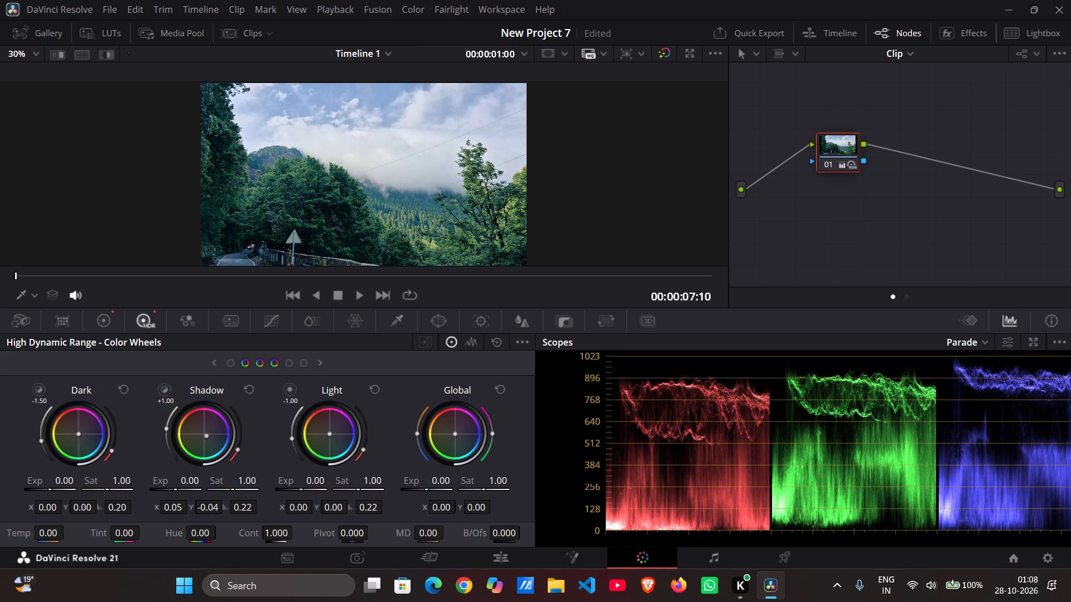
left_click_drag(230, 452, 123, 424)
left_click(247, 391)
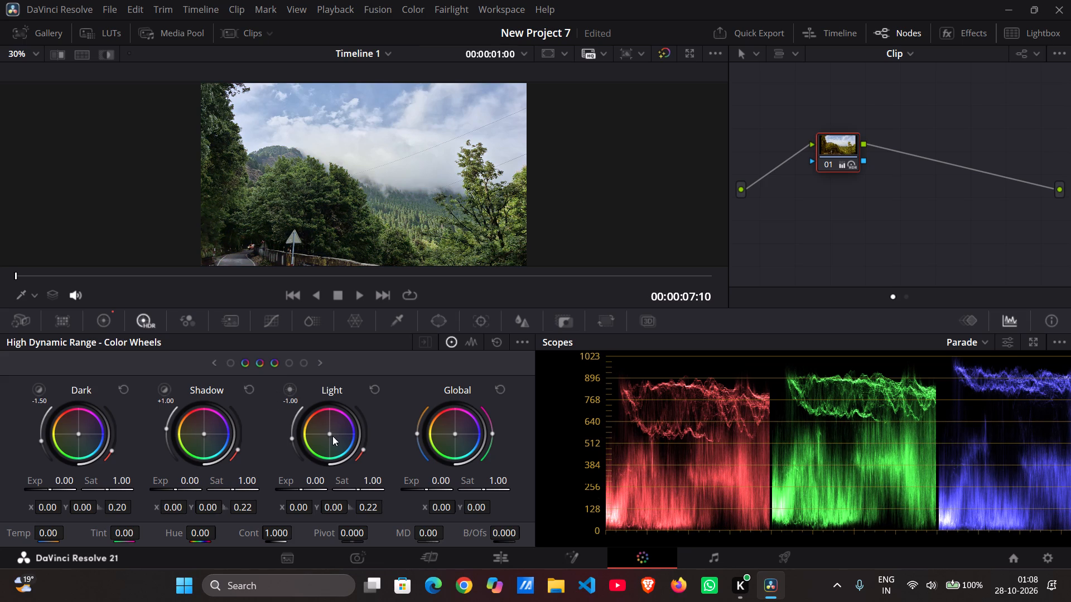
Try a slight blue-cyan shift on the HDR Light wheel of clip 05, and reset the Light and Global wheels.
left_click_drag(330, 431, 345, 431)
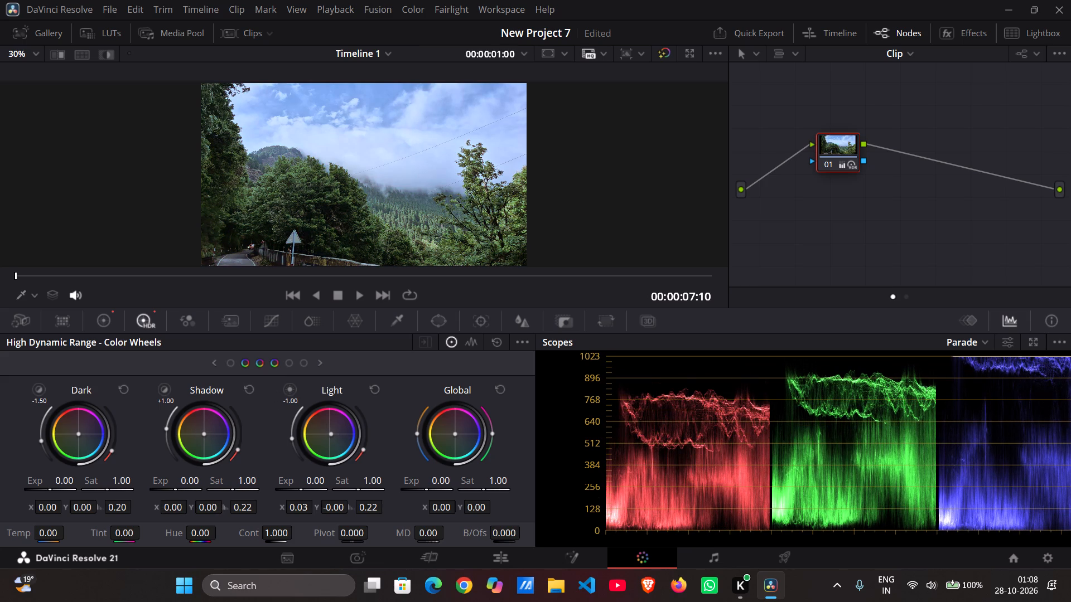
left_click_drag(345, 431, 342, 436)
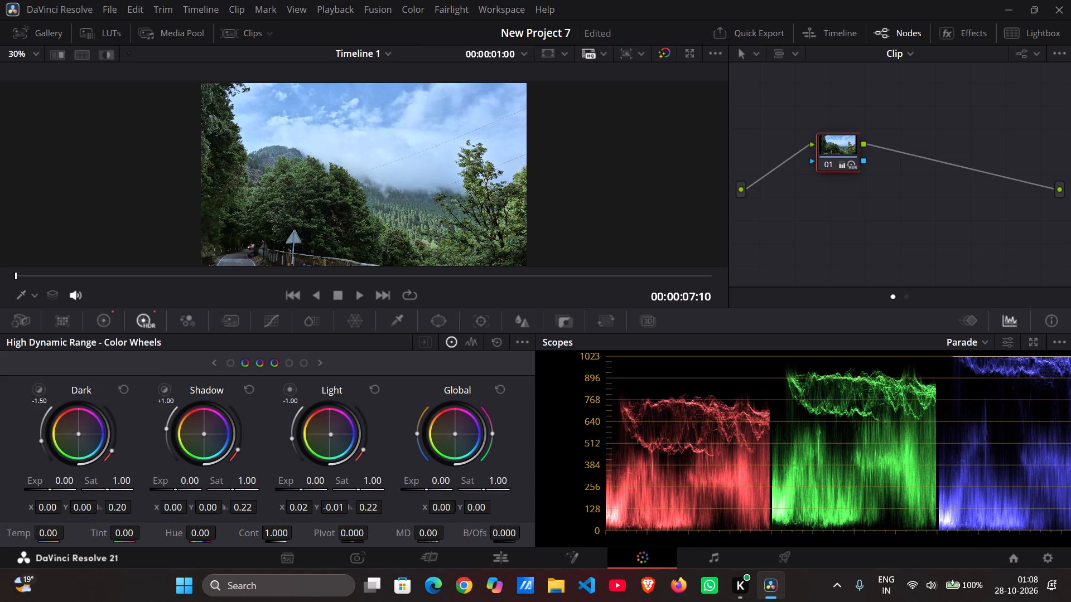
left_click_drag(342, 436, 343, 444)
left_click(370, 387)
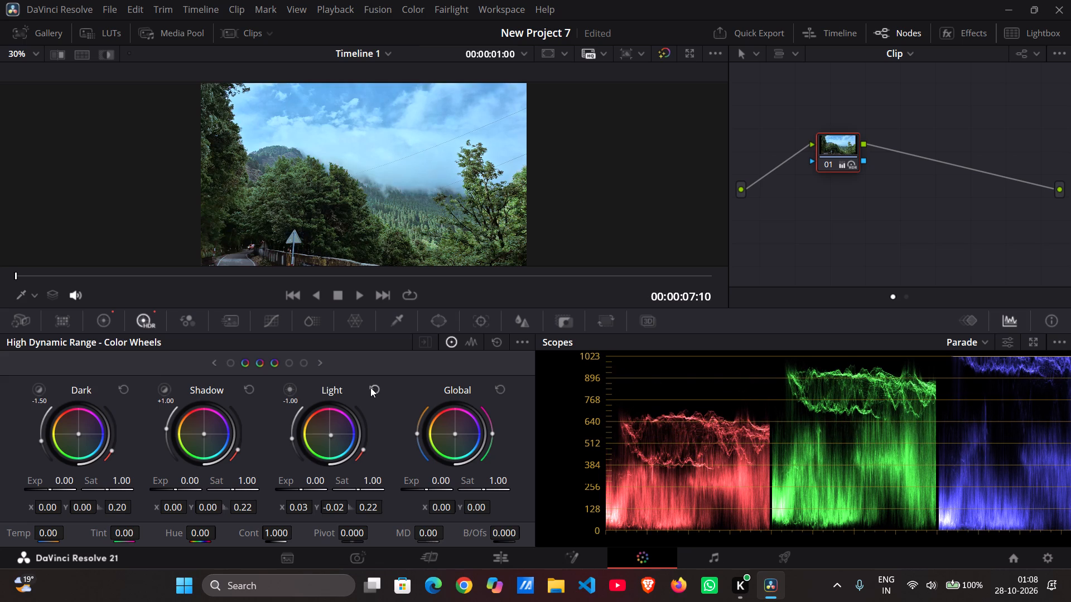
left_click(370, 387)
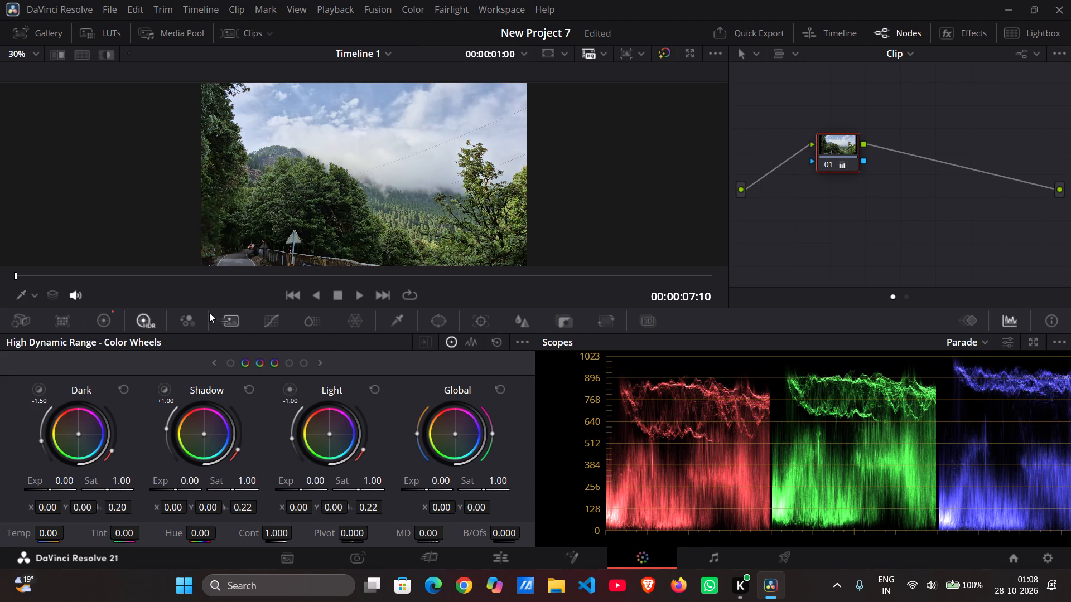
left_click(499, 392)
Open clip 07, the red-roof mountain view, for grading with the clip thumbnails hidden.
left_click(250, 40)
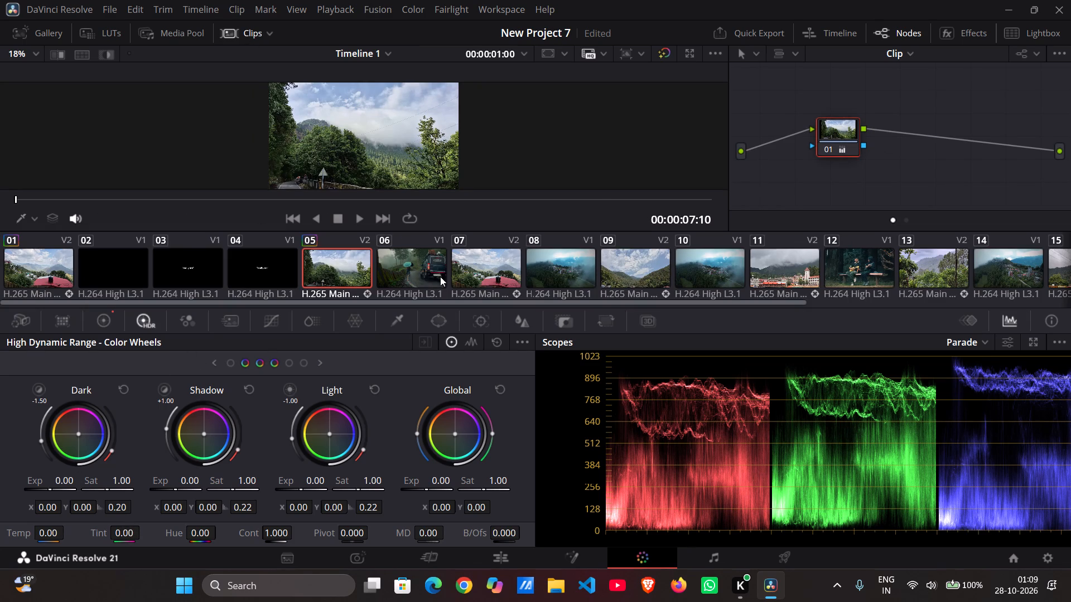
left_click(467, 275)
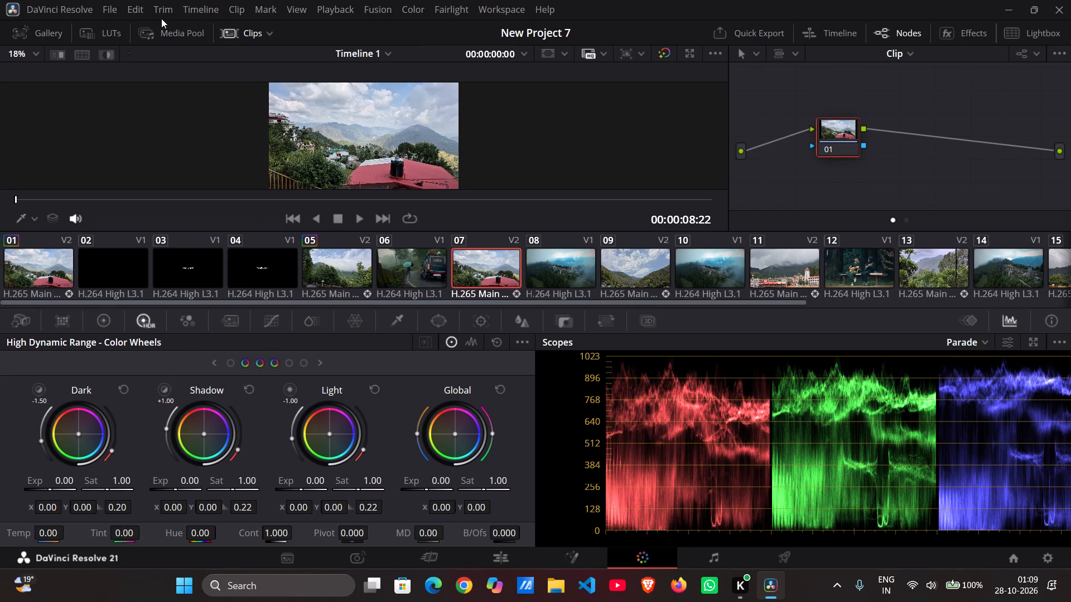
left_click(243, 35)
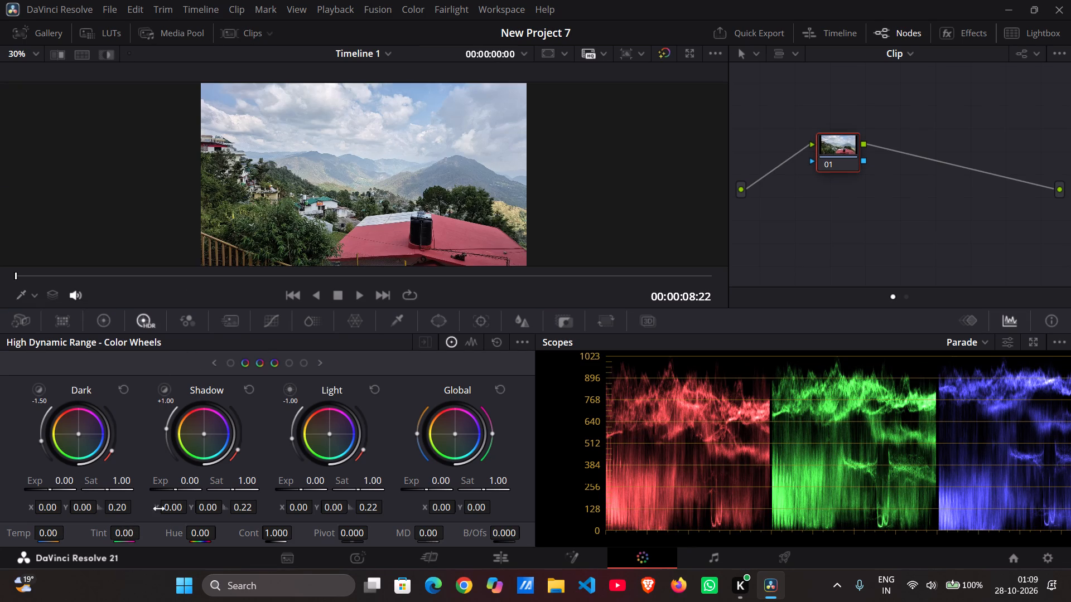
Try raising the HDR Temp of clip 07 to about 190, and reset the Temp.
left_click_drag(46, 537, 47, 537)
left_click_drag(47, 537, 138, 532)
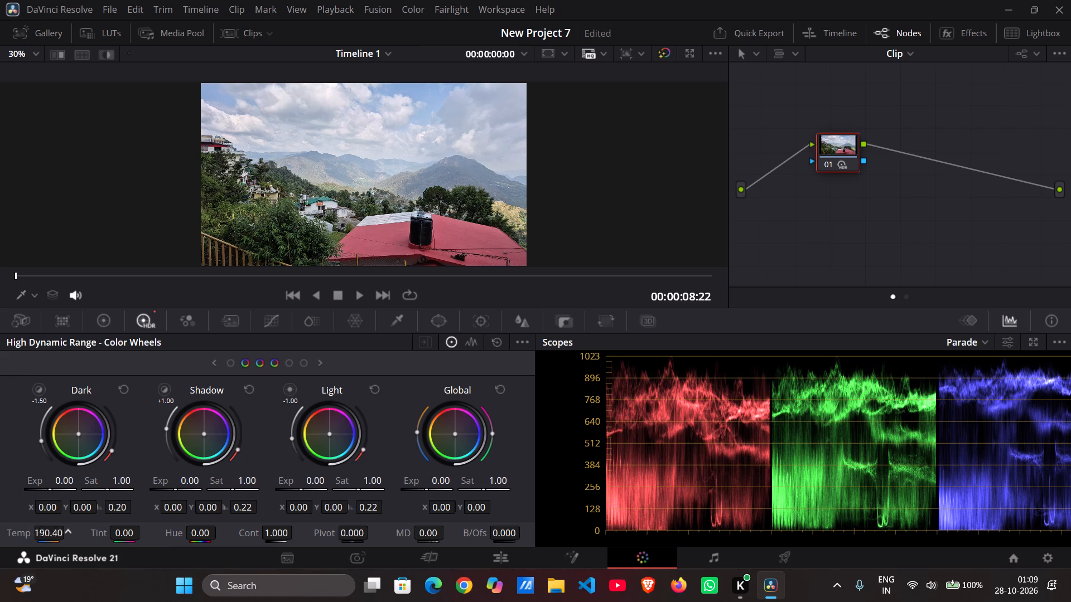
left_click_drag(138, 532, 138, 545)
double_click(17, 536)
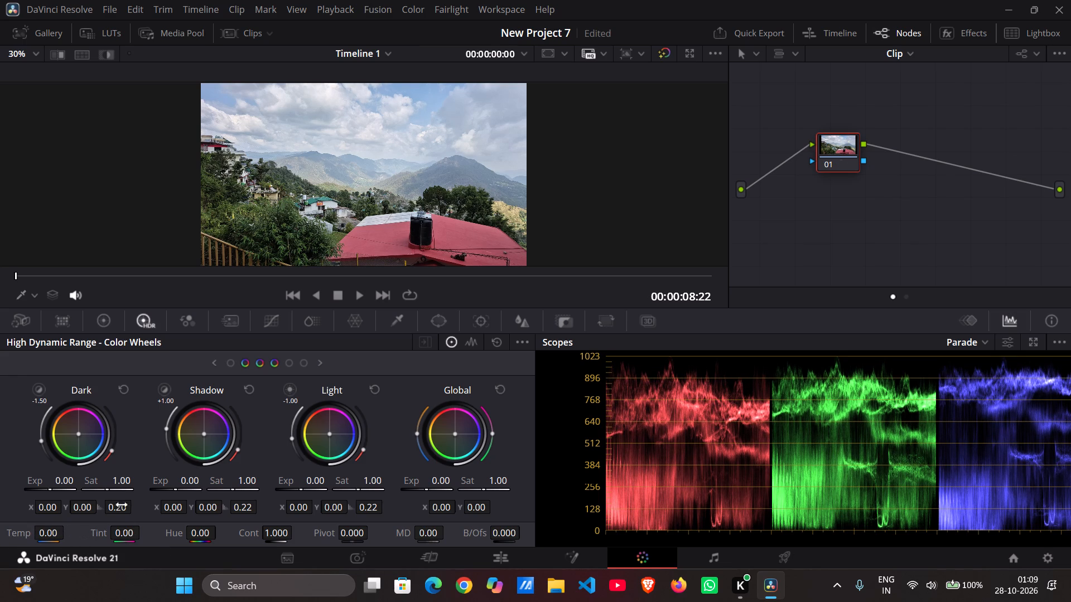
In the Primaries Color Bars, try a Color Boost of about 29.00 on clip 07, reset it, and settle on 4.00.
left_click(99, 329)
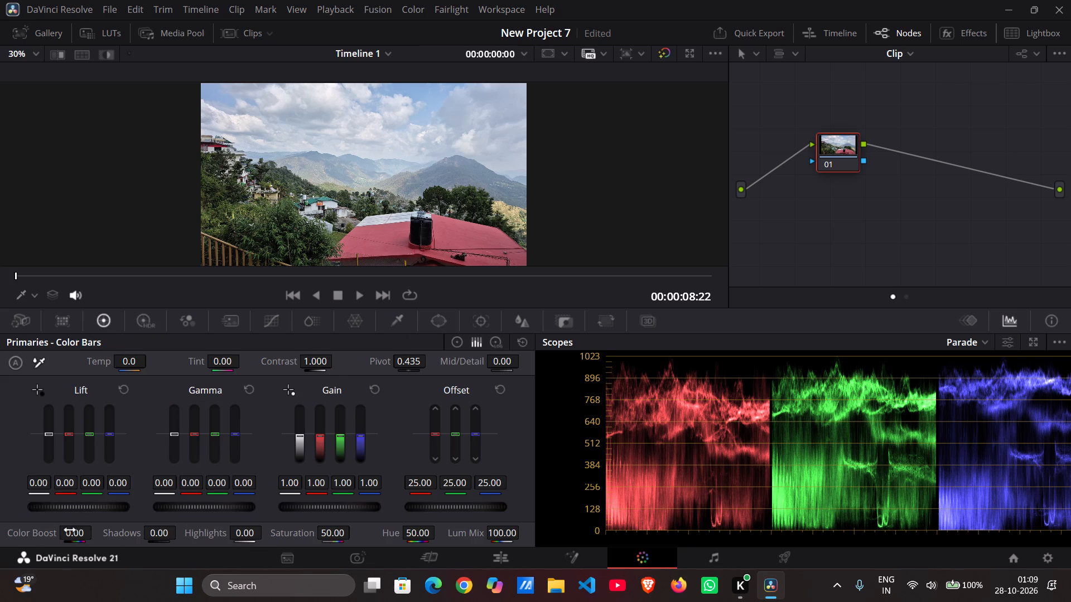
left_click_drag(71, 535, 112, 535)
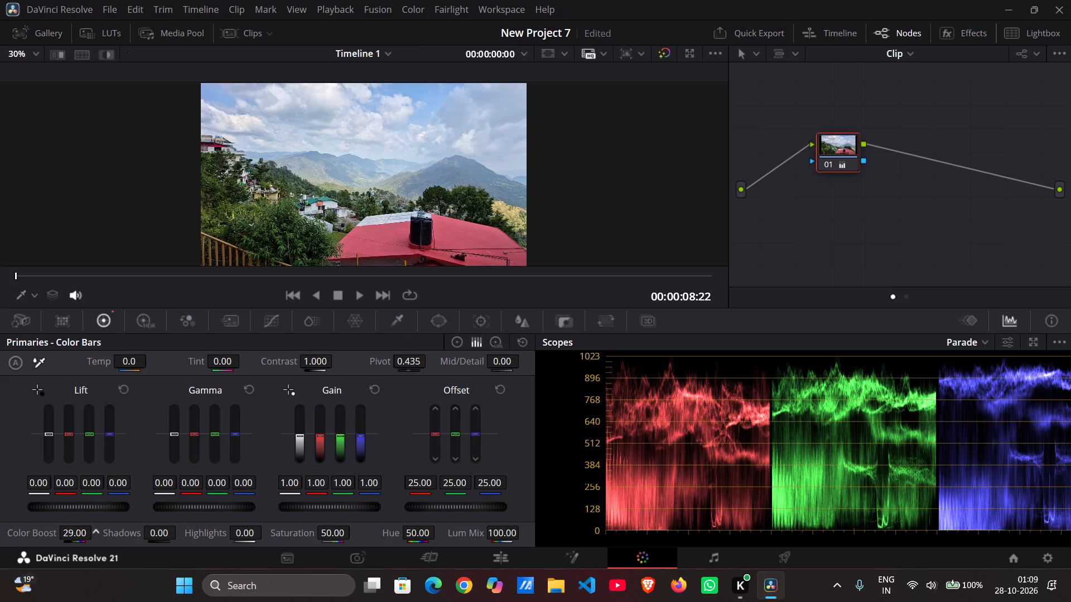
left_click_drag(112, 535, 83, 535)
double_click(50, 535)
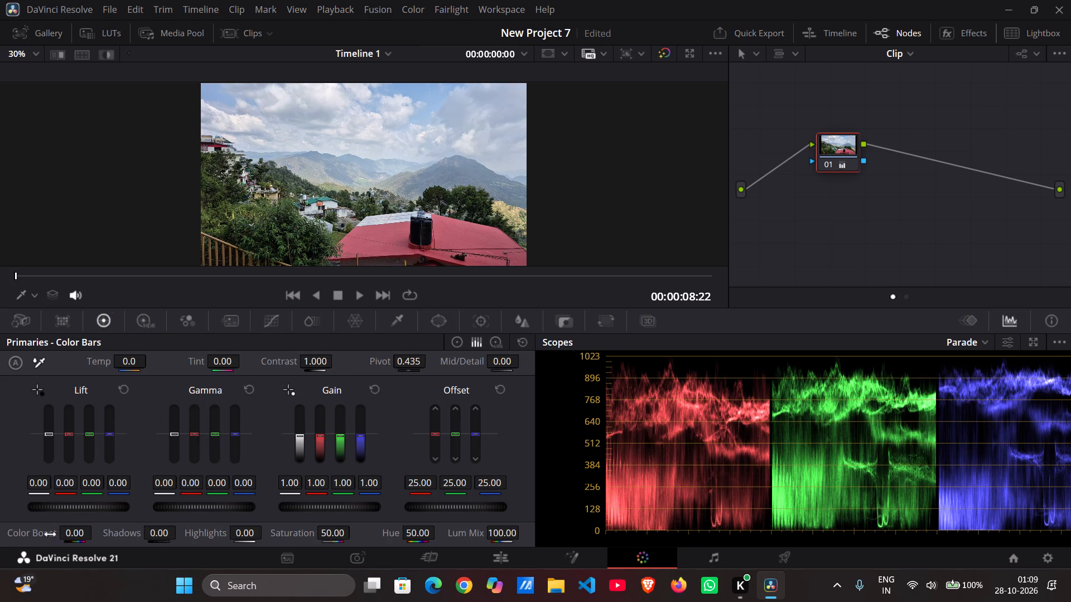
left_click_drag(67, 538, 73, 537)
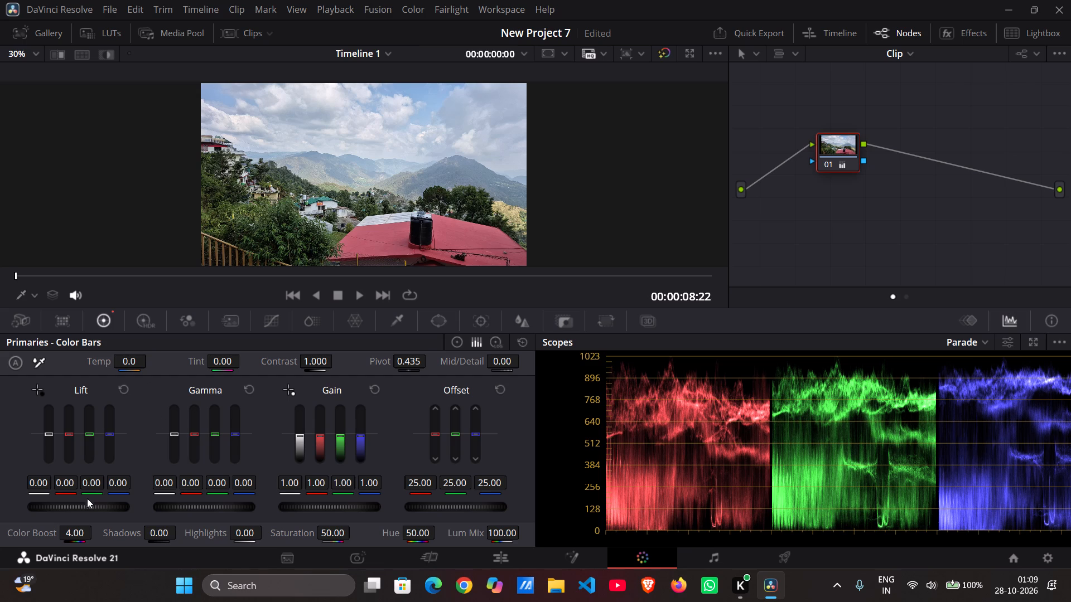
Lower the Lift of clip 07 to -0.05 and raise its Gamma to 0.02.
left_click_drag(88, 508, 533, 301)
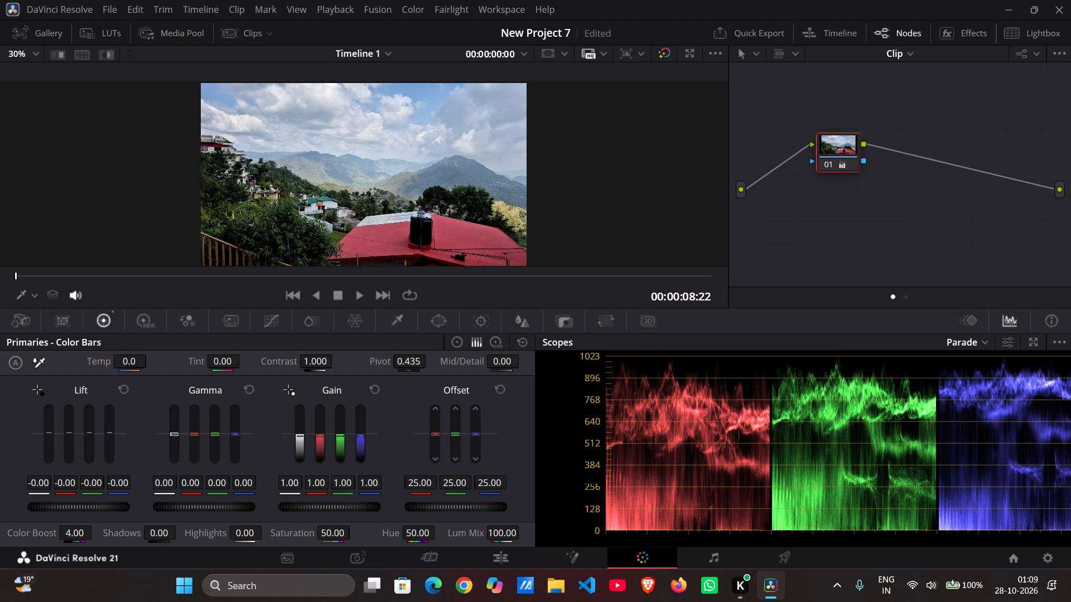
left_click_drag(533, 301, 567, 303)
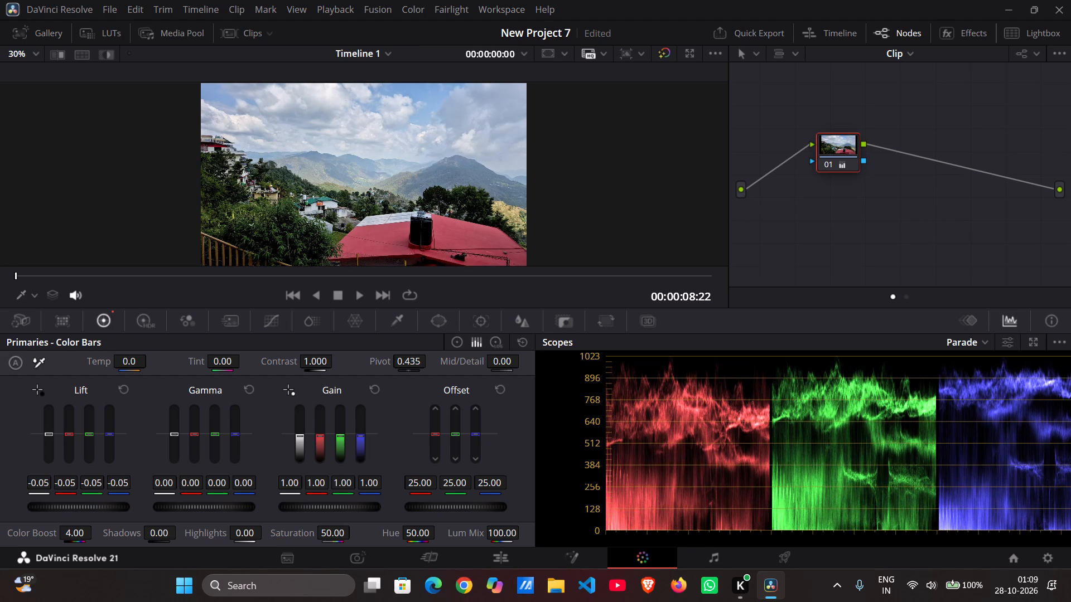
left_click_drag(567, 303, 576, 309)
left_click_drag(193, 509, 167, 510)
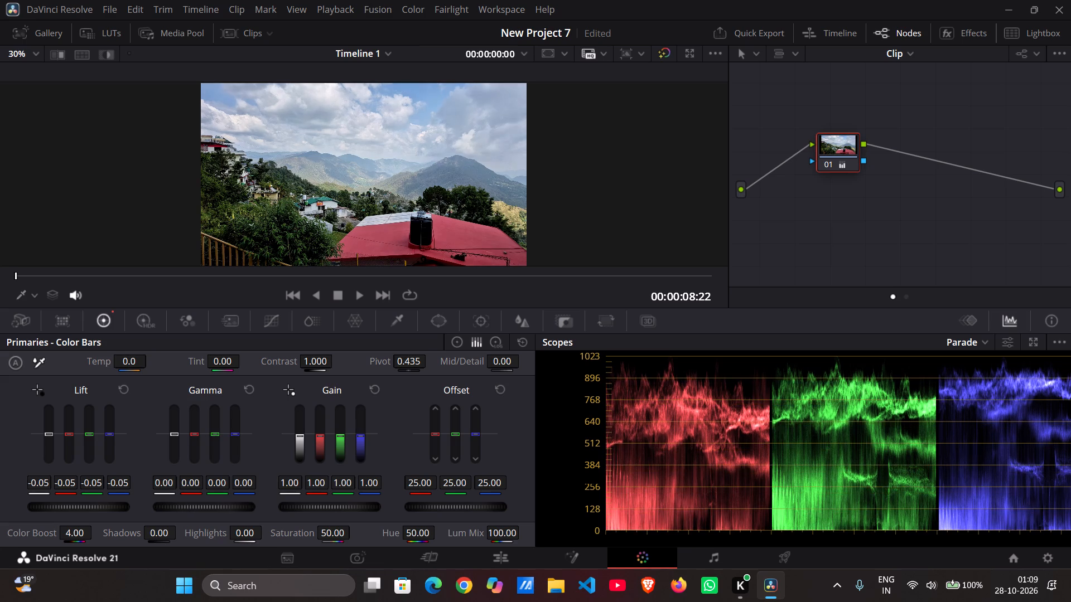
left_click_drag(167, 510, 253, 510)
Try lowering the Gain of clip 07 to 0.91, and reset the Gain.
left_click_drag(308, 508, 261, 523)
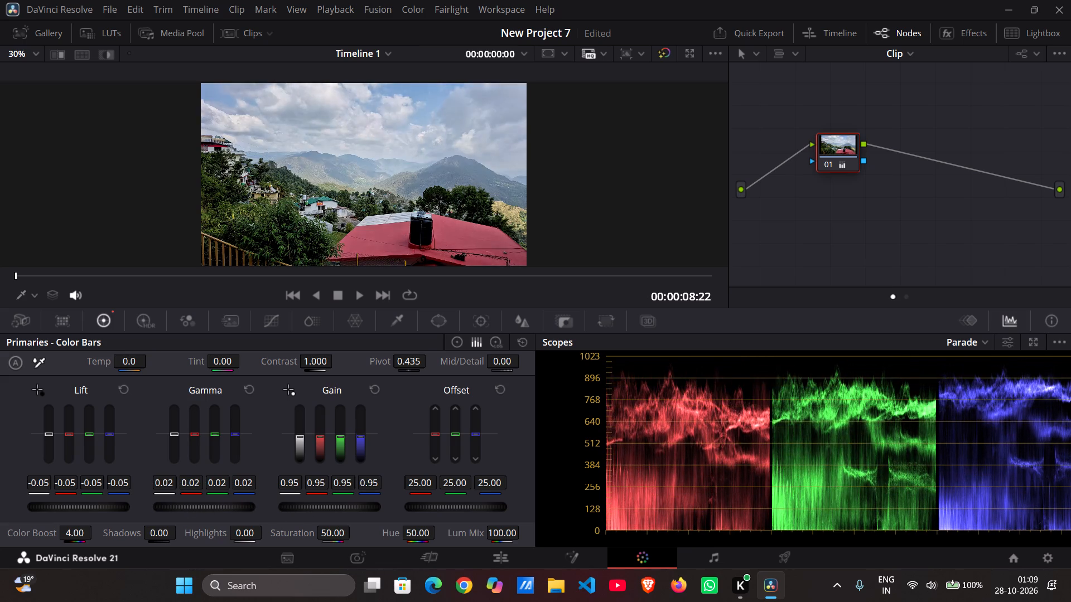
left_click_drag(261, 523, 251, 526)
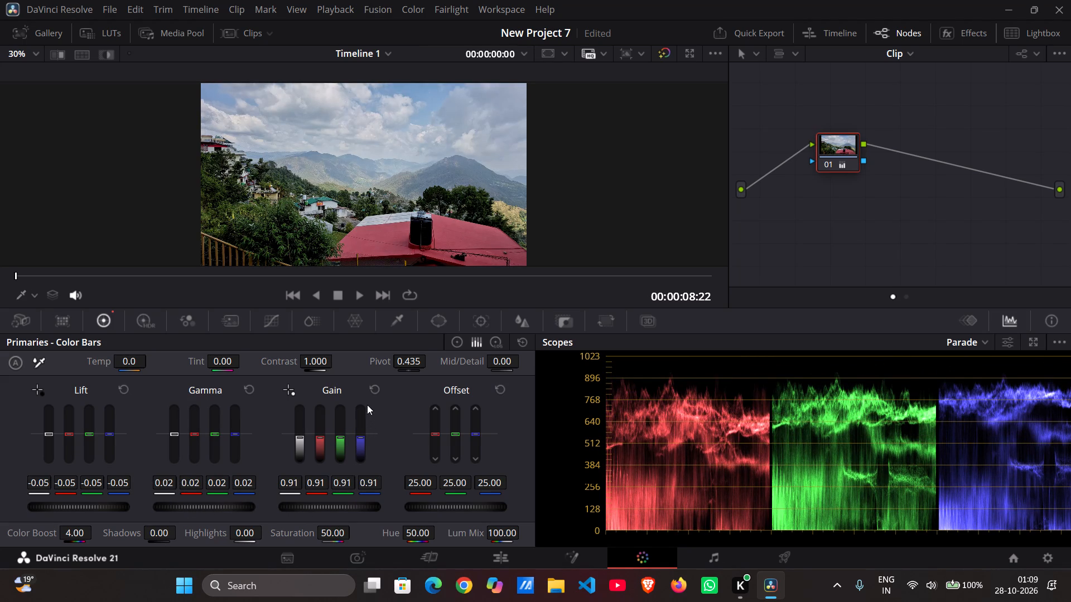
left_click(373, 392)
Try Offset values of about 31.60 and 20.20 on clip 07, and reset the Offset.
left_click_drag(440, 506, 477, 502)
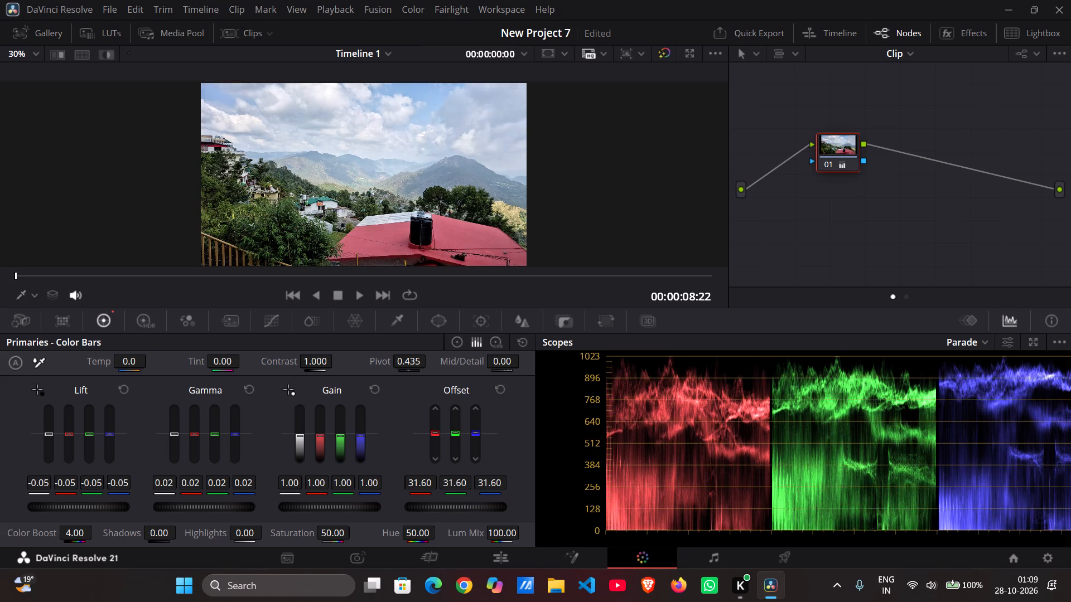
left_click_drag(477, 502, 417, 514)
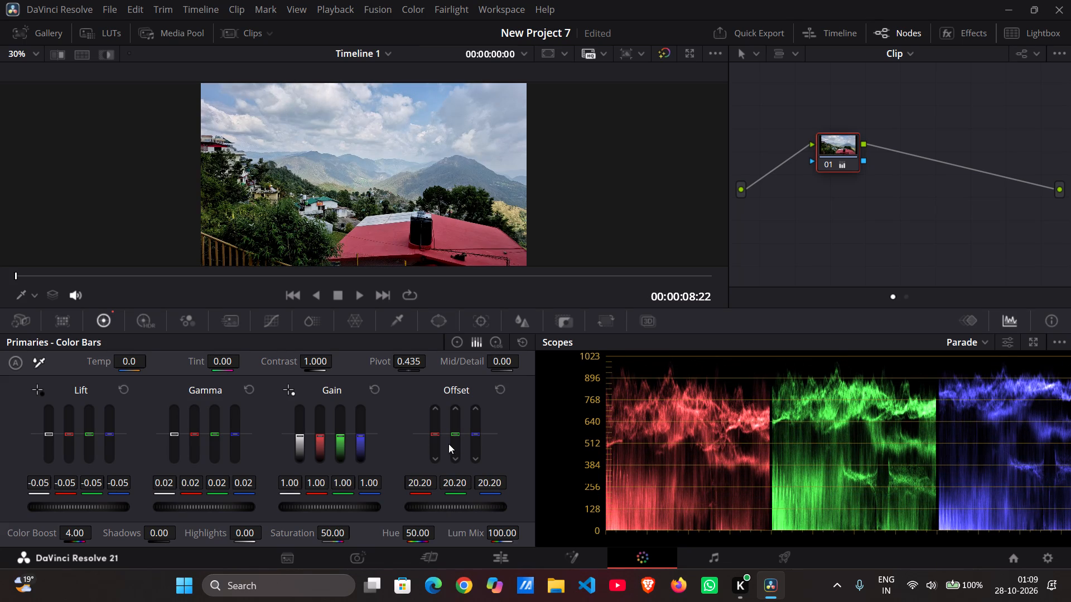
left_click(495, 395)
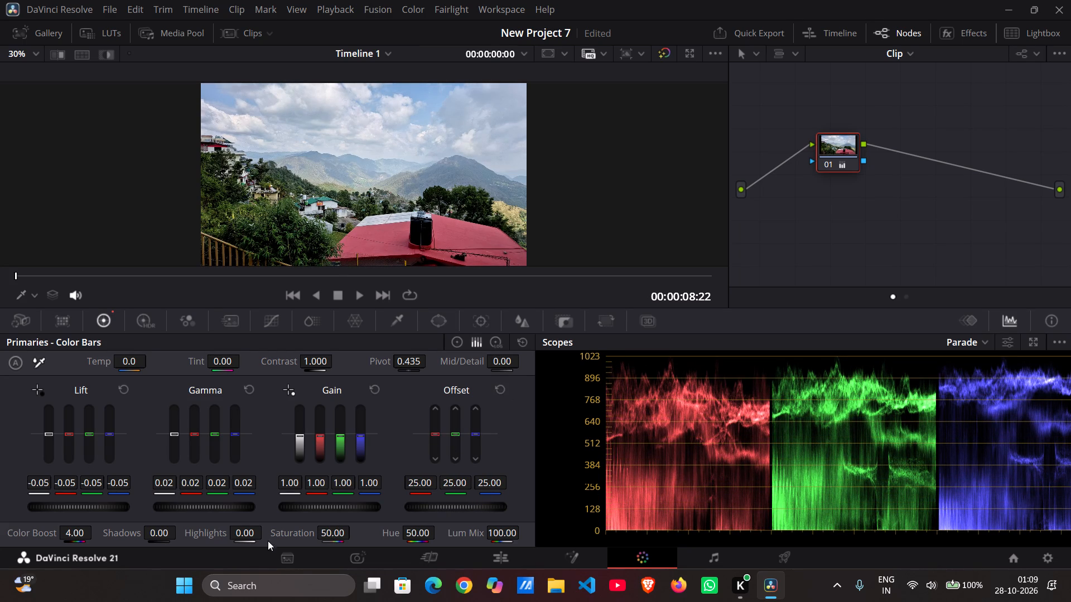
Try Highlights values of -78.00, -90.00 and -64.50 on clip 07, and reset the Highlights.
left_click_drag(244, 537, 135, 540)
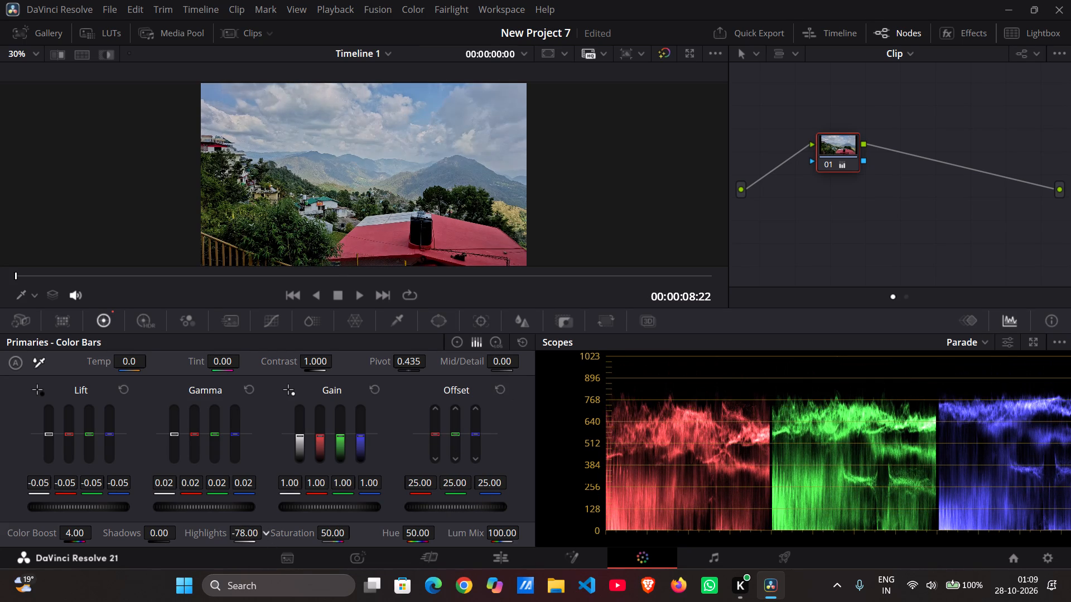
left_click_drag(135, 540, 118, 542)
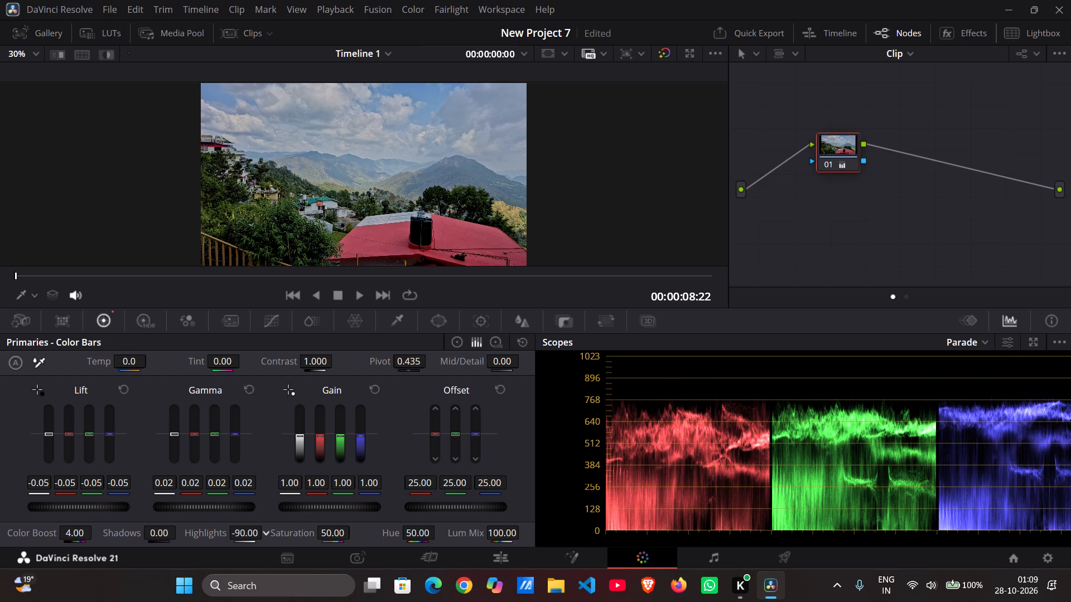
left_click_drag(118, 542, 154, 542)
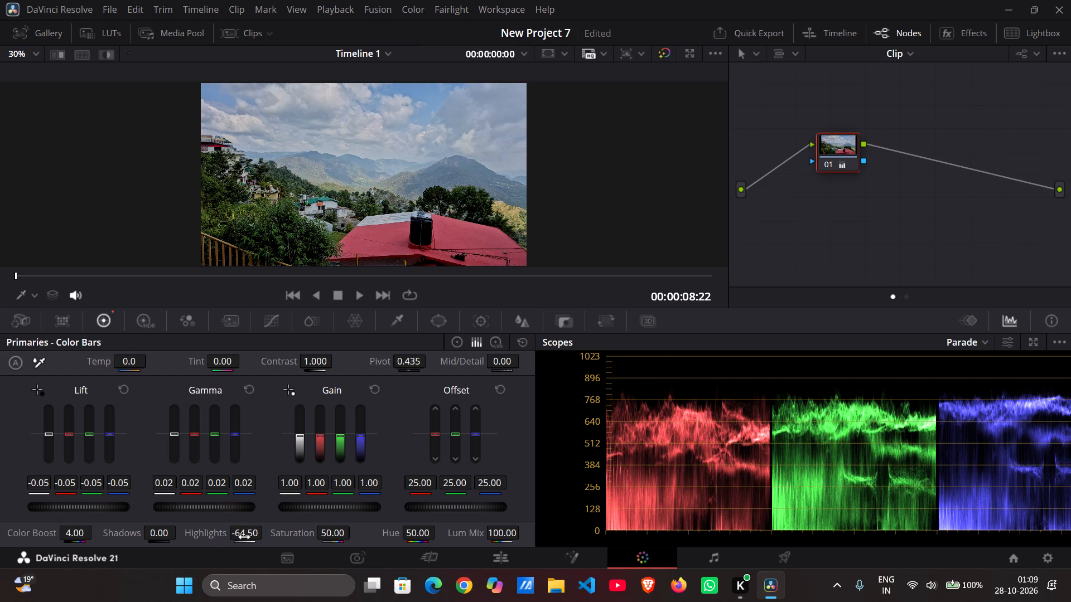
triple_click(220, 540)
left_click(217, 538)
Set the Highlights of clip 07 to -25.50 and its Saturation to 51.00.
left_click_drag(249, 536, 214, 535)
left_click(320, 535)
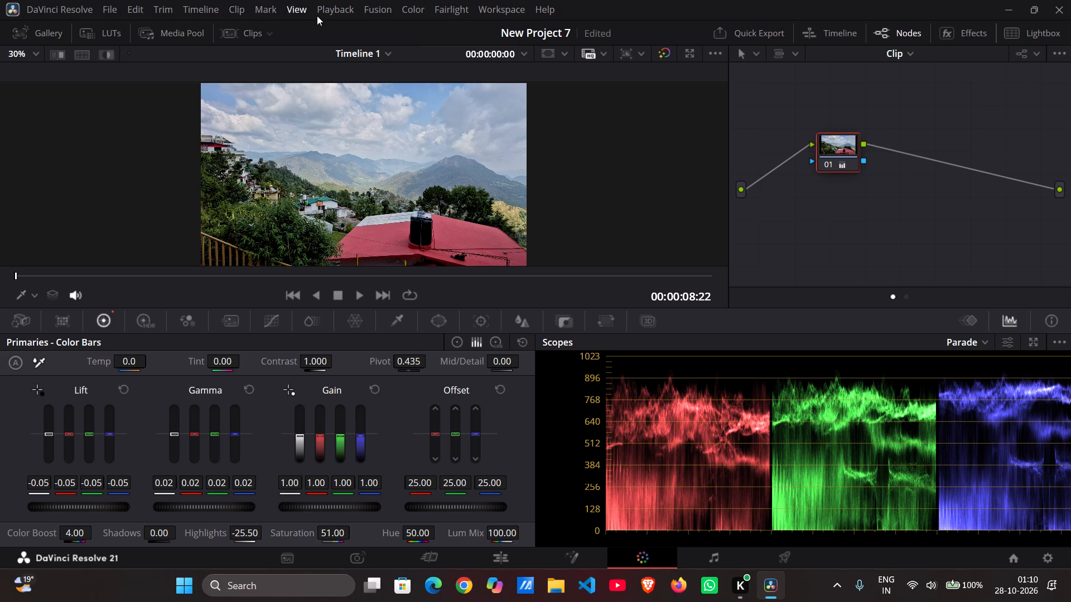
Select clip 09 and raise its Color Boost, trying values up to 70.00 and settling on 41.50.
left_click(249, 33)
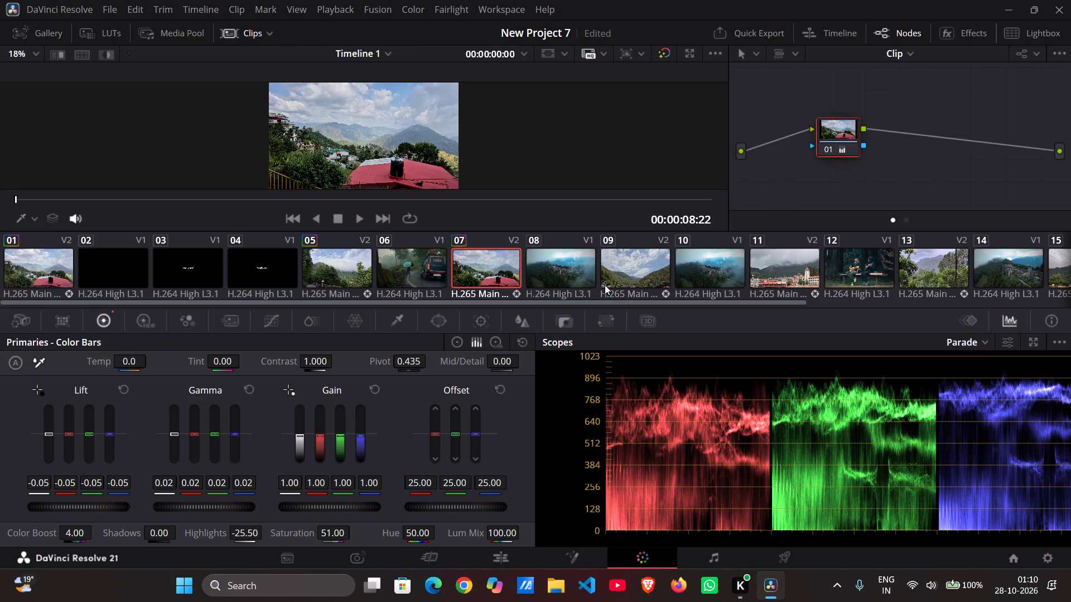
left_click(613, 280)
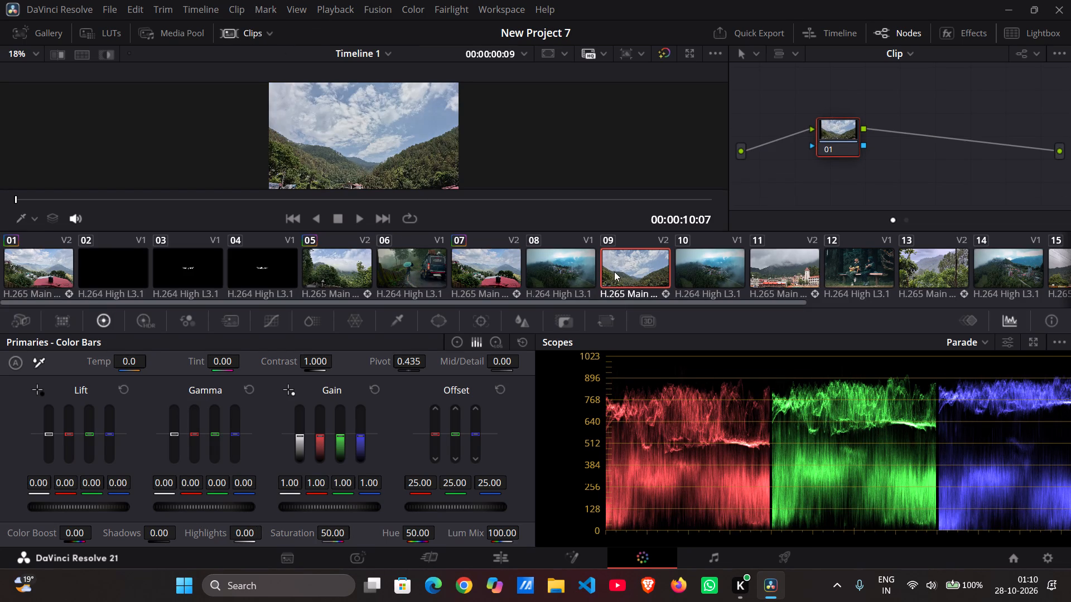
left_click(251, 37)
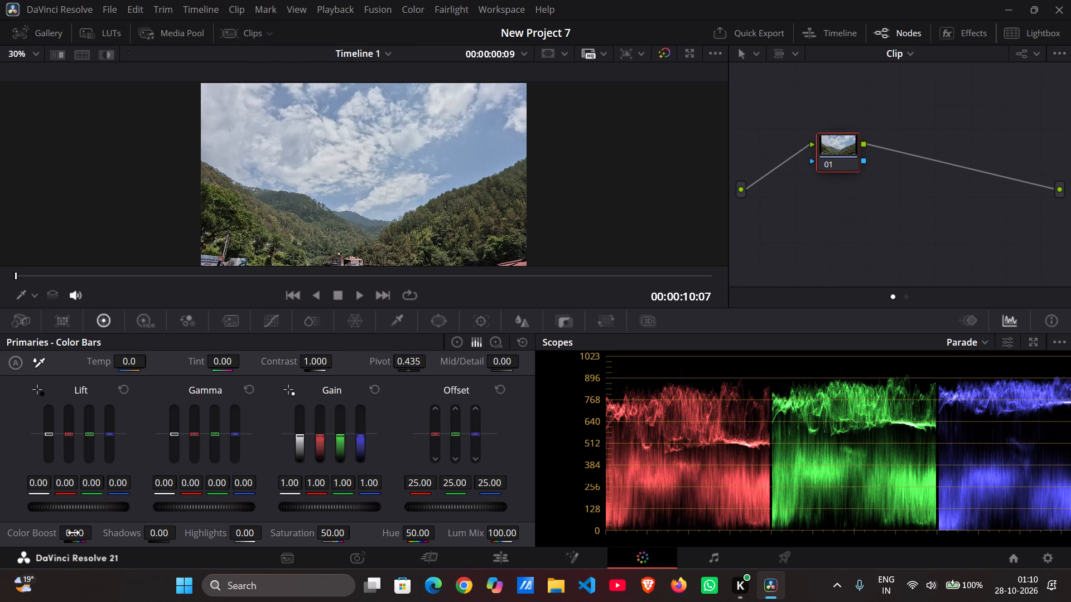
left_click_drag(74, 533, 132, 536)
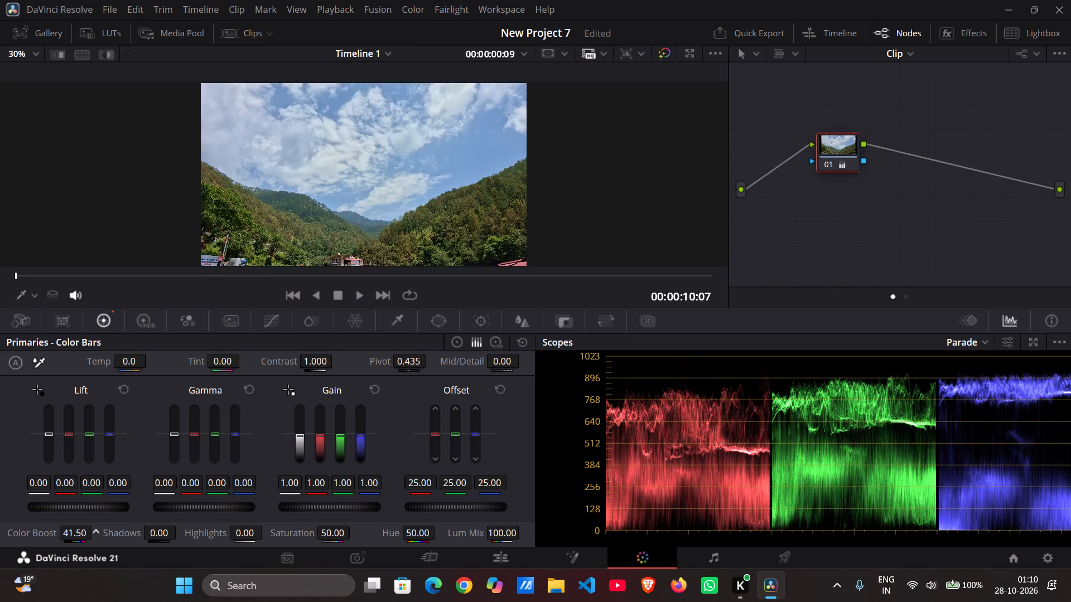
left_click_drag(132, 536, 172, 536)
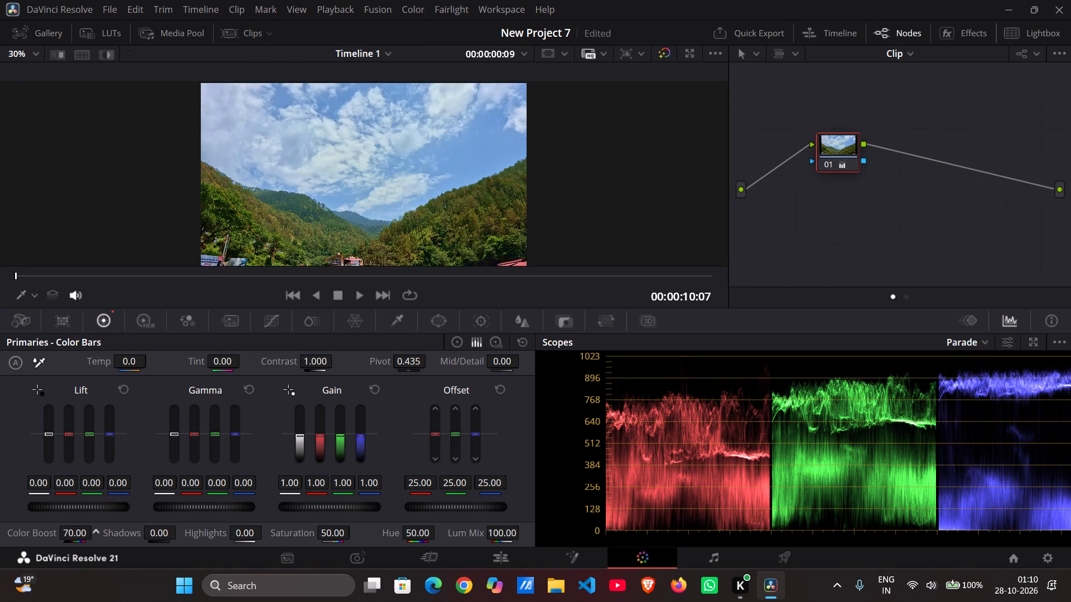
left_click_drag(172, 536, 146, 536)
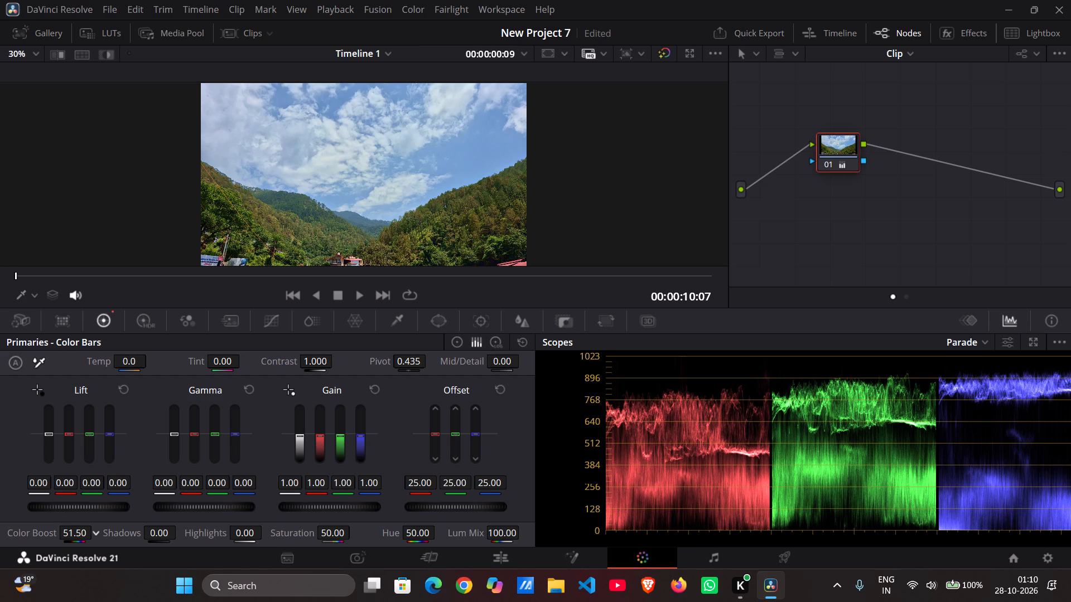
left_click_drag(146, 536, 132, 537)
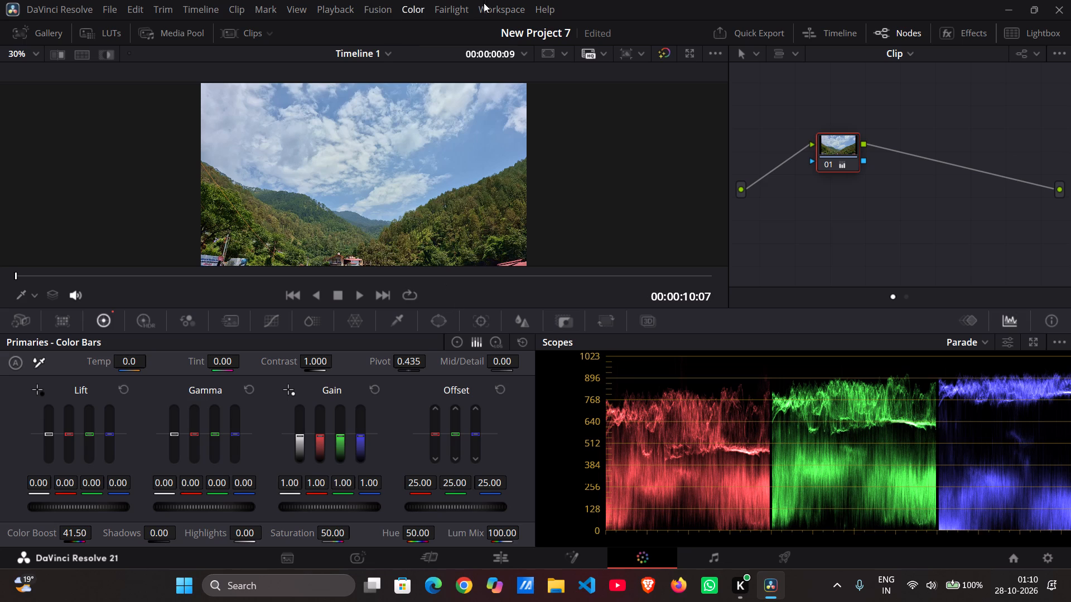
Select clip 11 and raise its Color Boost, trying values up to 86.50 and settling on 44.00.
left_click(259, 36)
scroll(718, 272, "left", 1)
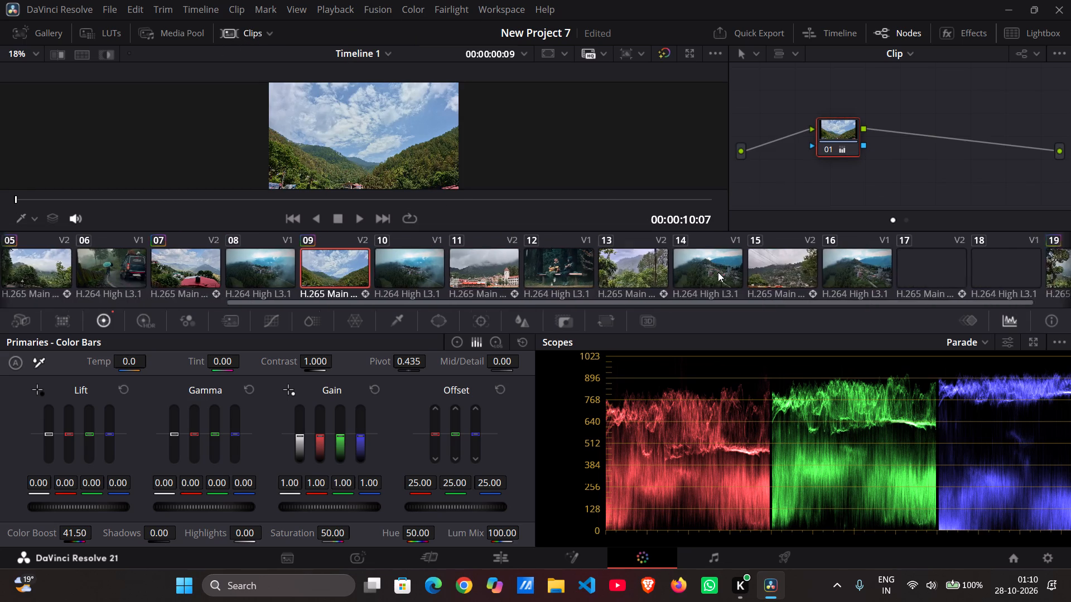
scroll(718, 272, "left", 1)
left_click(440, 274)
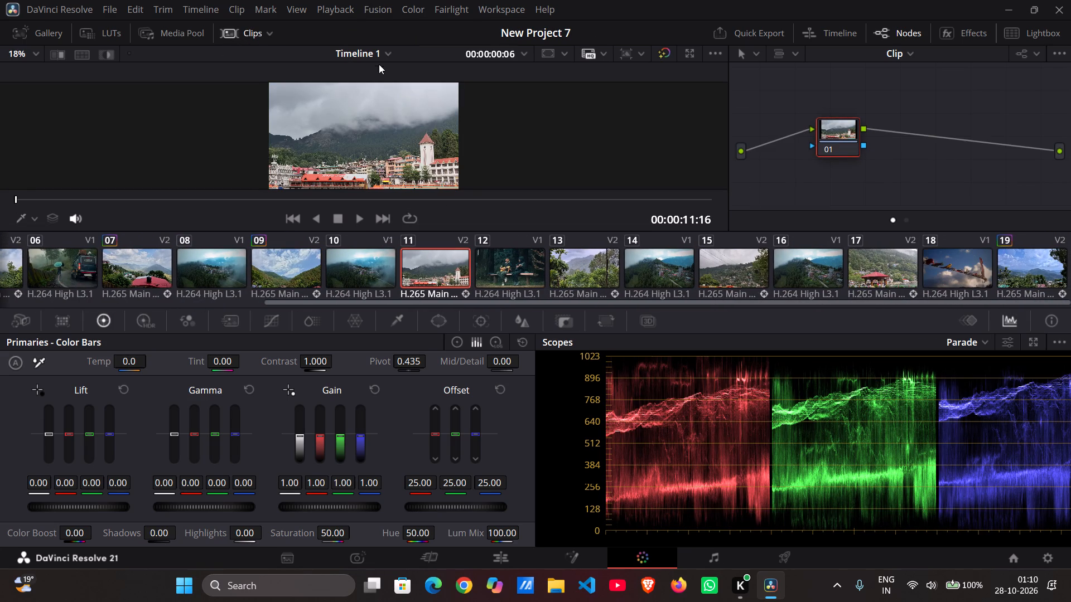
left_click(248, 36)
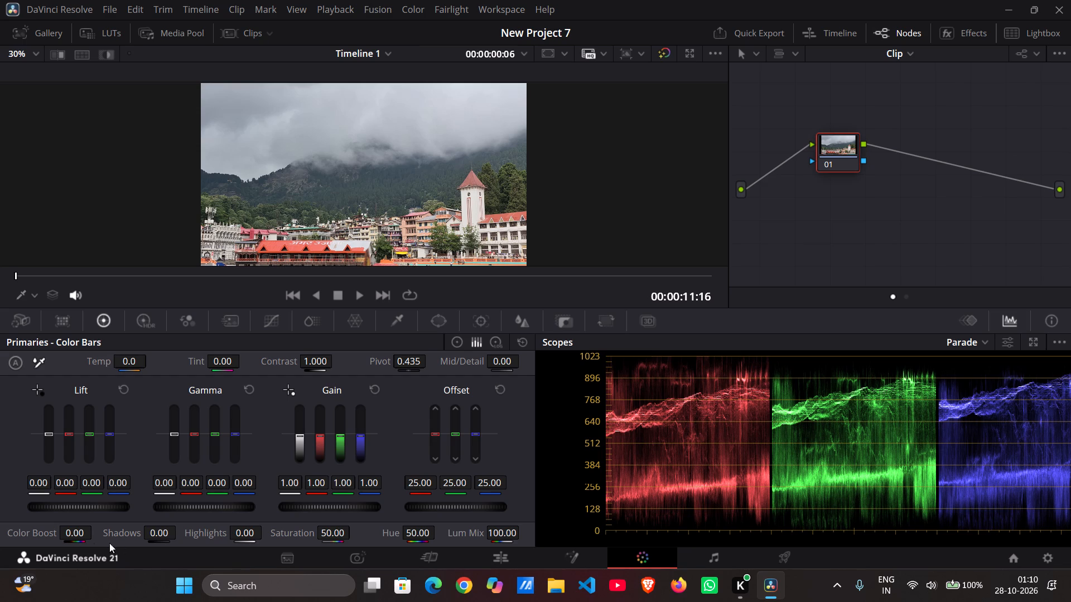
left_click_drag(73, 536, 110, 535)
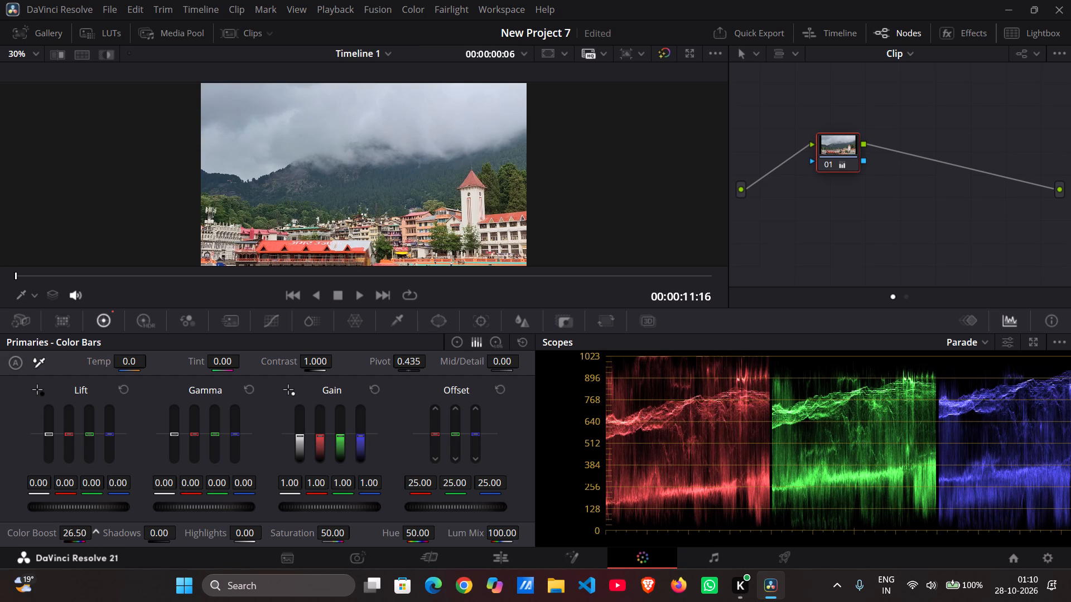
left_click_drag(110, 535, 163, 536)
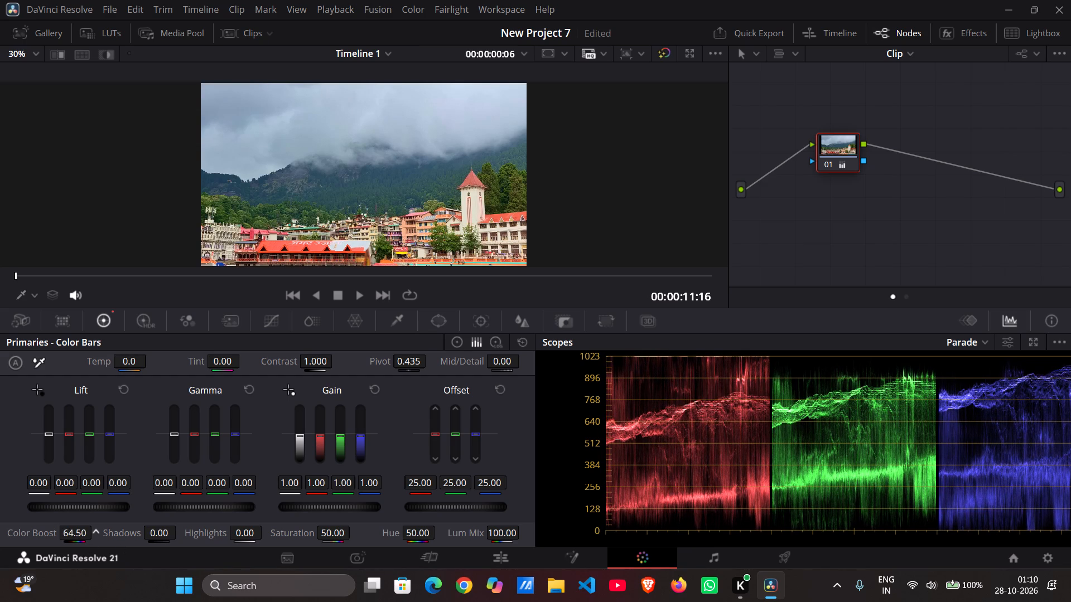
left_click_drag(163, 536, 223, 532)
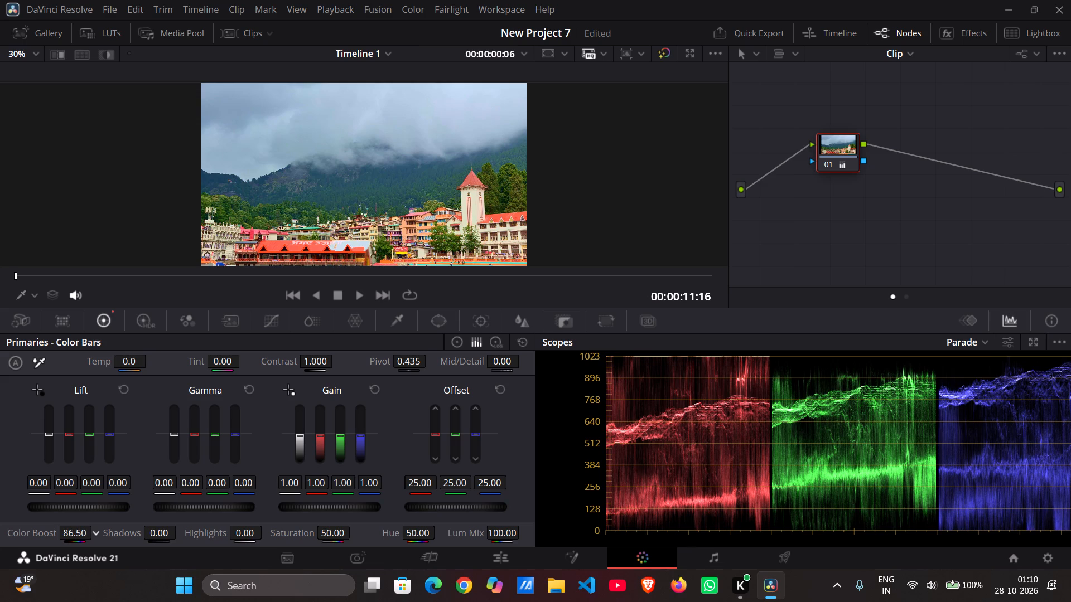
left_click_drag(223, 532, 204, 532)
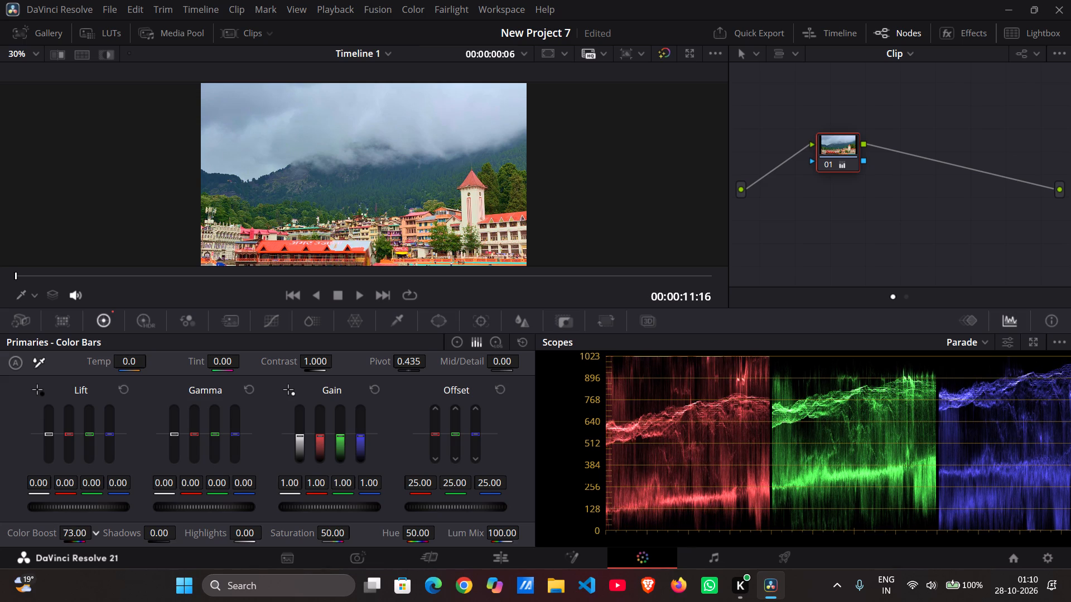
left_click_drag(204, 532, 180, 532)
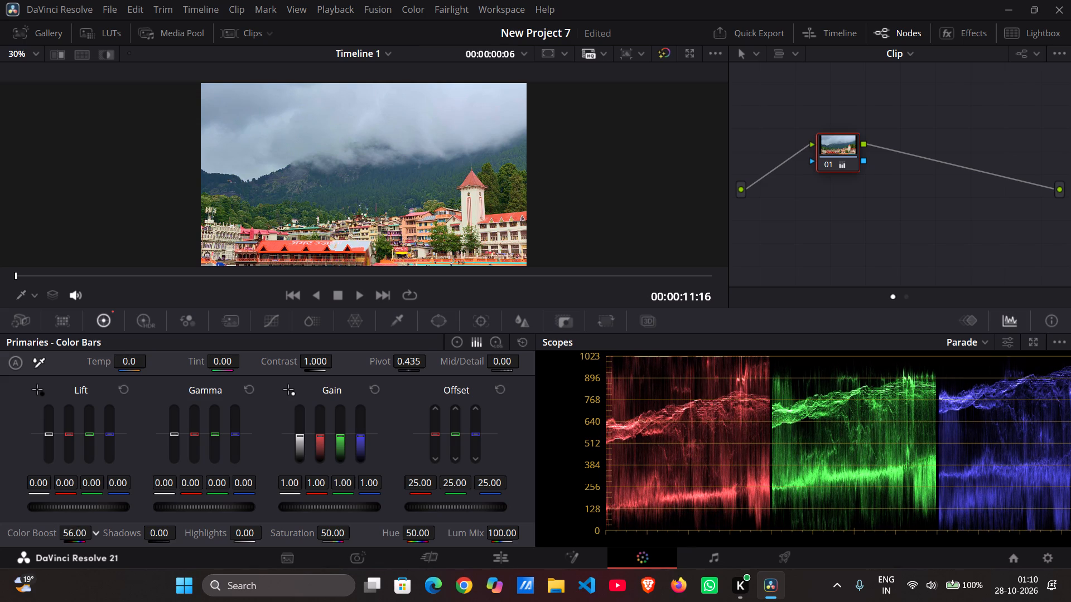
left_click_drag(180, 532, 163, 532)
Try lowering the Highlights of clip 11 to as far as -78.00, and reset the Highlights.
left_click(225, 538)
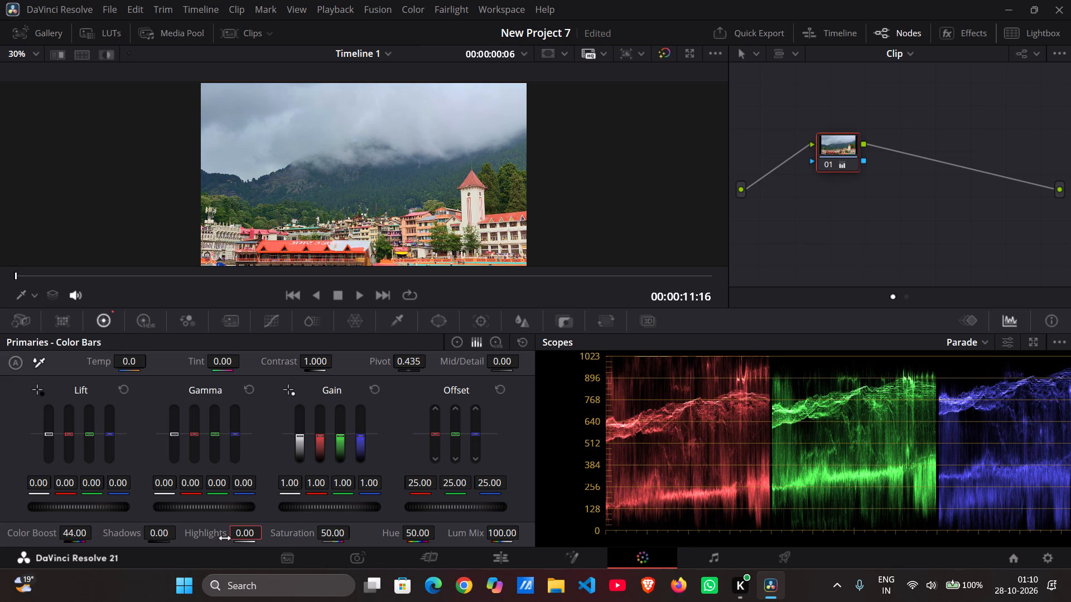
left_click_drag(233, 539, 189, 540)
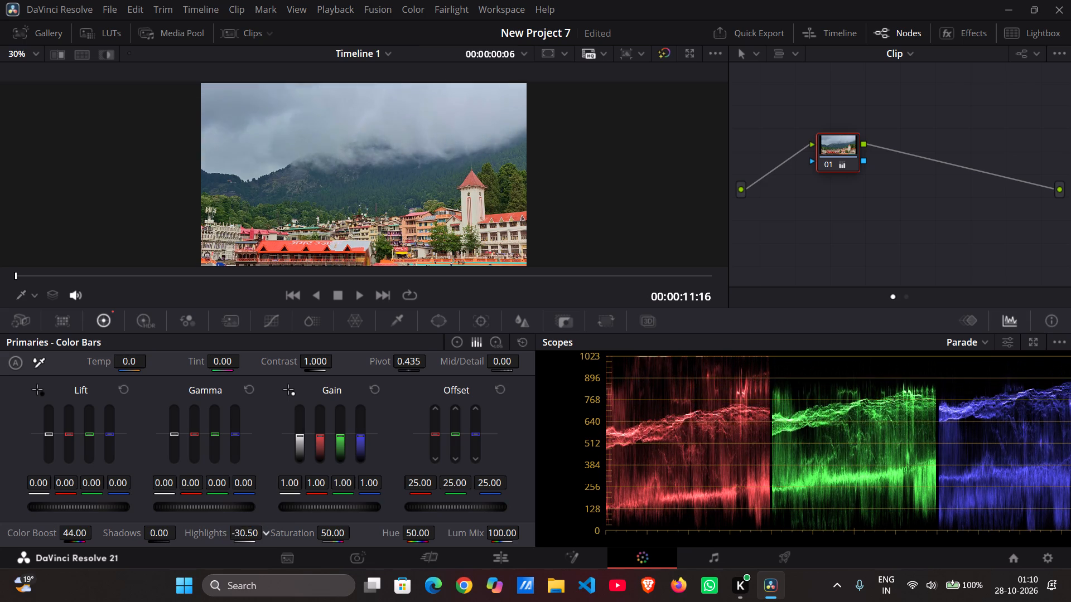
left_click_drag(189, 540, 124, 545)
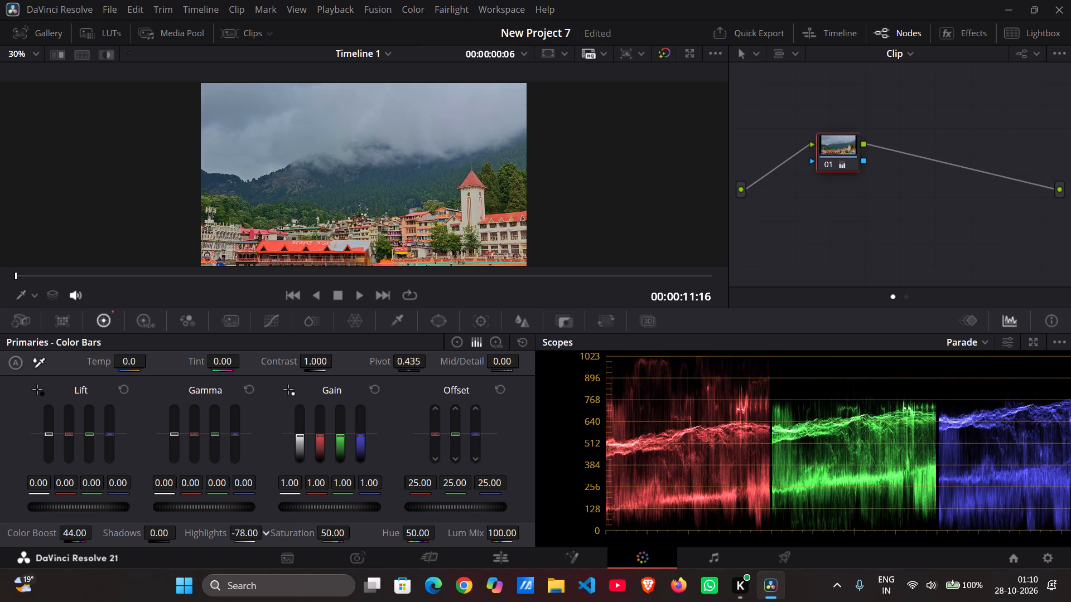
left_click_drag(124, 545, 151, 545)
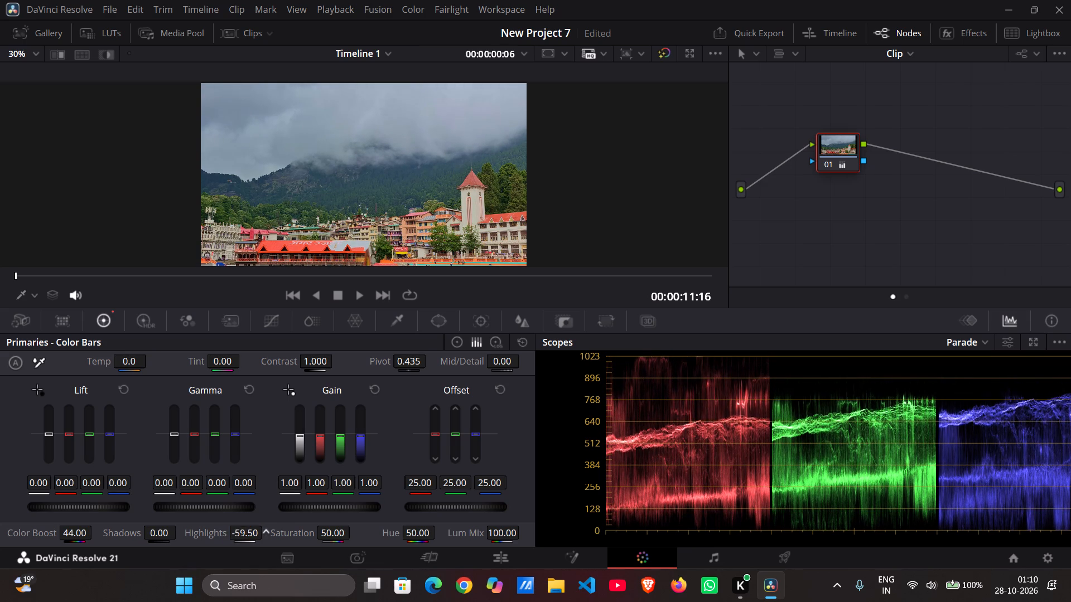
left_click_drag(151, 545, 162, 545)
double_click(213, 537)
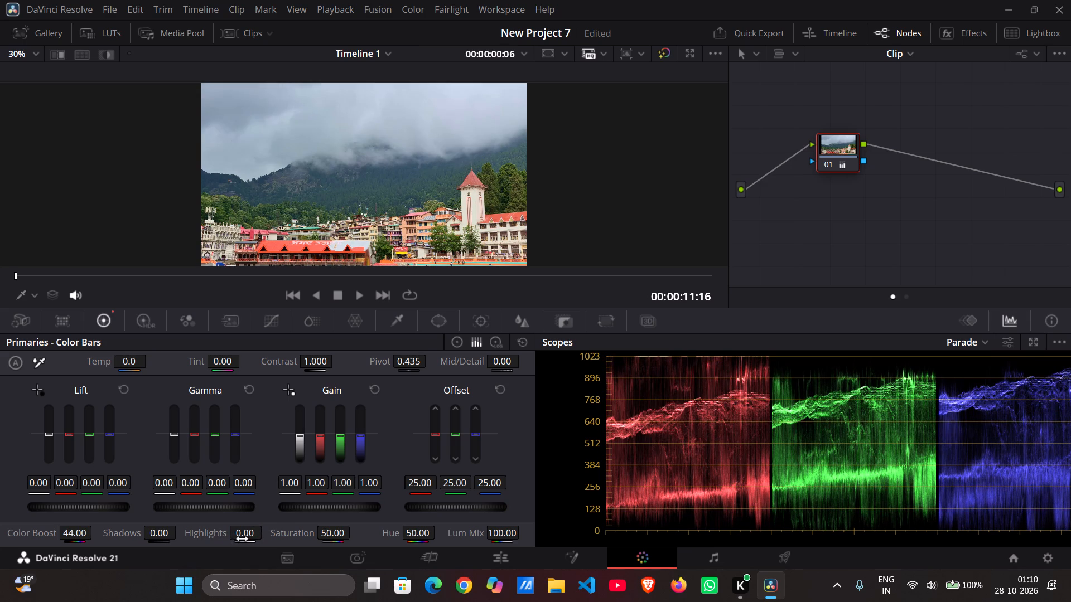
Lower the Highlights of clip 11 to -19.00.
left_click_drag(242, 539, 216, 540)
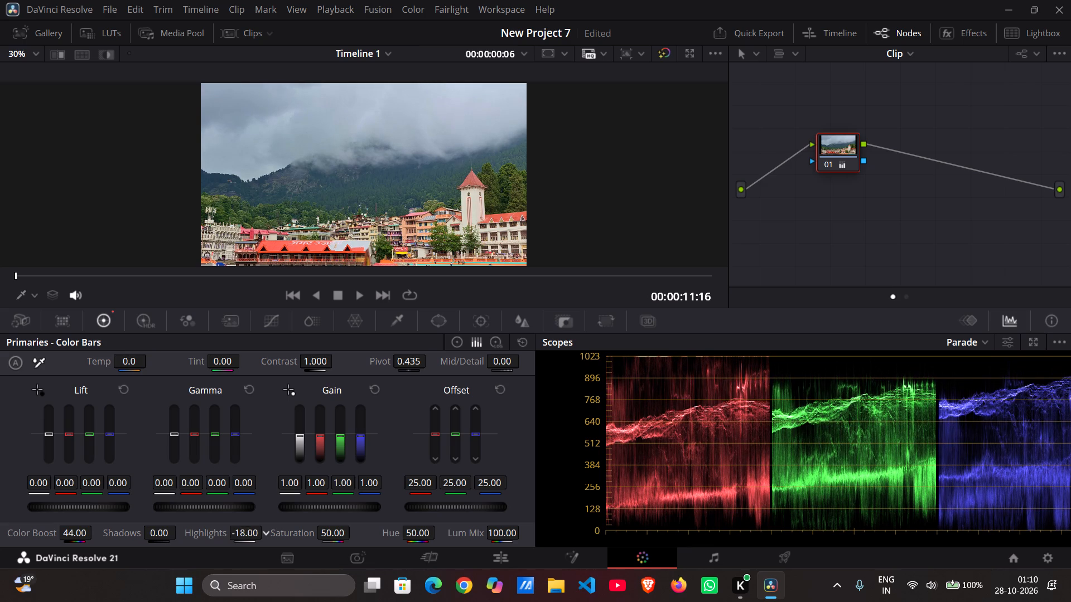
left_click_drag(216, 540, 215, 540)
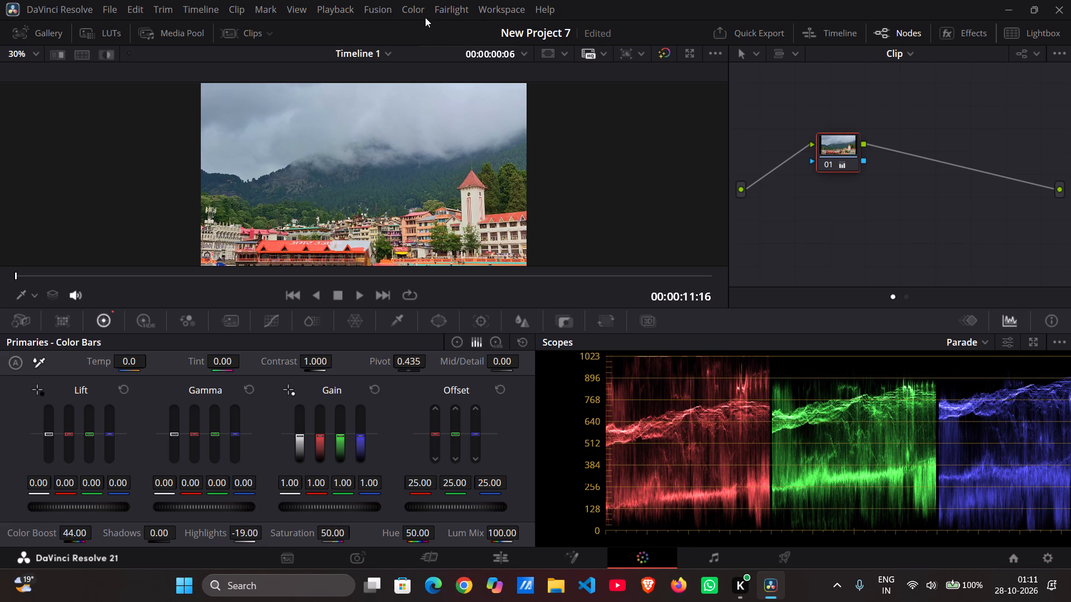
Select clip 13 and adjust its Color Boost, trying 32.00 and 23.00 and settling on 10.50.
left_click(251, 36)
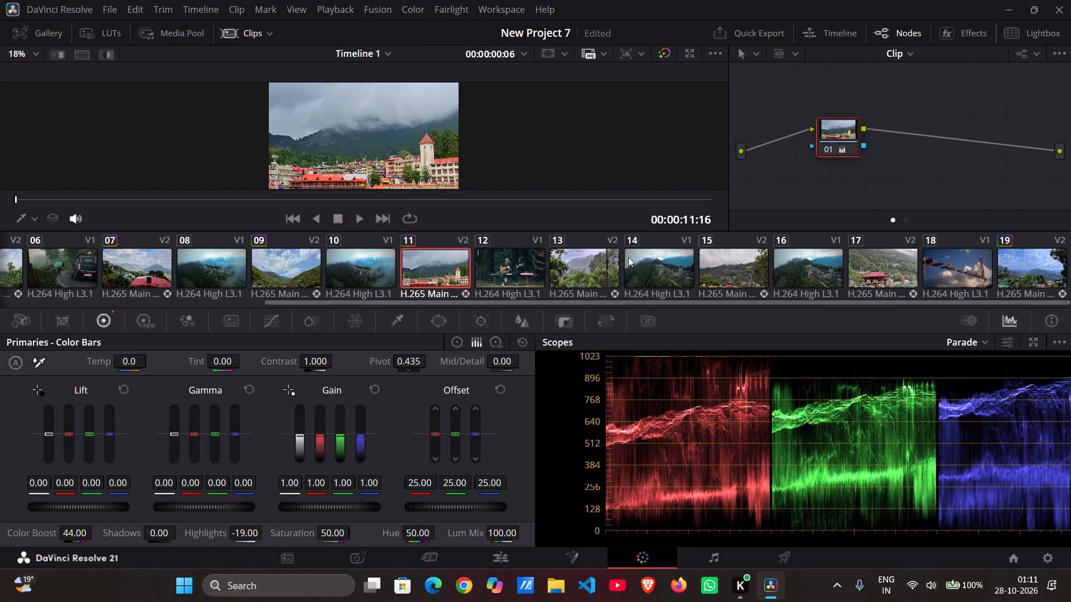
left_click(581, 270)
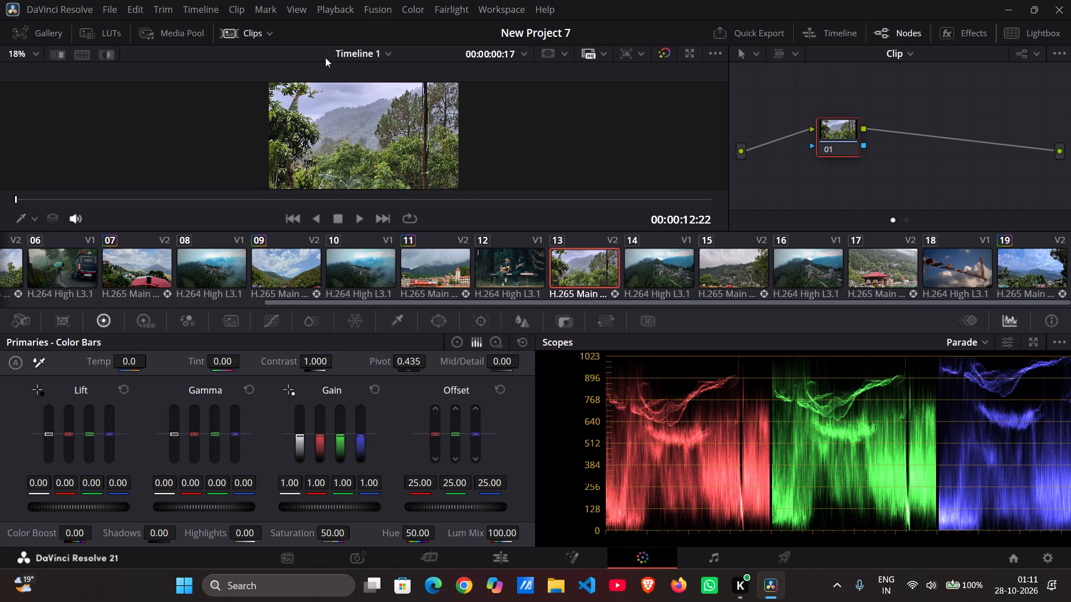
left_click(249, 31)
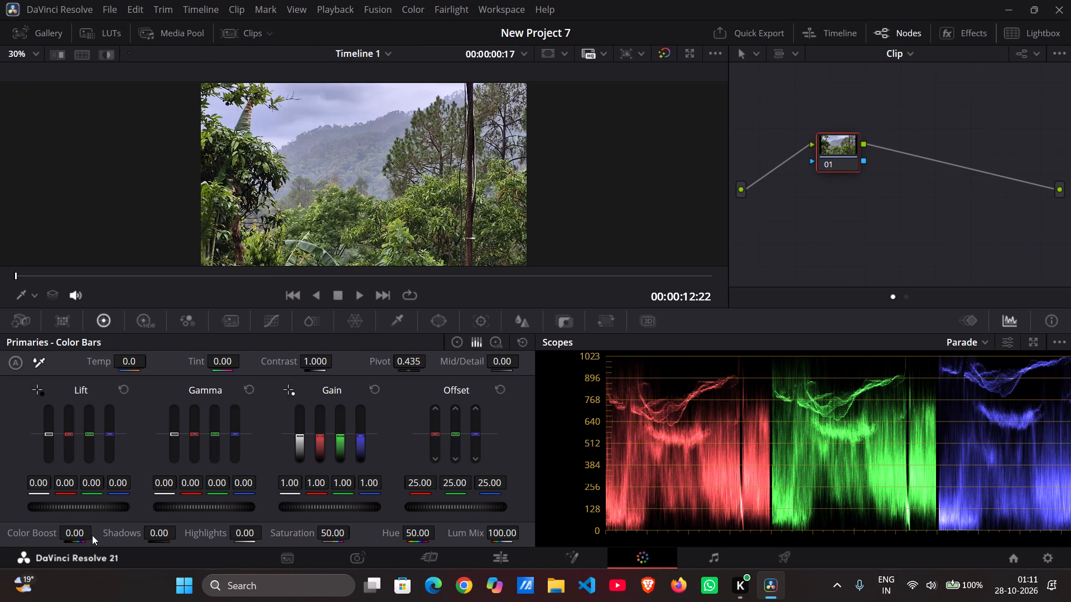
left_click_drag(70, 536, 114, 537)
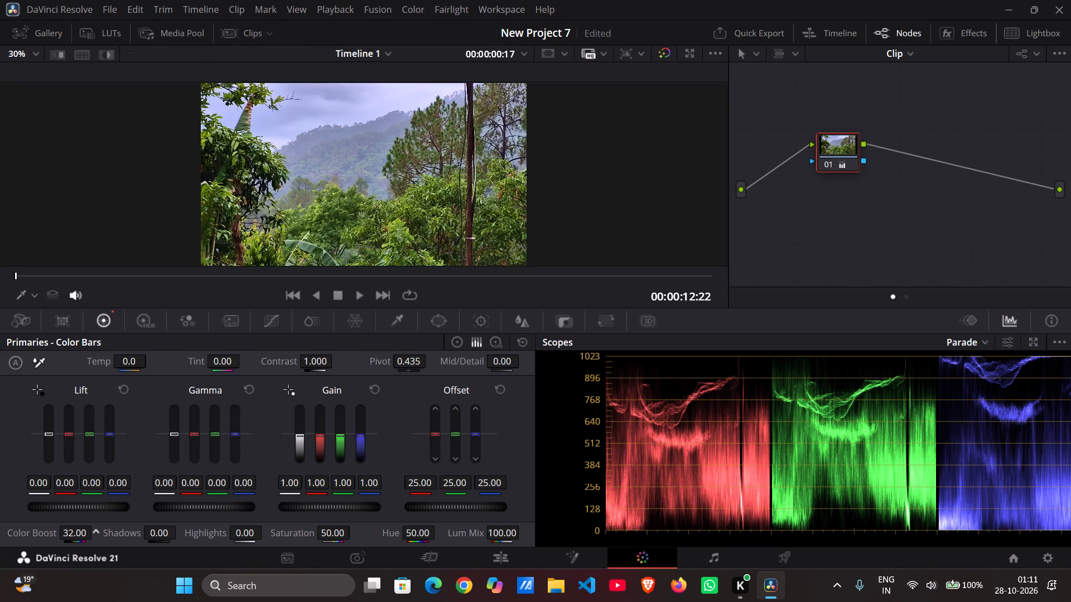
left_click_drag(114, 537, 102, 537)
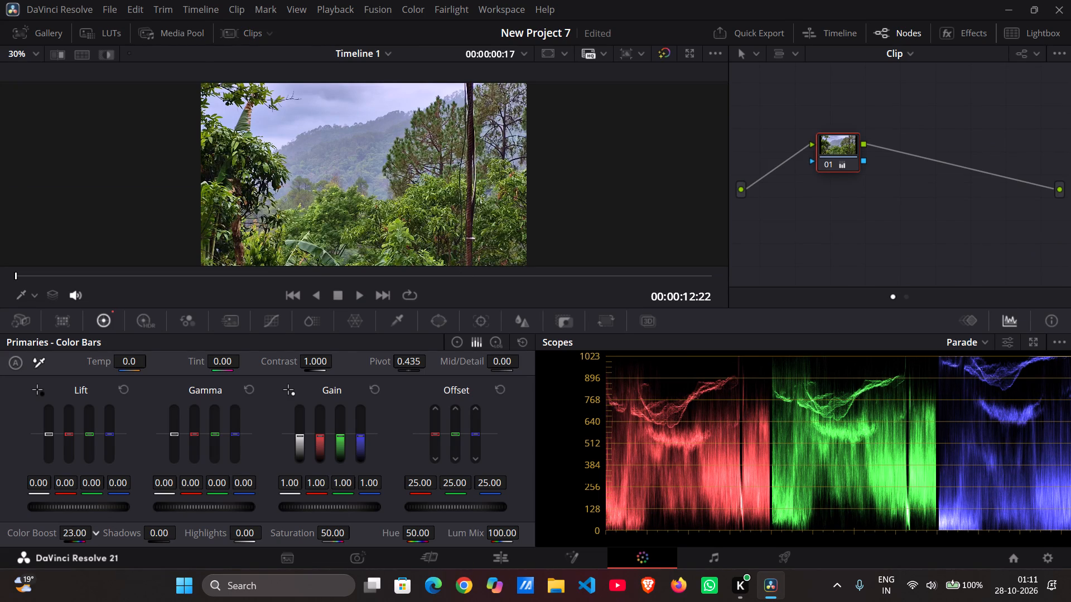
left_click_drag(102, 537, 84, 537)
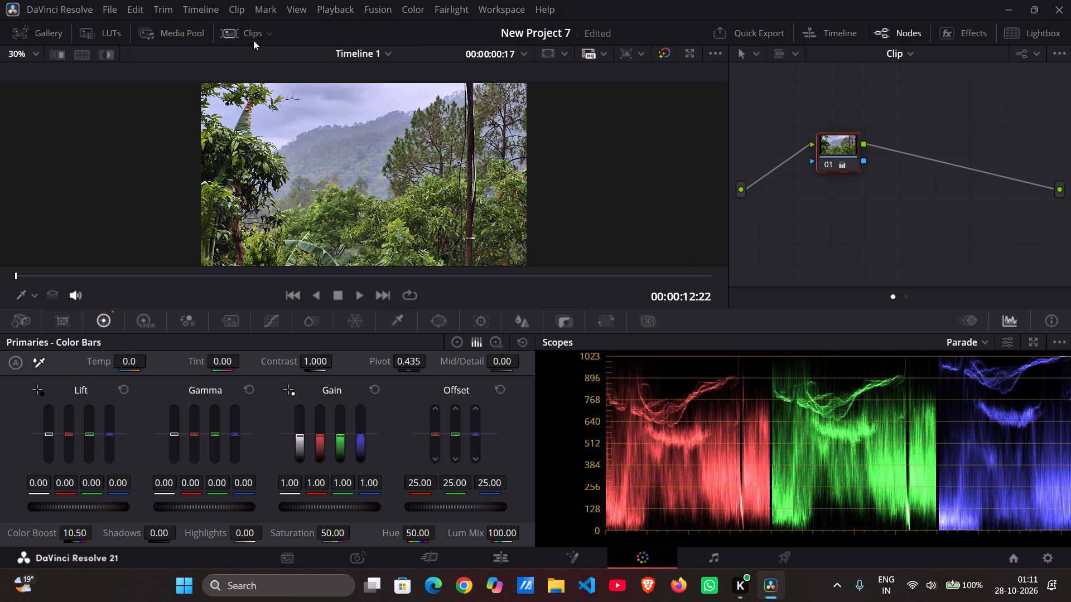
Select clip 15, the cloudy hillside town shot, for grading and enlarge its preview again.
left_click(251, 38)
scroll(708, 285, "left", 2)
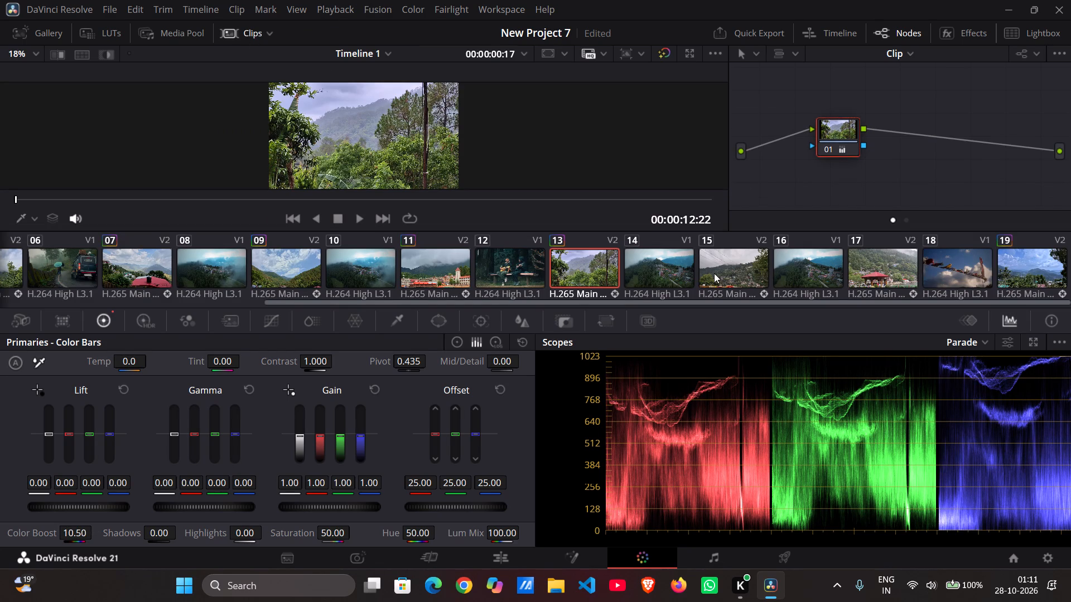
left_click(717, 272)
left_click(268, 31)
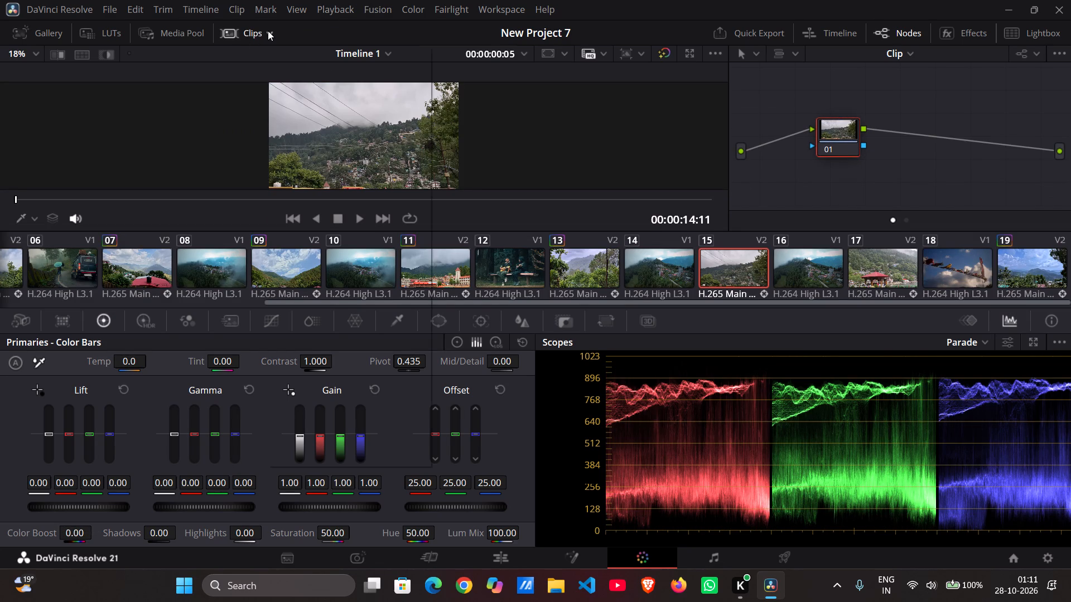
left_click(187, 124)
left_click(237, 34)
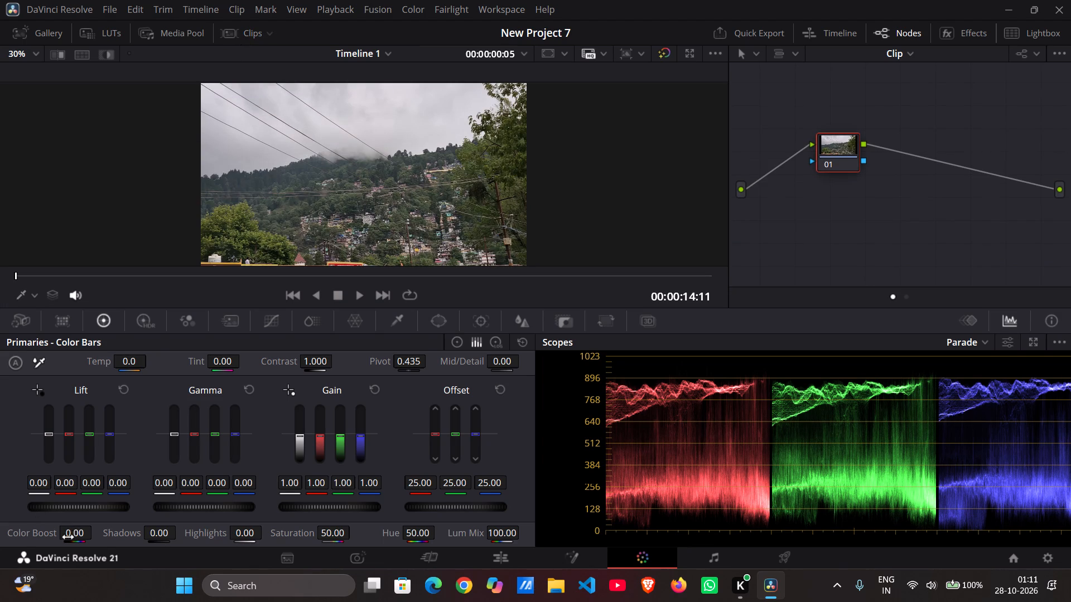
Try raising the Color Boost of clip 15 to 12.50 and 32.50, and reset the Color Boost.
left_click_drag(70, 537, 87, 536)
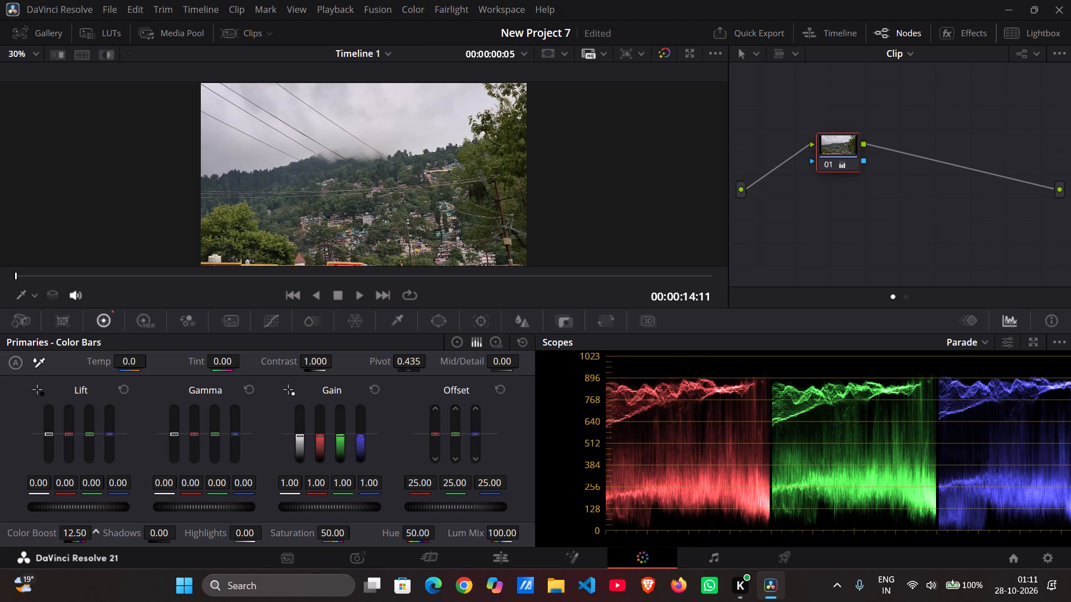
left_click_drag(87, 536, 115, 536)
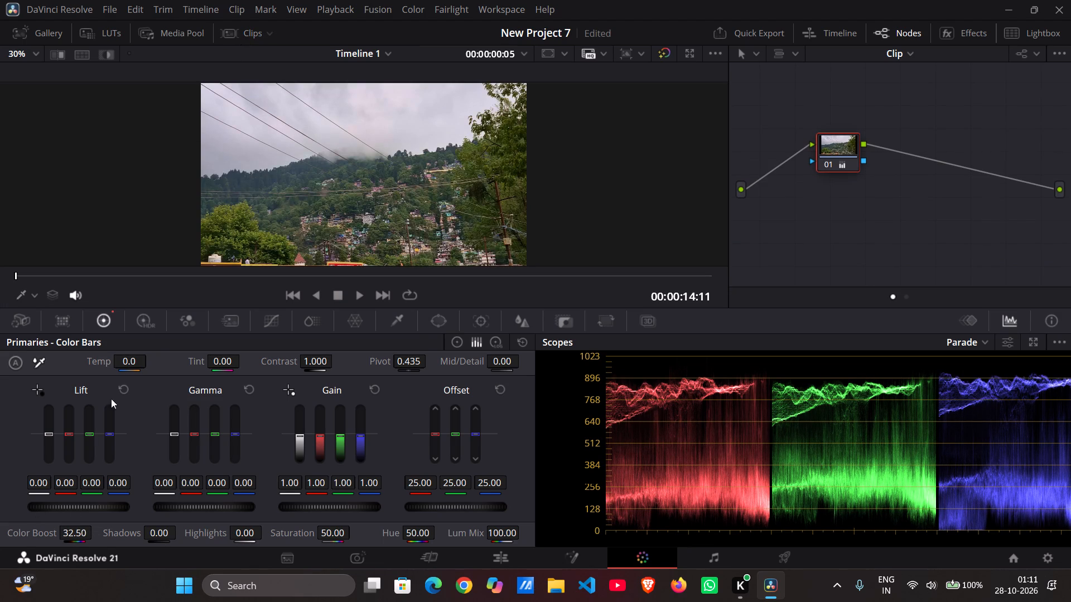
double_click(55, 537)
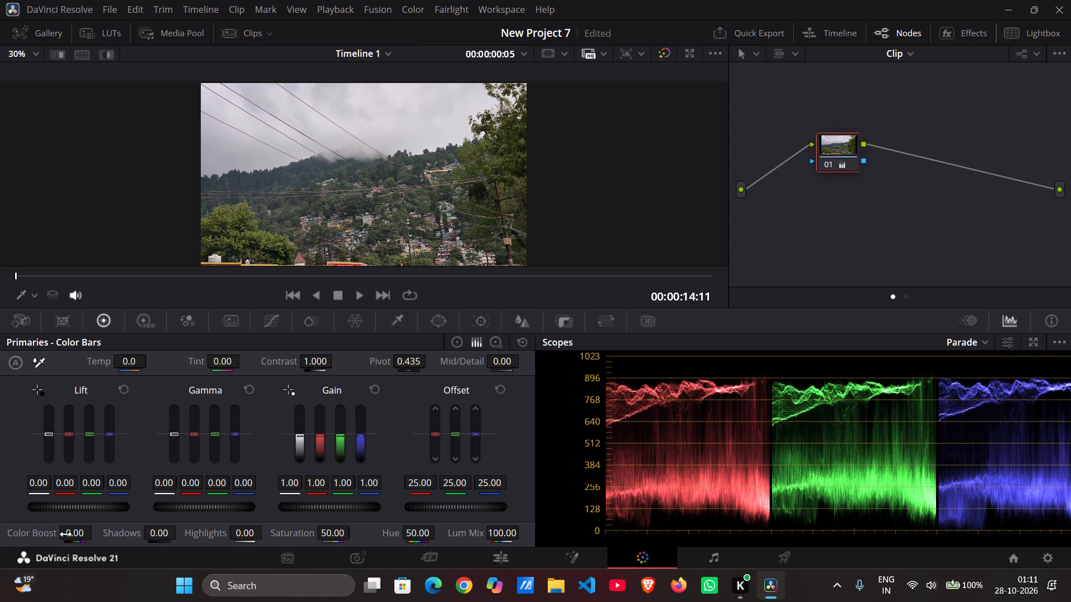
Lower the Highlights of clip 15 to -59.00.
left_click_drag(238, 537, 163, 536)
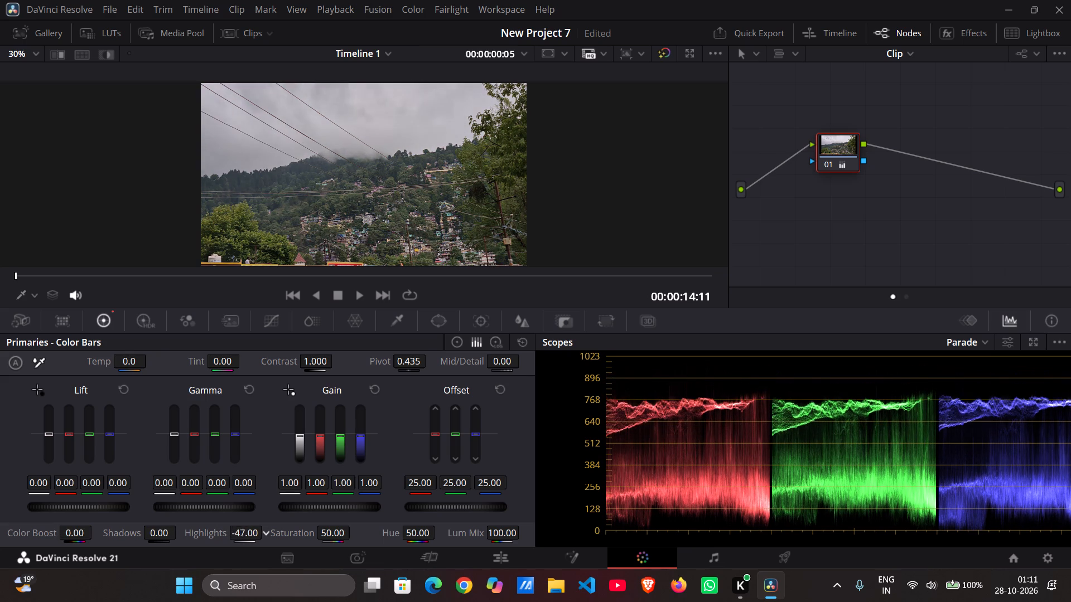
left_click_drag(163, 536, 156, 536)
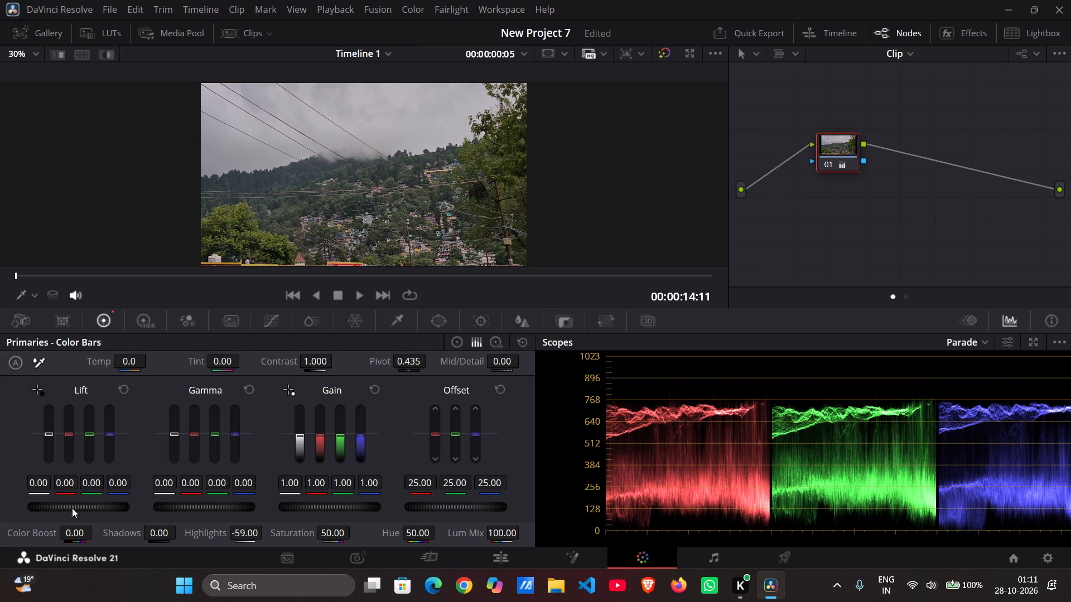
Lower the master Lift of clip 15 to -0.07 and raise its master Gamma to 0.04.
left_click_drag(72, 506, 23, 502)
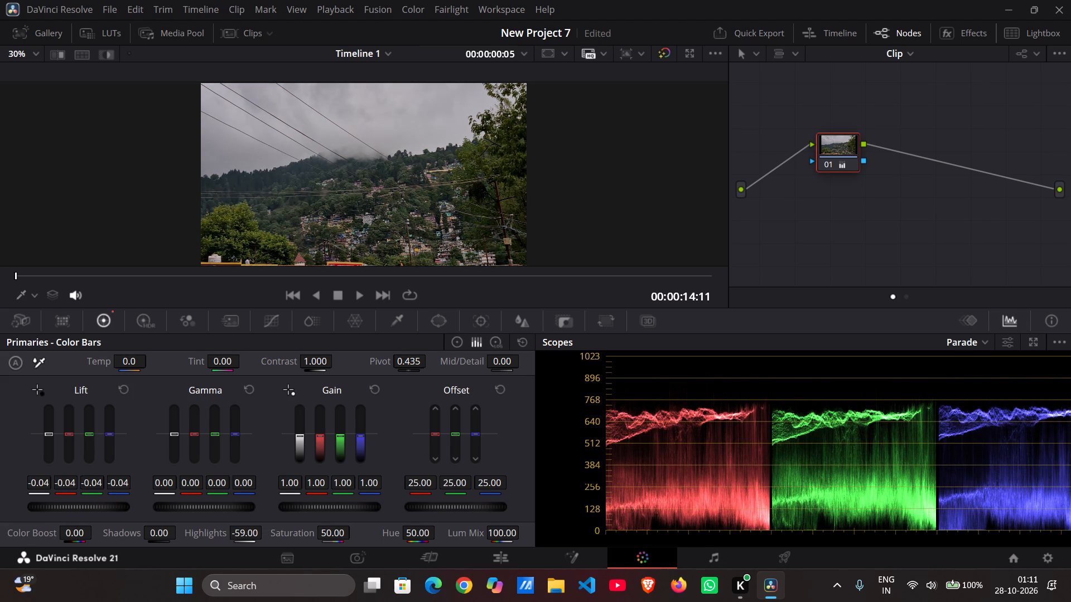
left_click_drag(23, 502, 508, 299)
left_click_drag(200, 505, 251, 513)
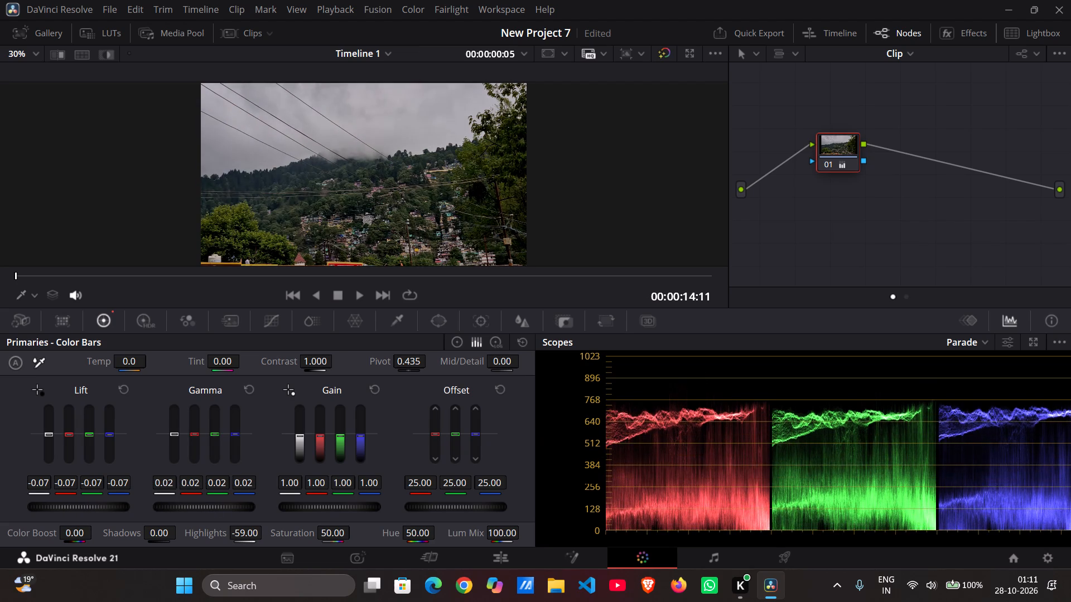
left_click_drag(251, 513, 311, 517)
Adjust clip 15's master Gain to 0.90 after trying 0.84, and its Offset to 28.60 after trying 18.80 and 29.60.
left_click_drag(302, 504, 267, 506)
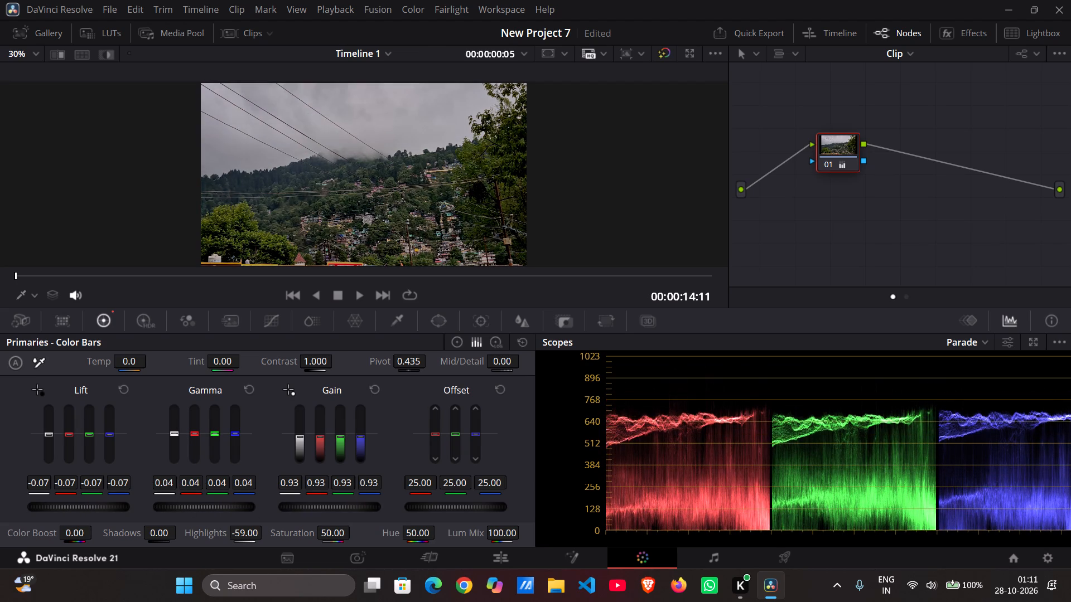
left_click_drag(267, 506, 225, 505)
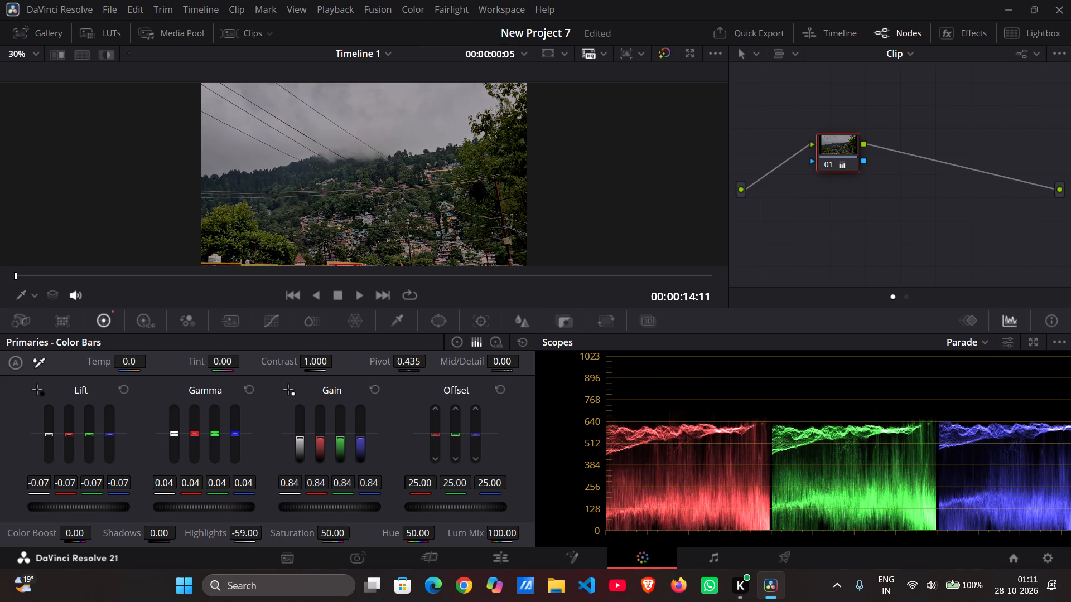
left_click_drag(225, 505, 260, 506)
left_click_drag(439, 506, 411, 506)
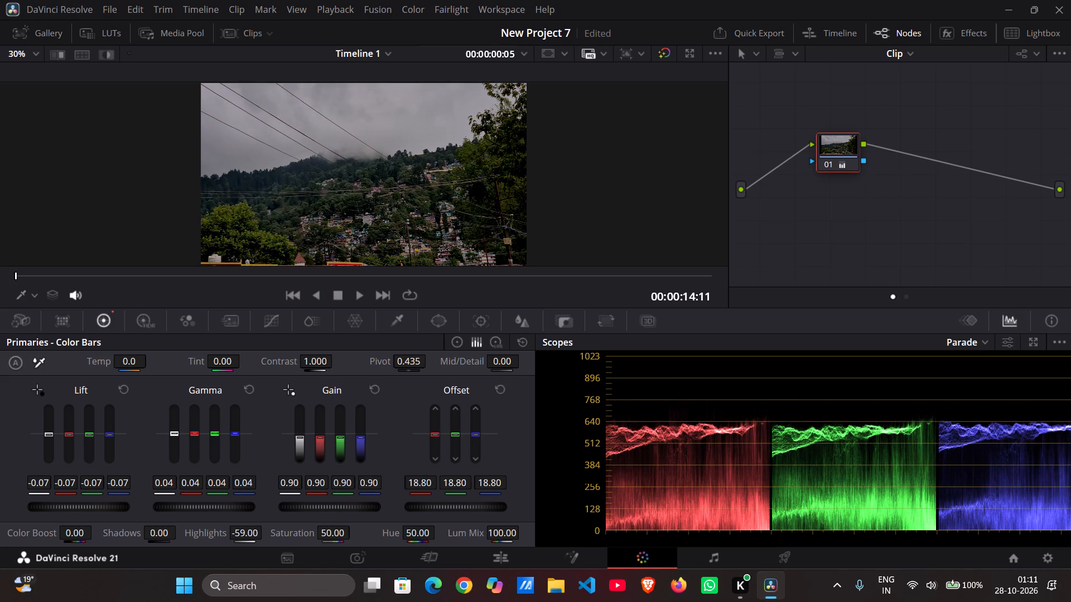
left_click_drag(411, 506, 463, 504)
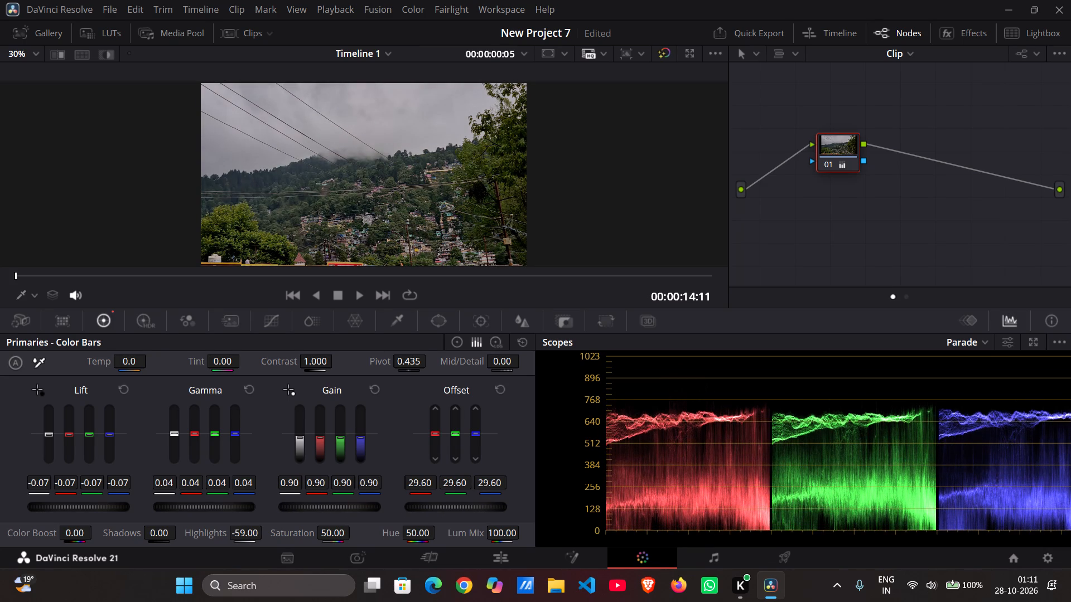
left_click_drag(463, 504, 457, 503)
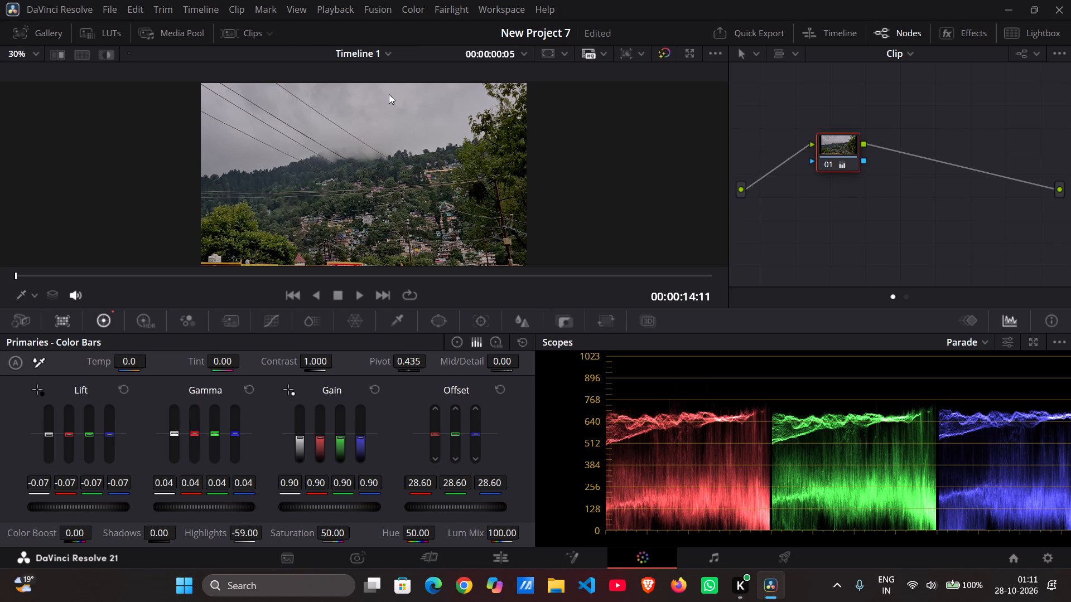
Select clip 17 and adjust its Color Boost, trying 59.00, resetting it, and settling on 5.00.
left_click(240, 35)
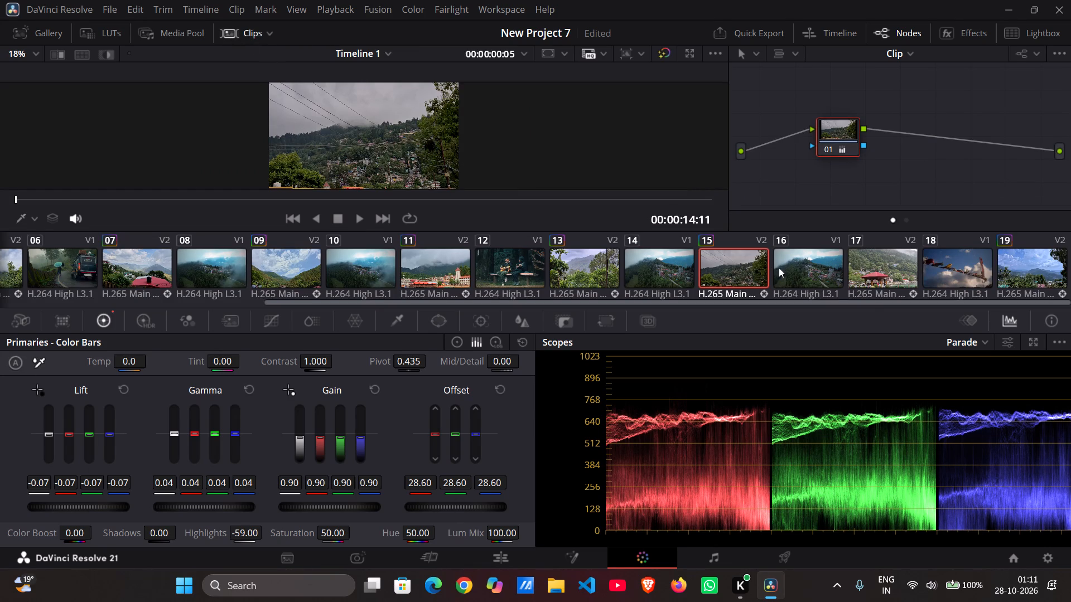
scroll(773, 282, "left", 2)
left_click(874, 267)
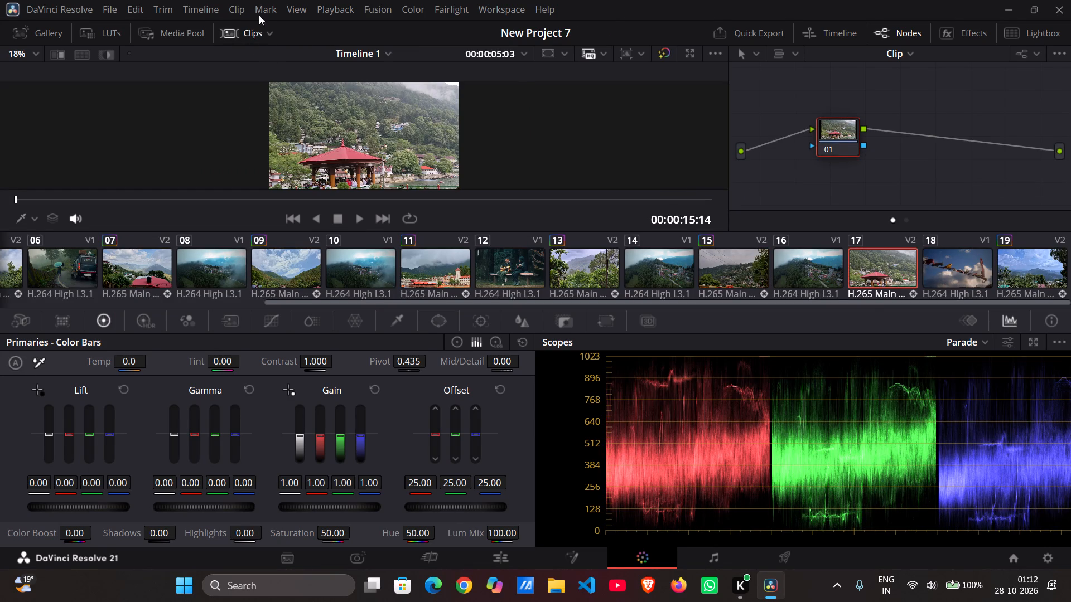
left_click(258, 36)
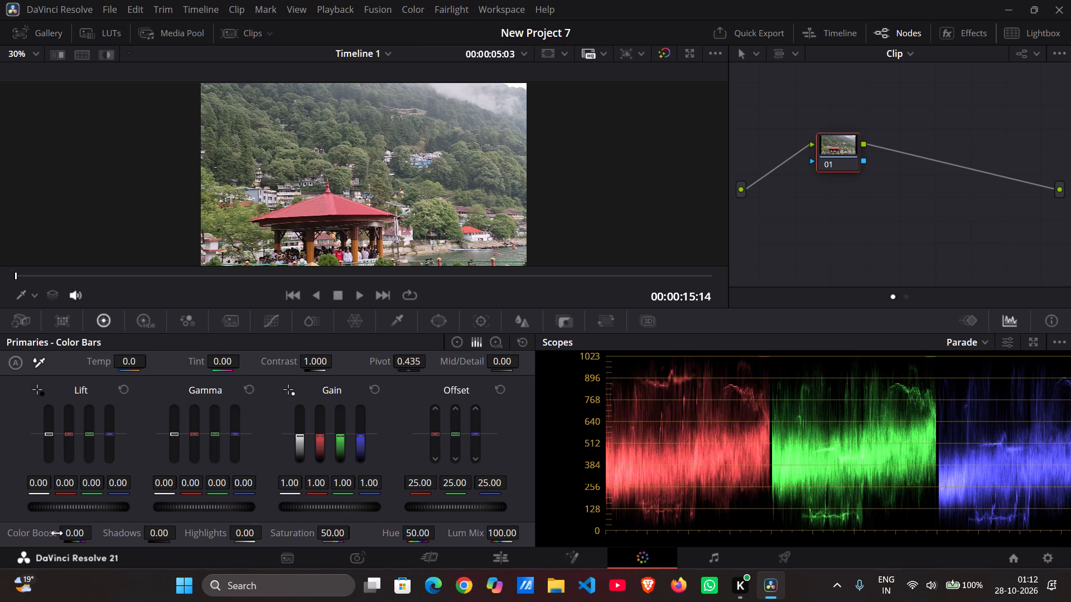
left_click_drag(73, 534, 156, 532)
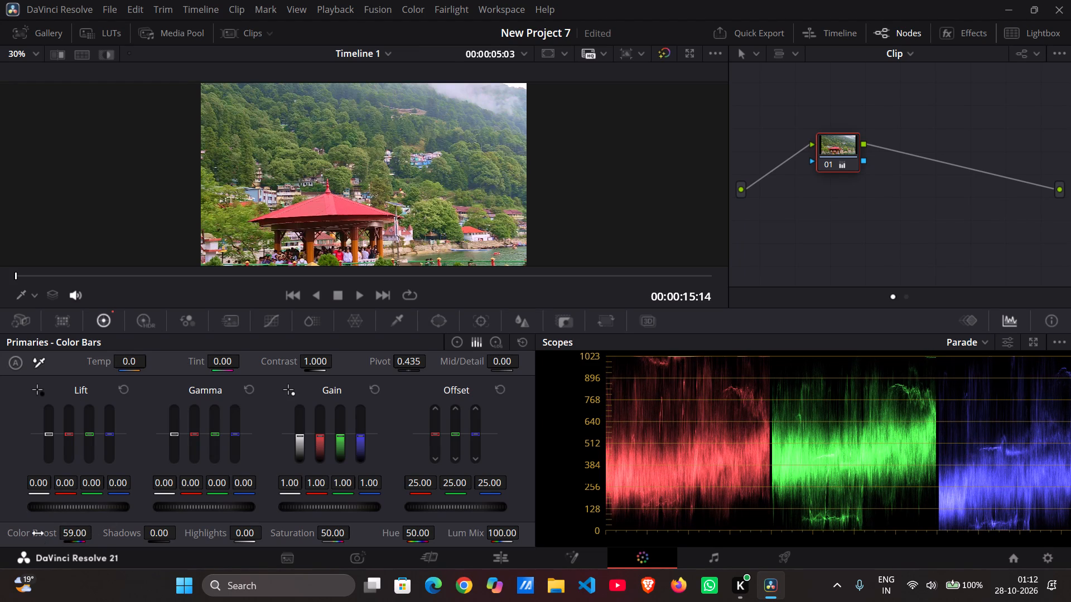
double_click(38, 533)
left_click_drag(72, 532, 75, 533)
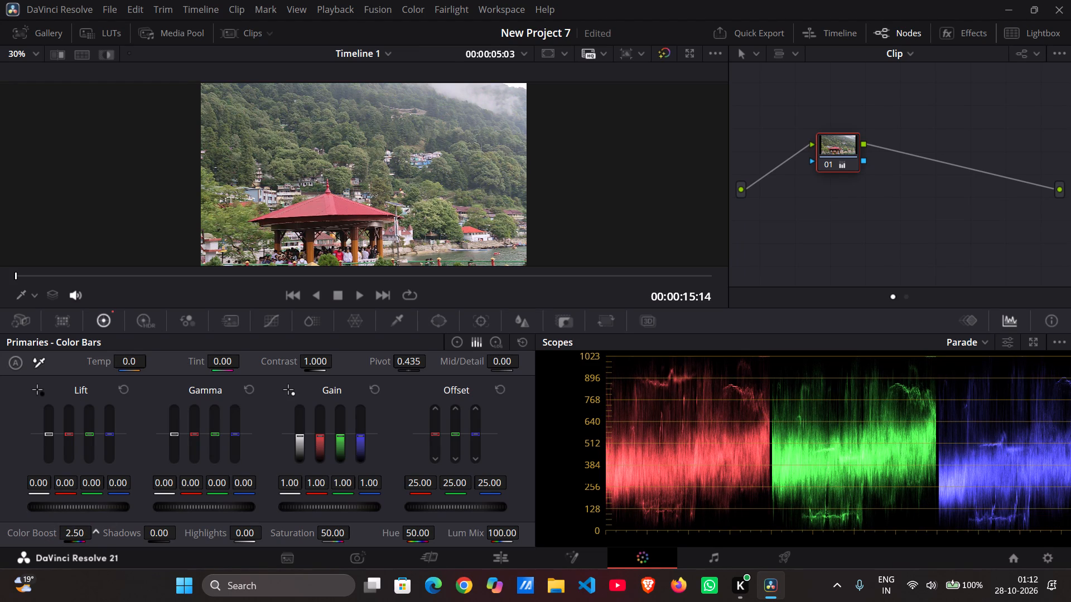
left_click_drag(75, 533, 79, 533)
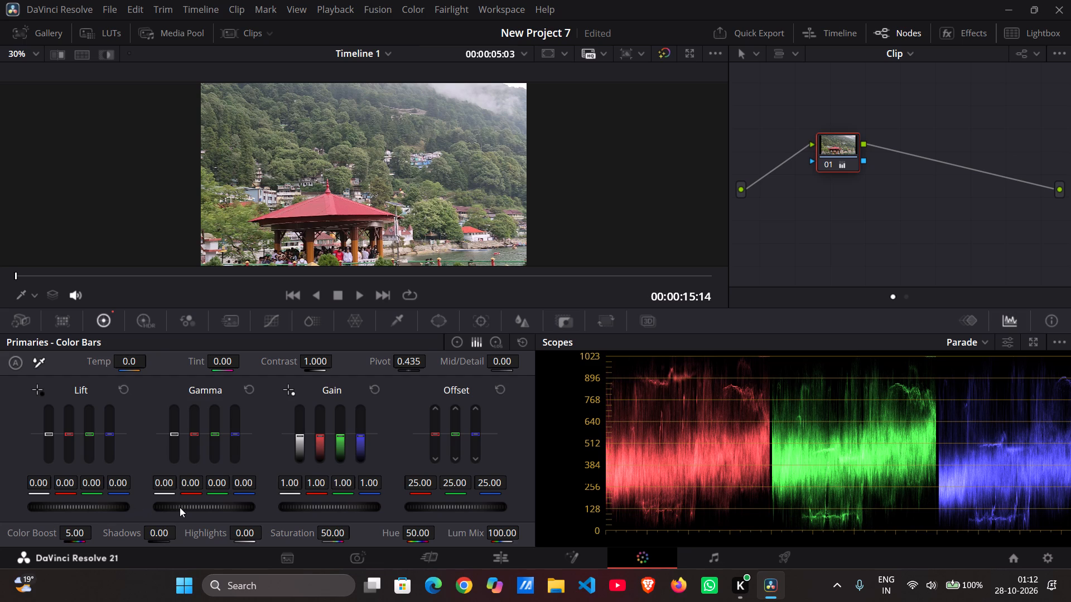
Lower the Highlights of clip 17, trying values down to -23.00 and settling on -8.00.
left_click_drag(244, 531, 217, 532)
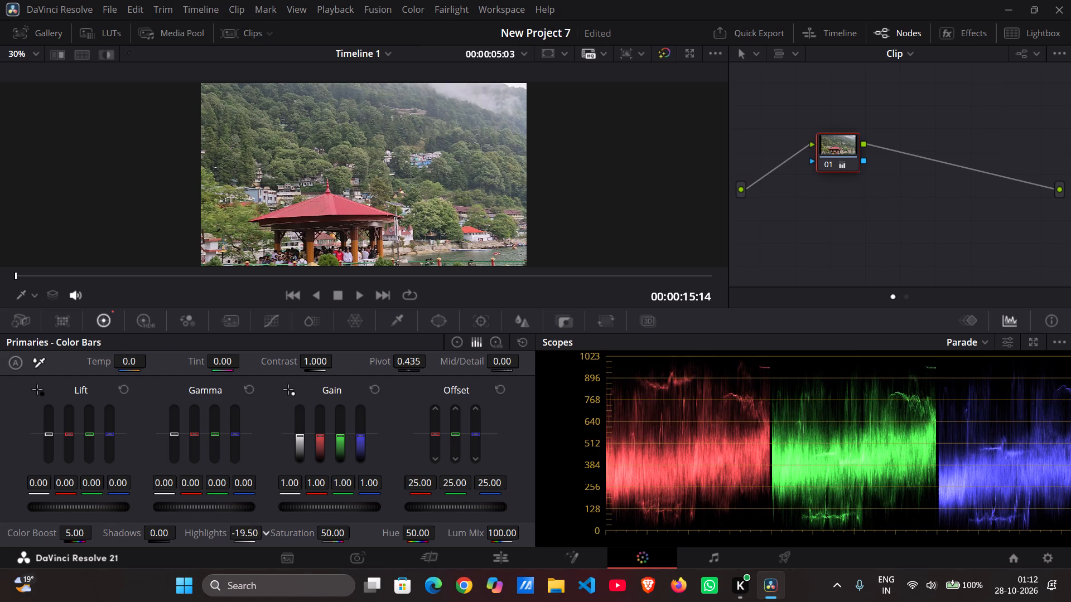
left_click_drag(217, 532, 213, 532)
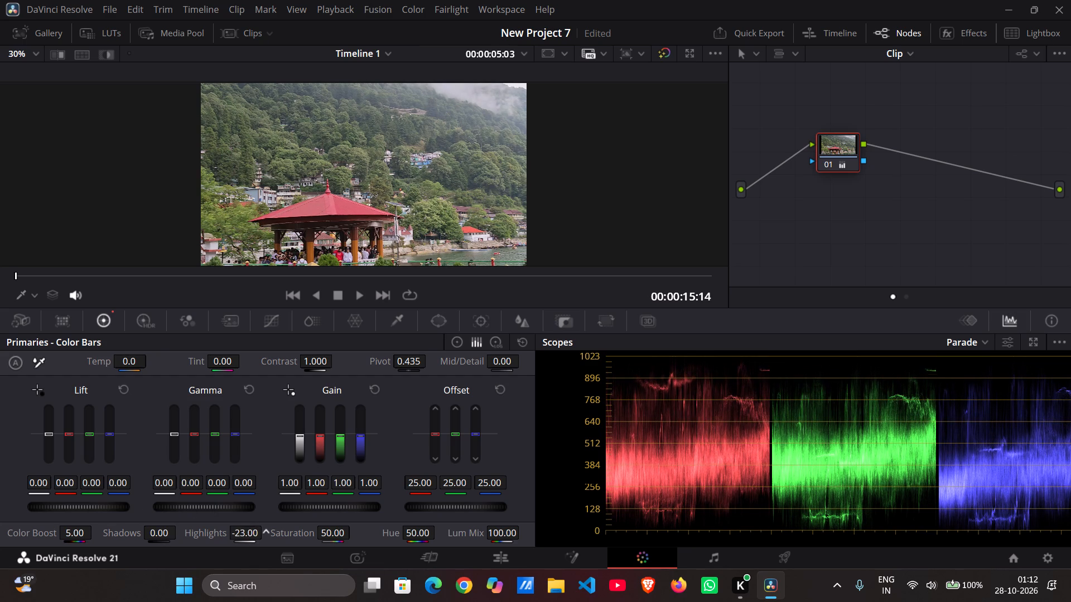
left_click_drag(213, 532, 234, 532)
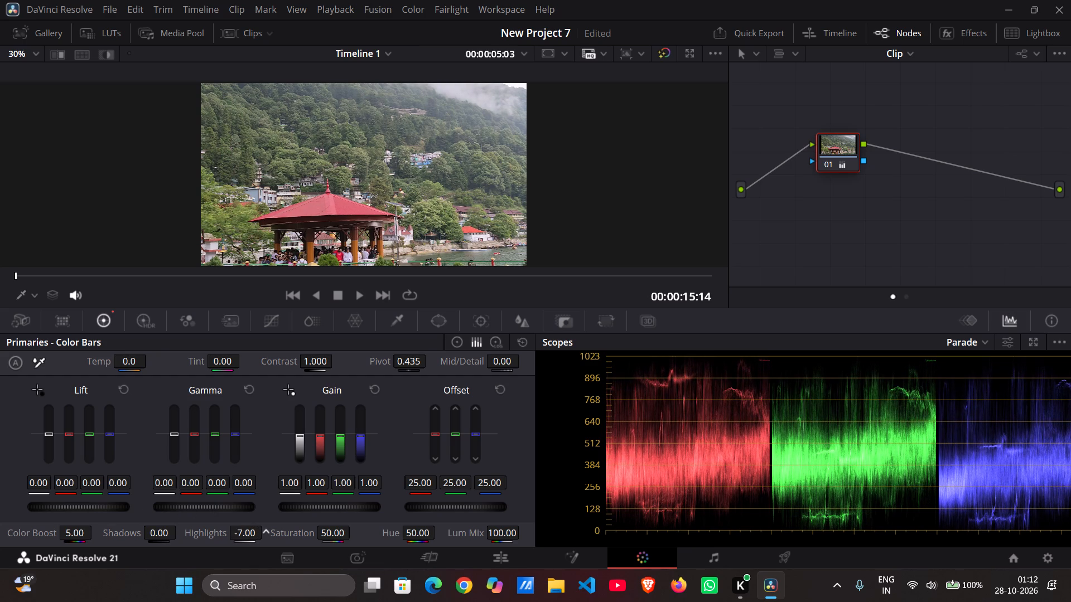
left_click_drag(234, 532, 233, 532)
Lower the master Gamma of clip 17 to -0.07.
left_click_drag(209, 505, 204, 506)
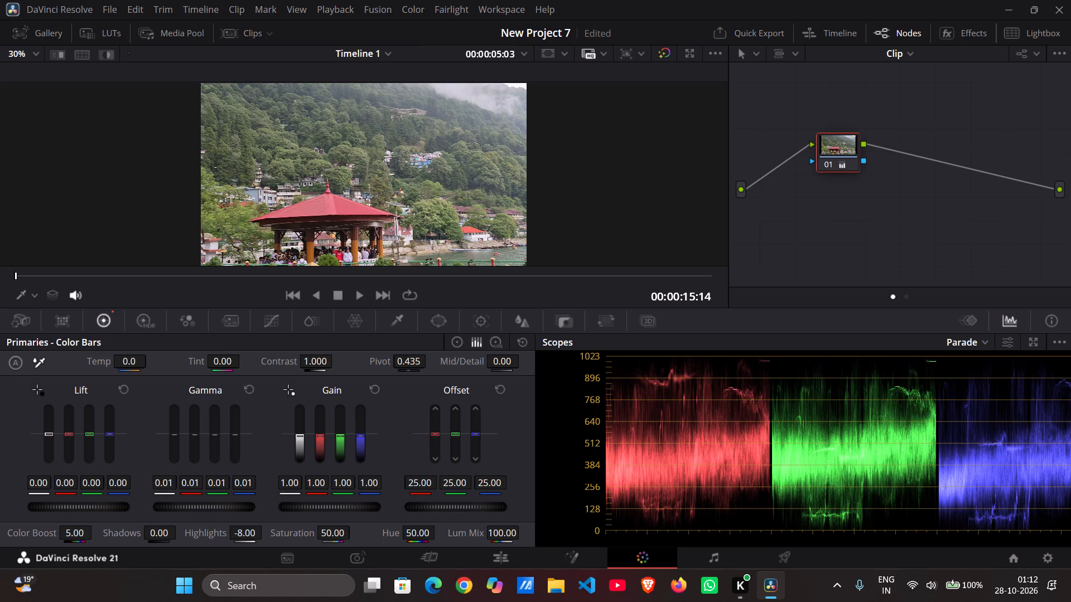
left_click_drag(204, 506, 59, 511)
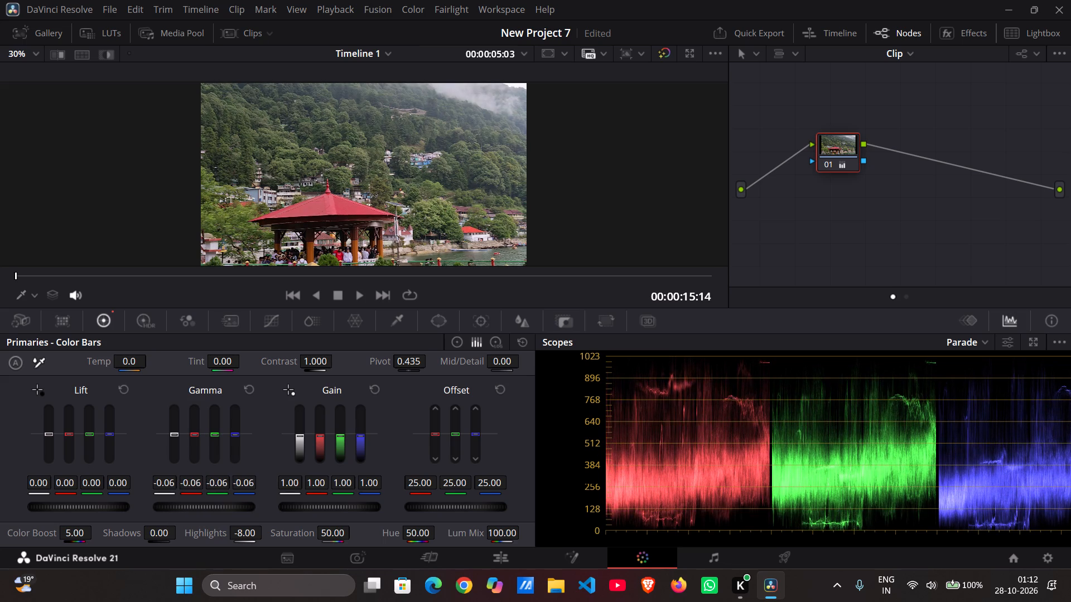
left_click_drag(59, 511, 47, 513)
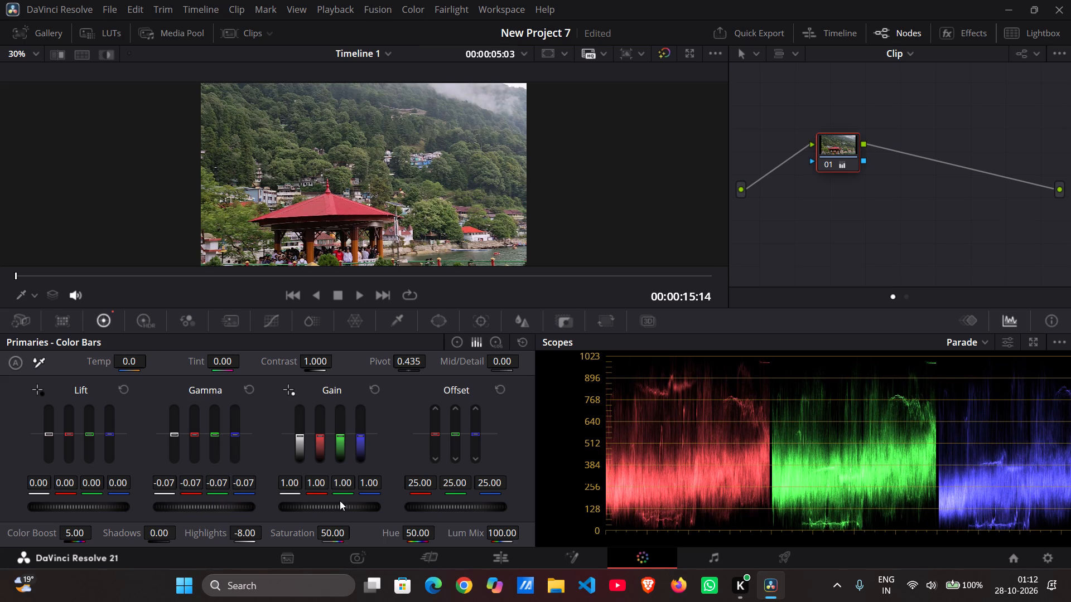
Balance the master levels of clip 17 with Gain at 1.07, Offset at 12.60 and Lift at 0.02.
left_click_drag(336, 504, 326, 508)
left_click_drag(452, 504, 385, 510)
left_click_drag(331, 505, 378, 508)
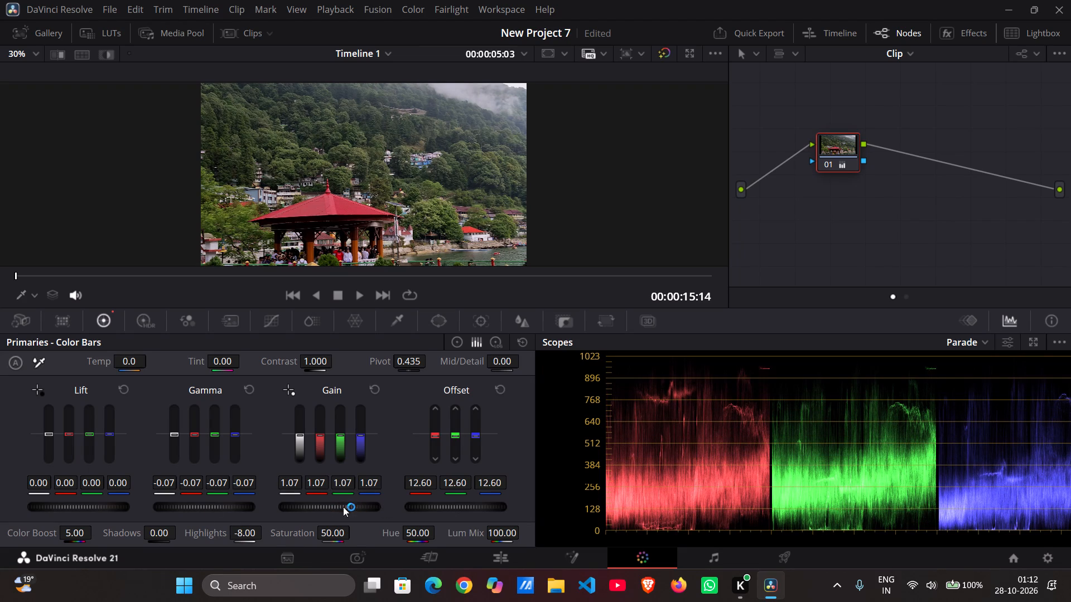
left_click_drag(80, 507, 104, 507)
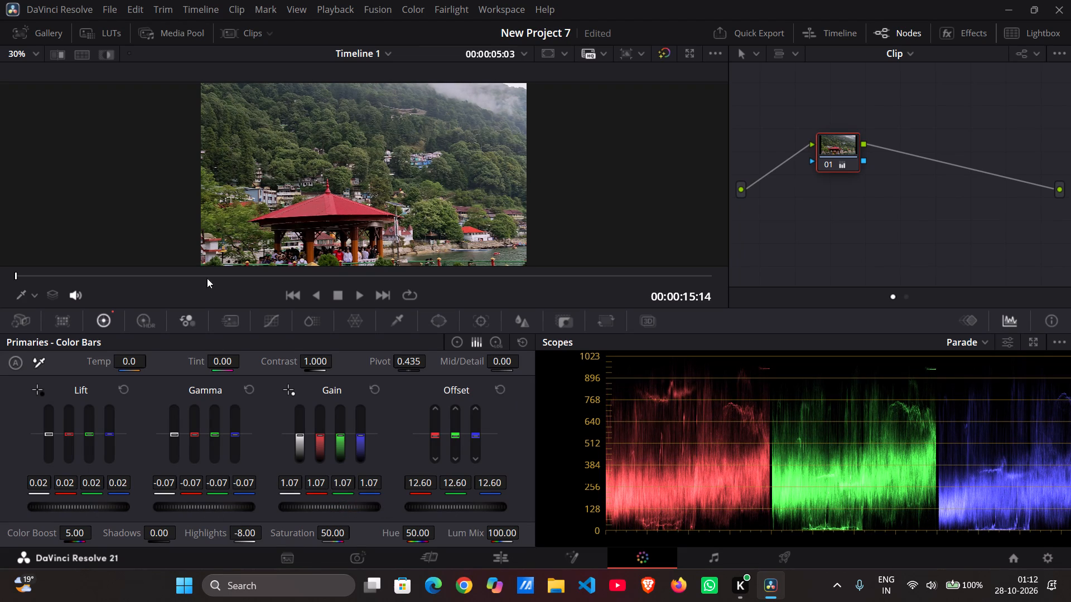
Select clip 19 and reset its Gain, Gamma, Offset and Lift in the primary color bars.
left_click(253, 33)
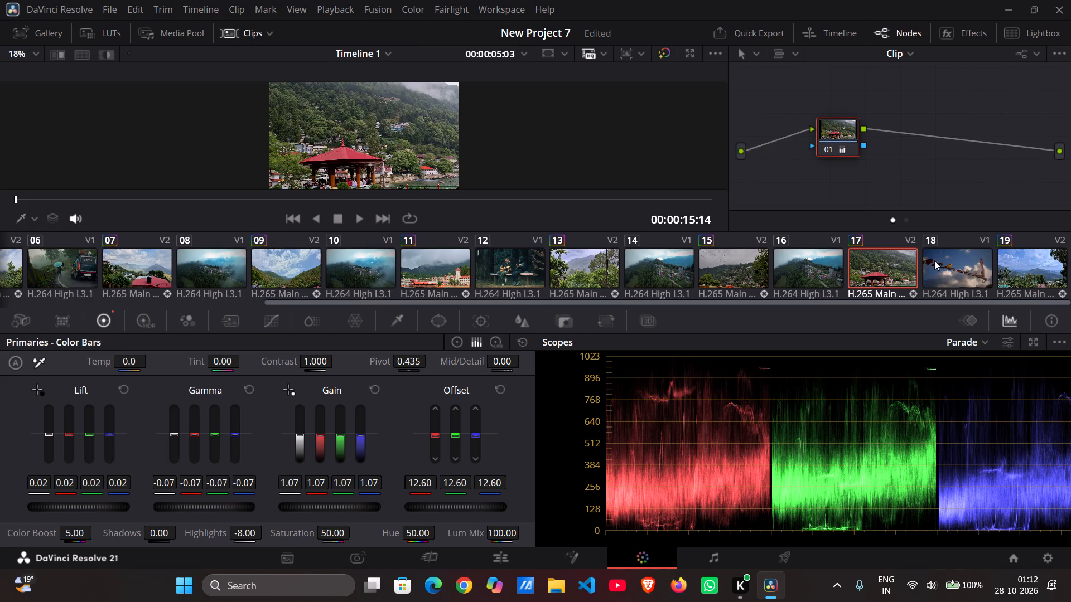
scroll(935, 273, "left", 1)
left_click(1030, 263)
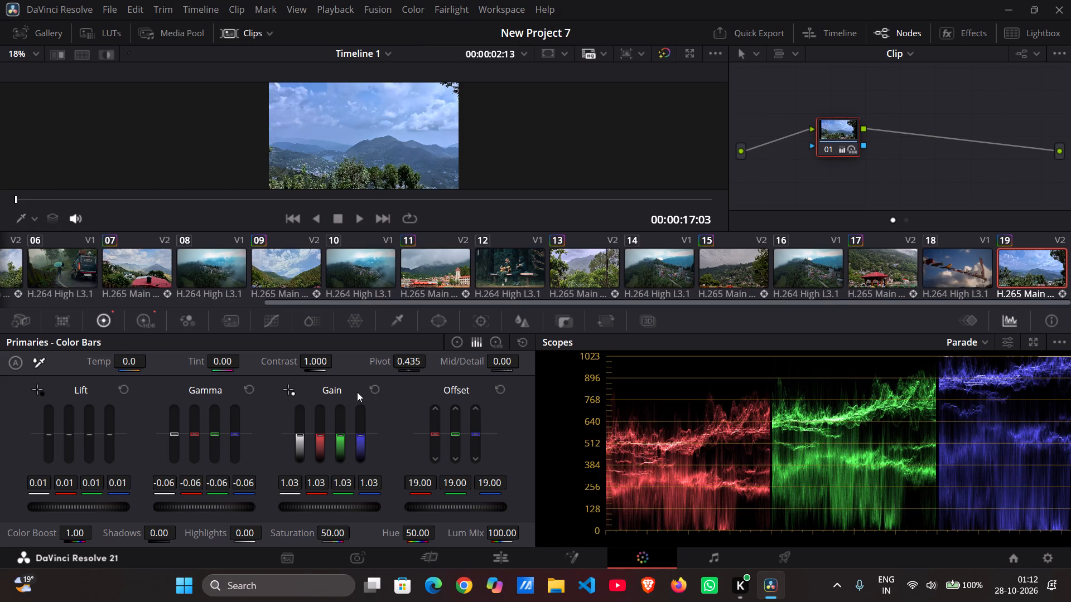
left_click(372, 389)
left_click(253, 386)
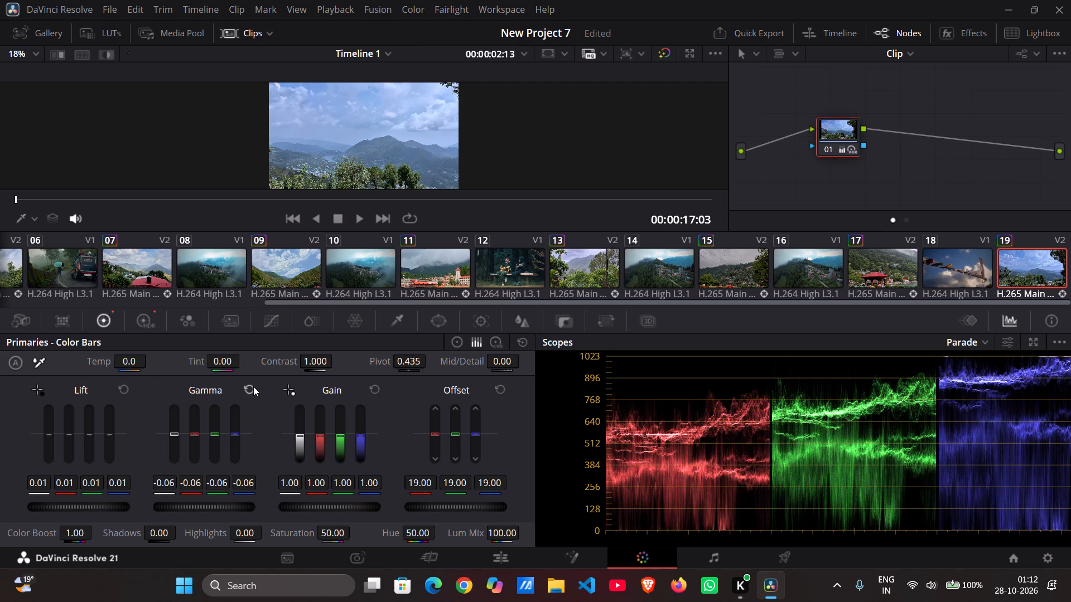
left_click(497, 387)
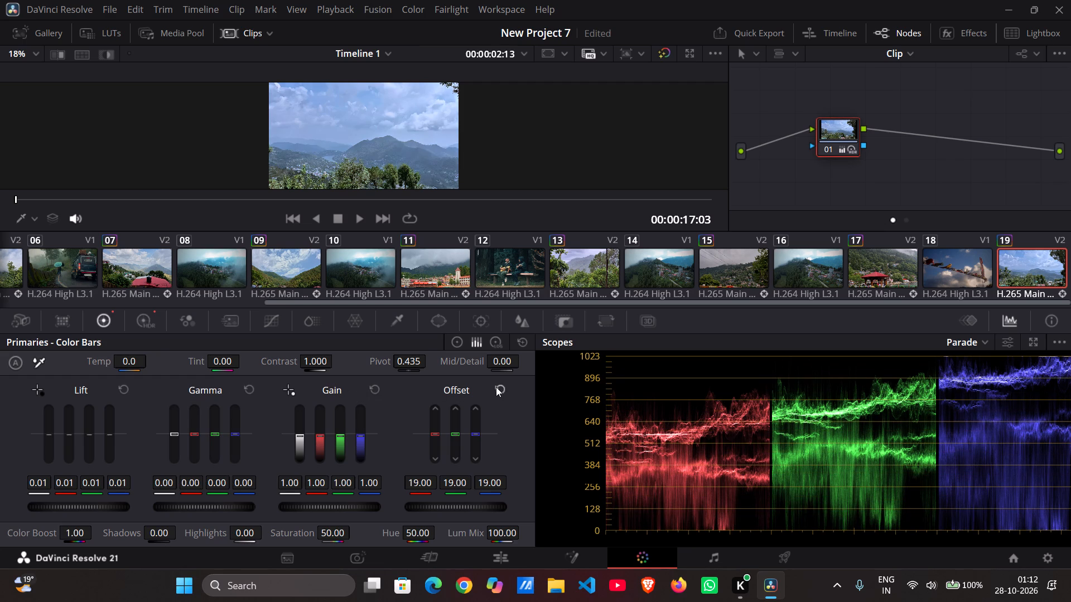
left_click(496, 387)
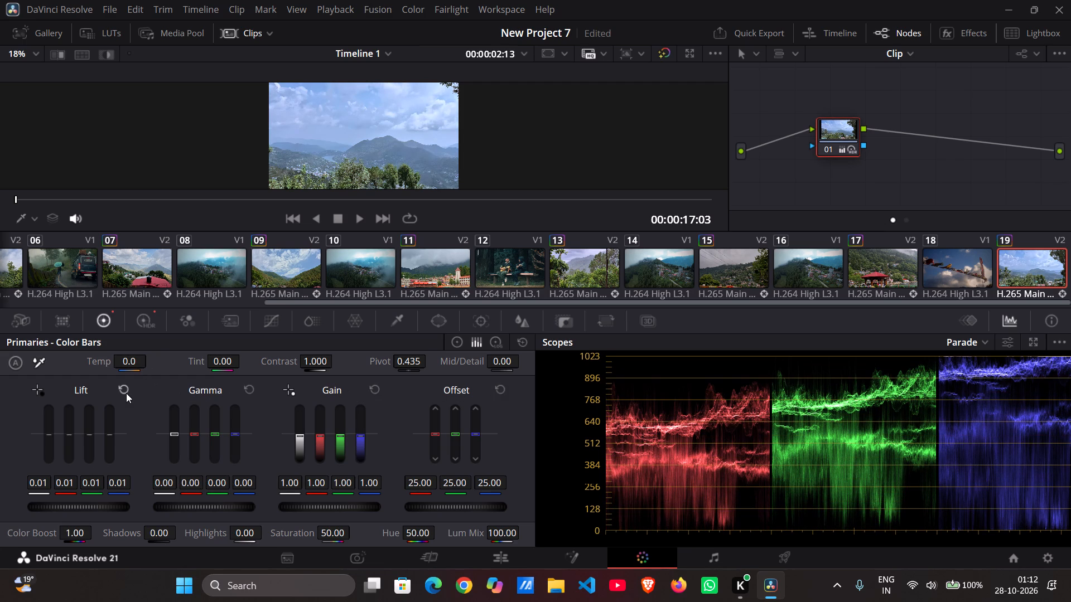
left_click(124, 391)
left_click(124, 391)
Reset the Dark, Shadow, Light and Global HDR color wheels of clip 19.
left_click(158, 325)
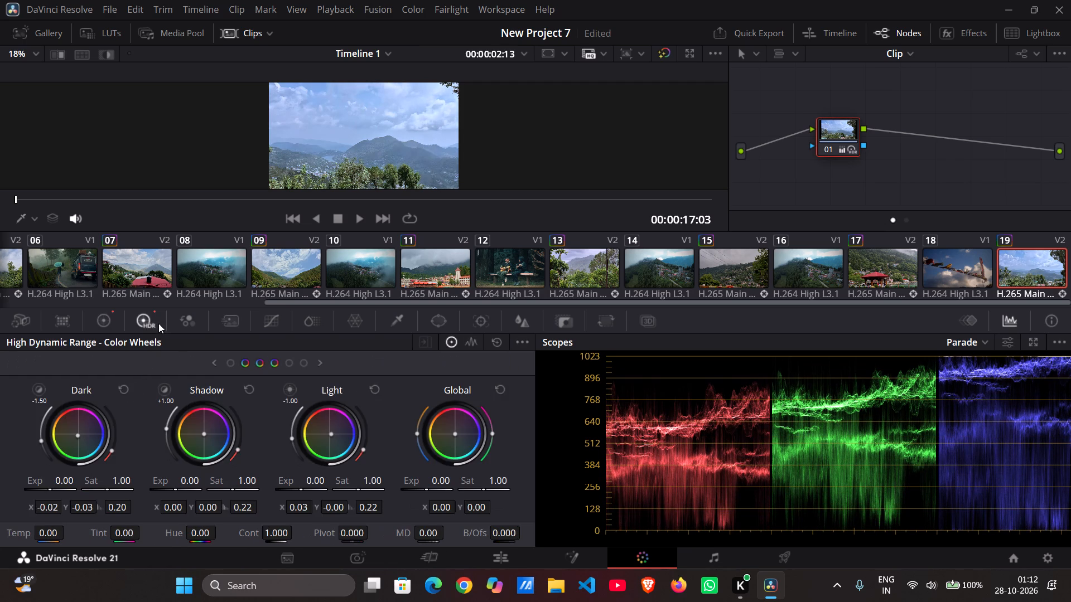
left_click(124, 389)
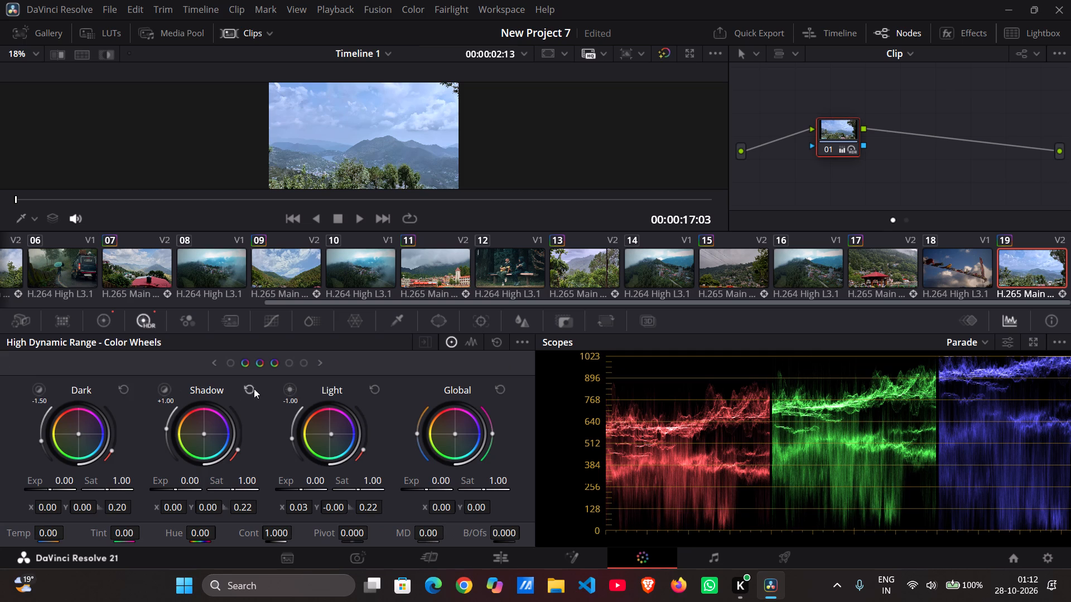
left_click(245, 389)
left_click(380, 386)
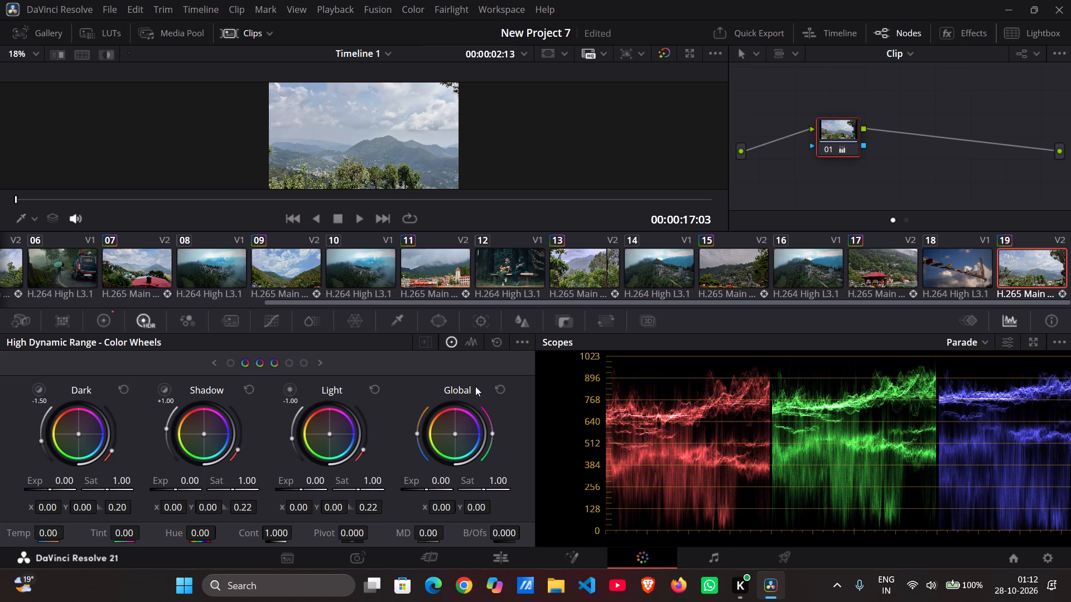
left_click(498, 387)
Set clip 19's Color Boost to 9.00 and Highlights to -17.50 in the primaries, with the clip thumbnails hidden for a larger viewer.
left_click(113, 322)
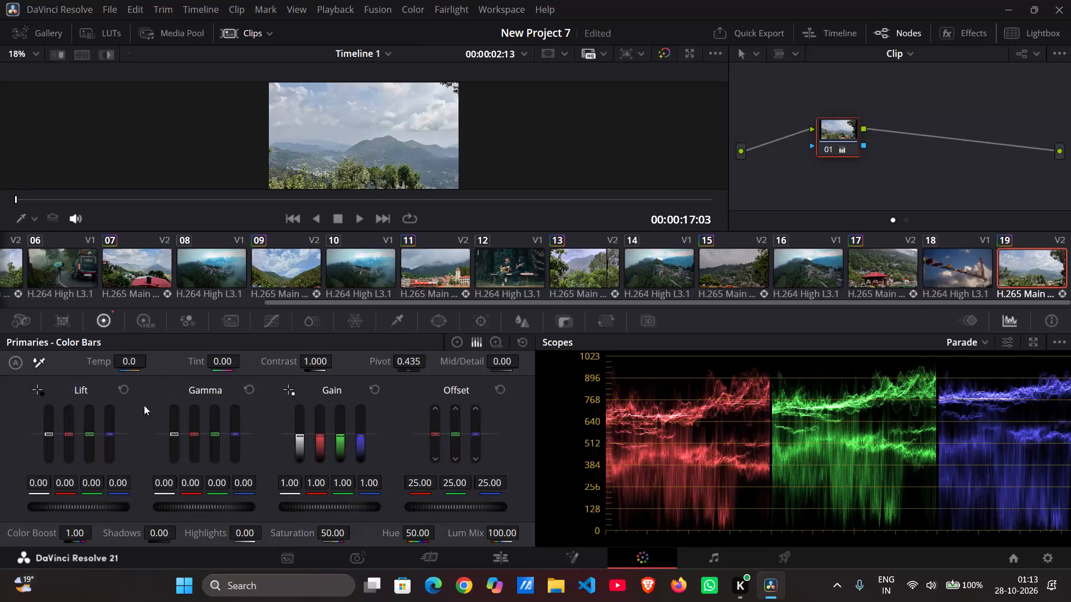
left_click(371, 393)
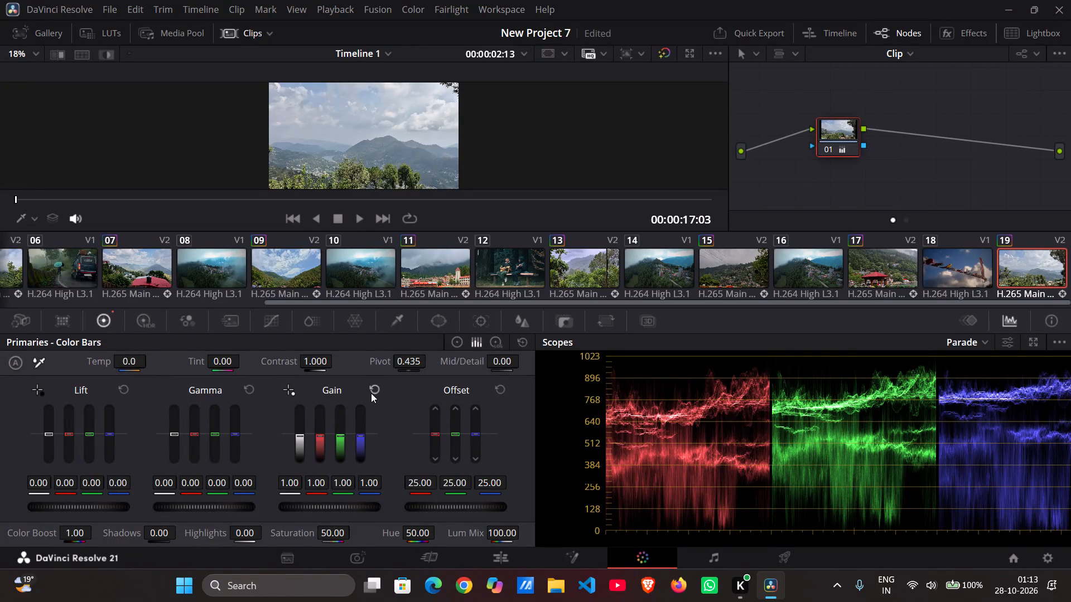
left_click_drag(73, 532, 94, 531)
left_click(240, 33)
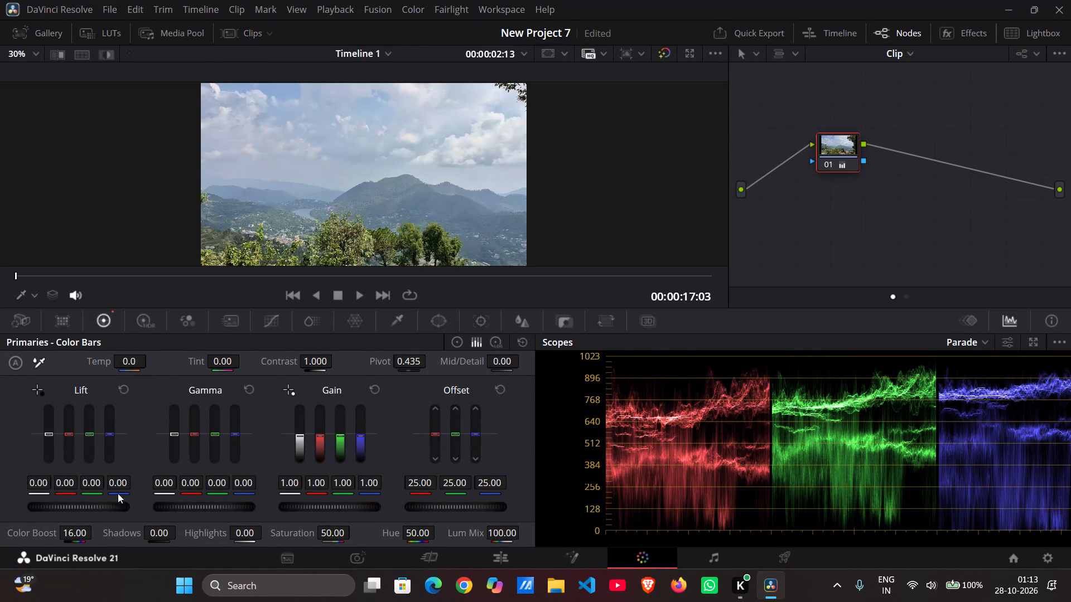
left_click_drag(70, 529, 62, 528)
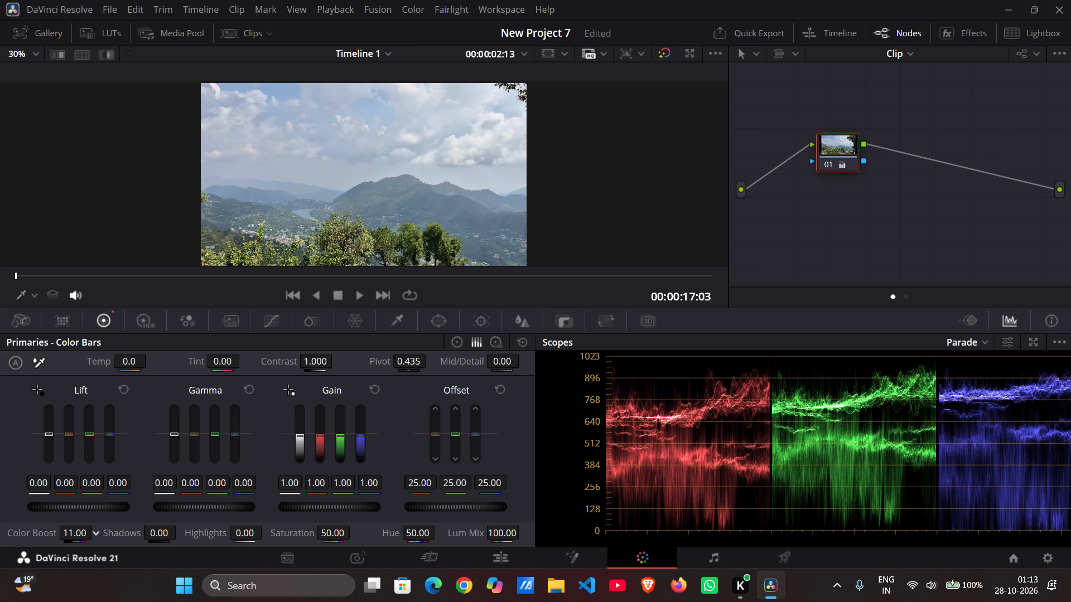
left_click_drag(62, 528, 60, 528)
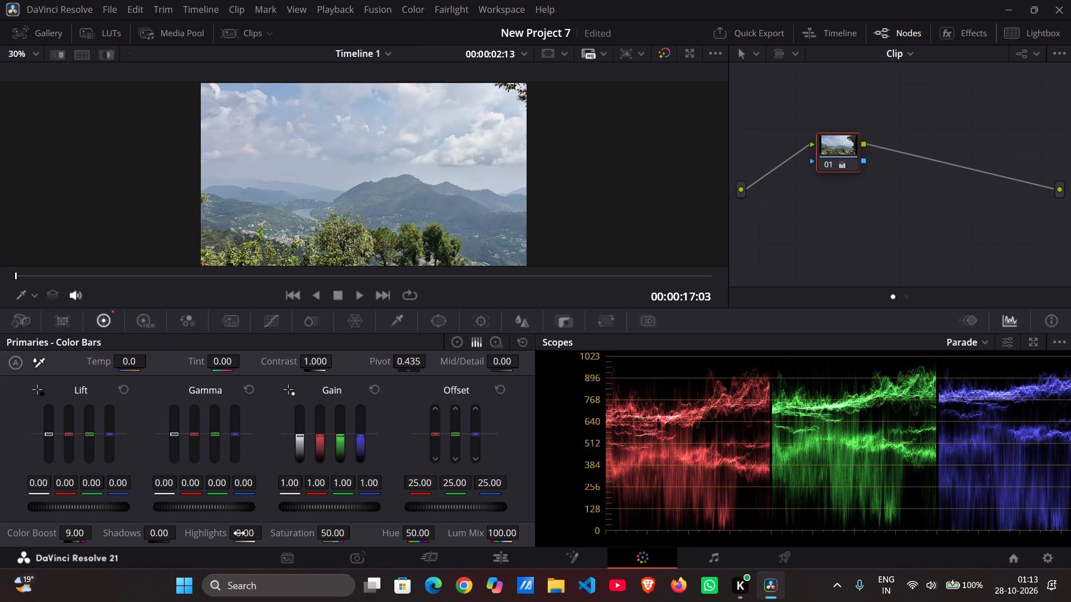
left_click_drag(239, 533, 215, 535)
Balance clip 19 with master Gain at 0.96 and Offset at 21.40, trying Lift at 0.03 and resetting it, and show the clip thumbnails again.
left_click_drag(305, 509, 310, 508)
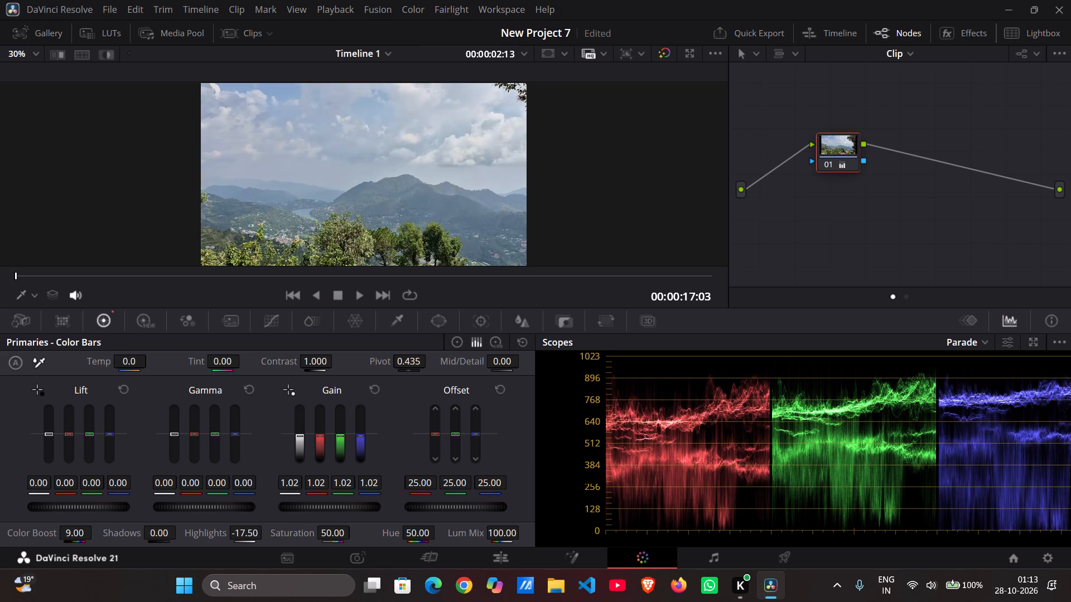
left_click_drag(310, 508, 258, 506)
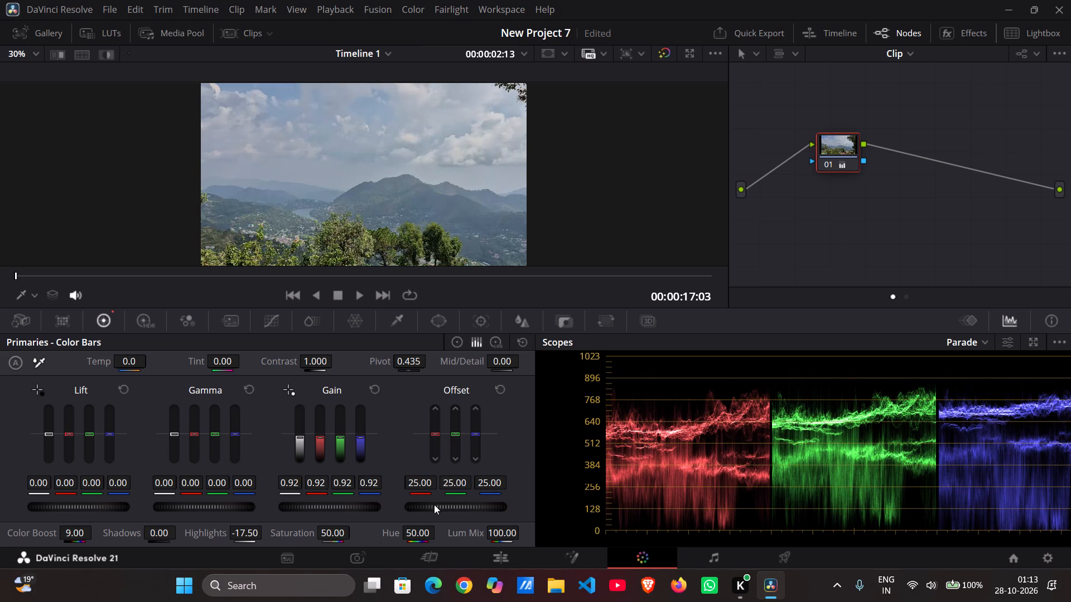
left_click_drag(431, 511, 402, 515)
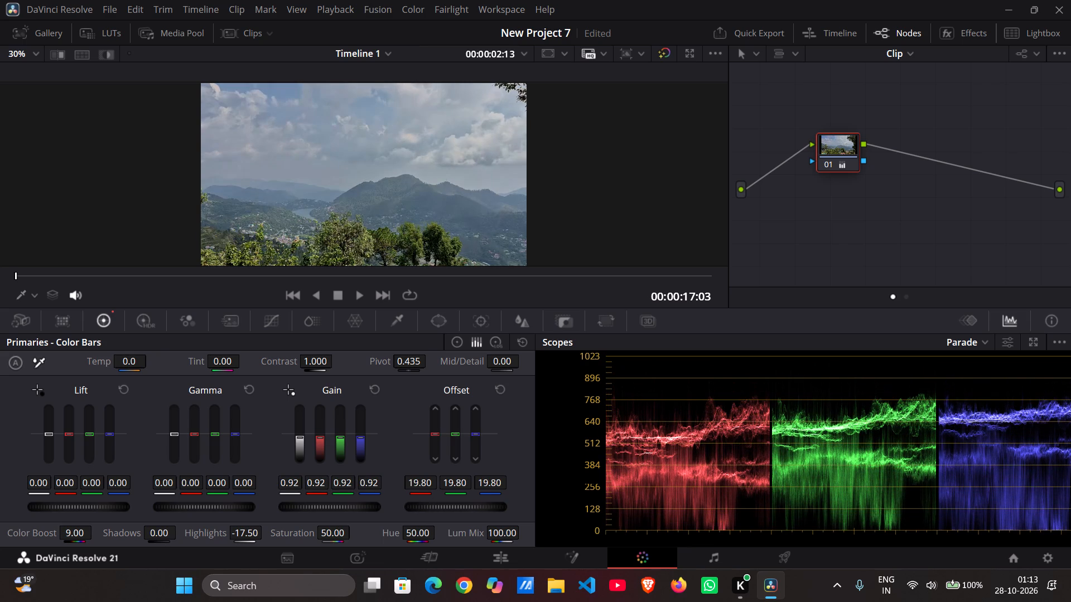
left_click_drag(402, 515, 413, 515)
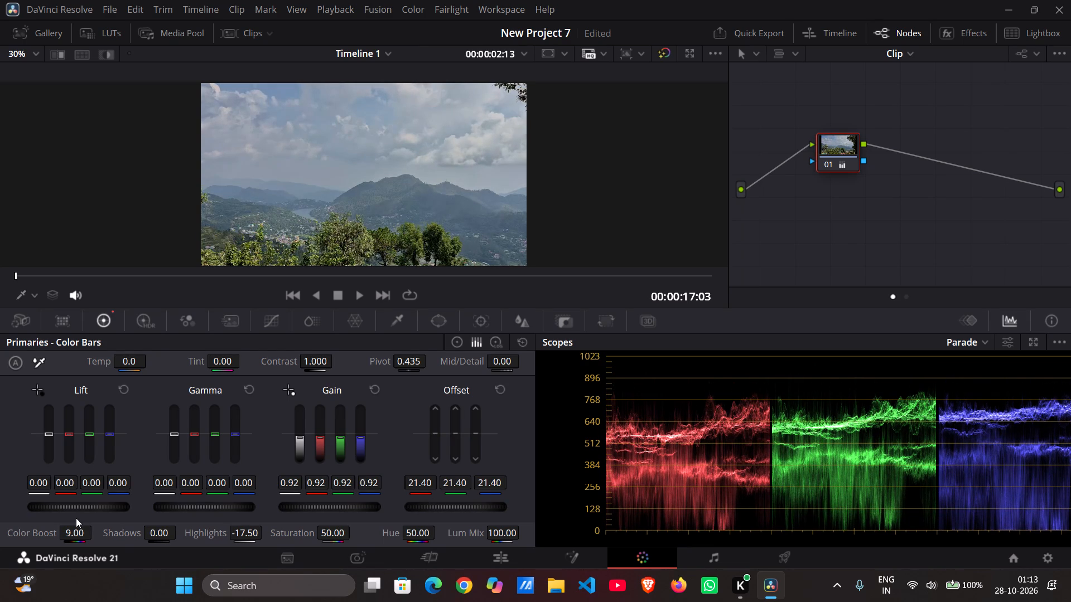
left_click_drag(70, 508, 99, 511)
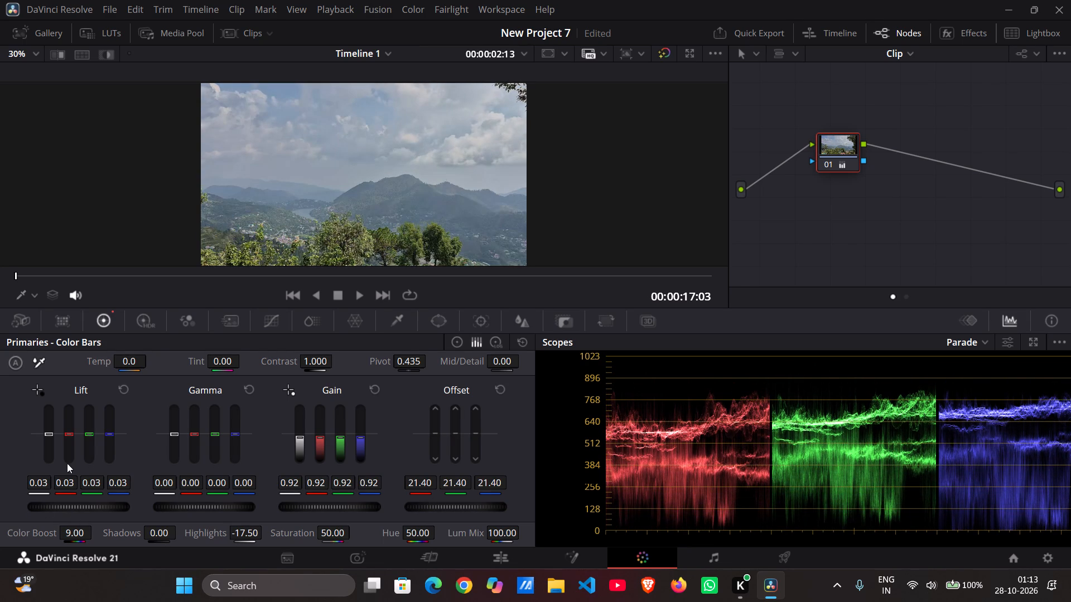
left_click(123, 390)
left_click_drag(340, 508, 344, 507)
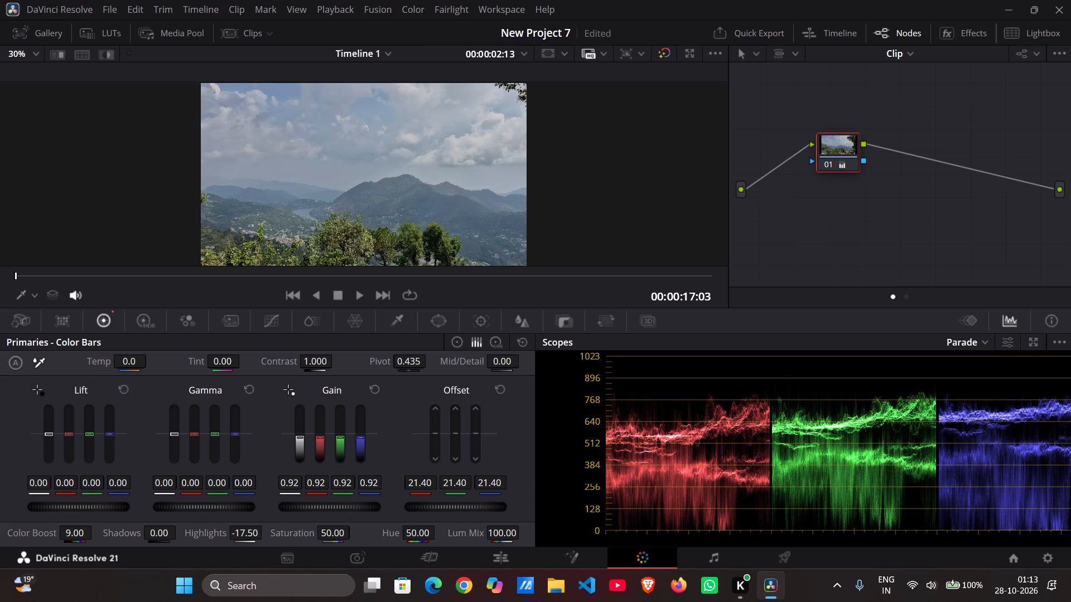
left_click_drag(344, 507, 368, 506)
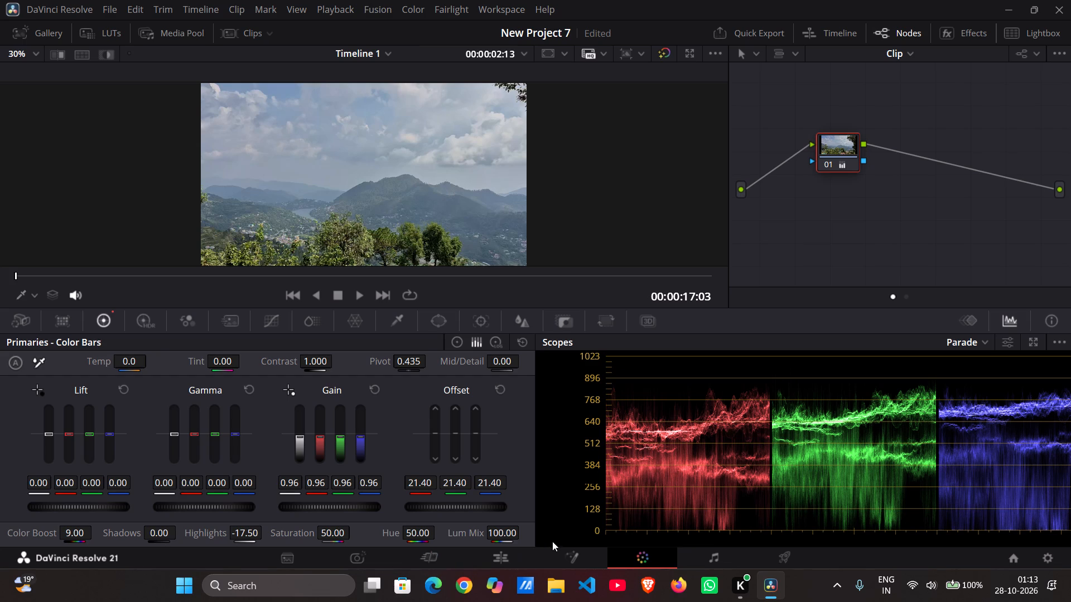
left_click(247, 37)
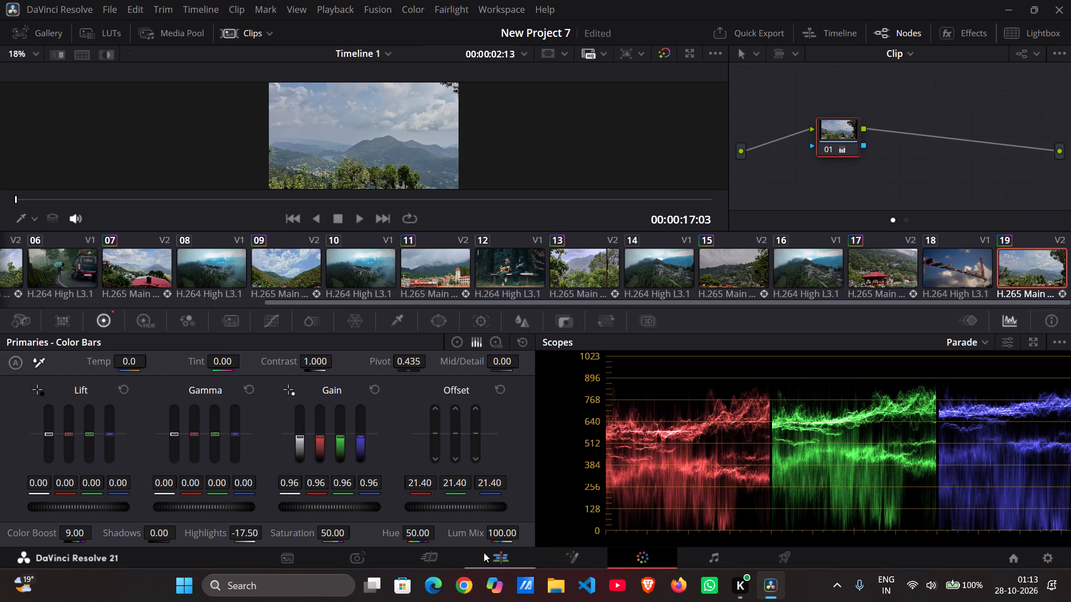
Play the timeline from the start on the Edit page to review the graded first clip, stopping at 00:00:05:18.
left_click(485, 552)
left_click(438, 352)
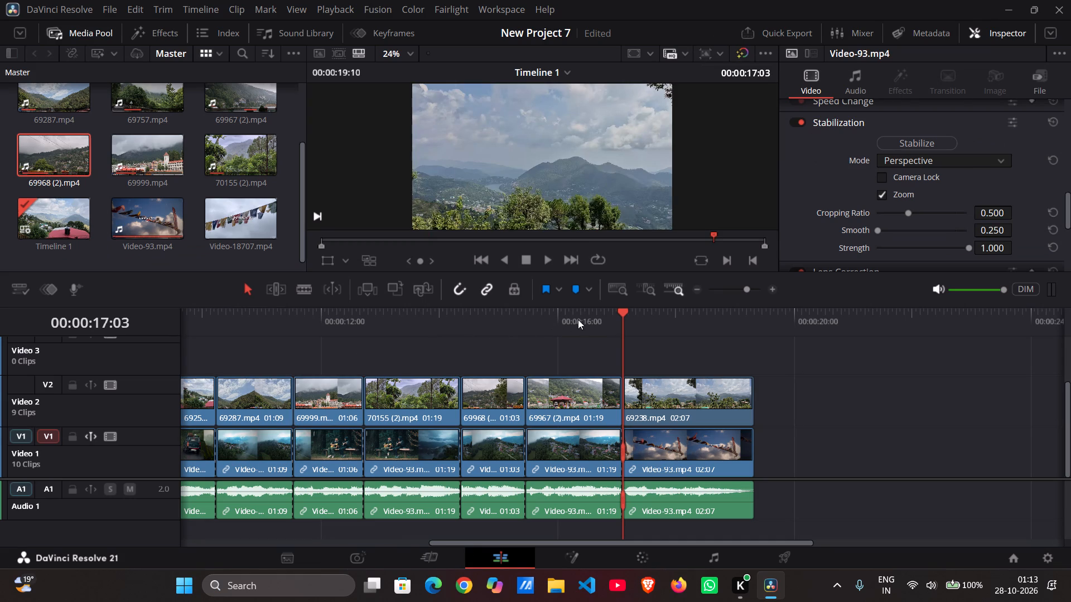
left_click_drag(606, 318, 105, 353)
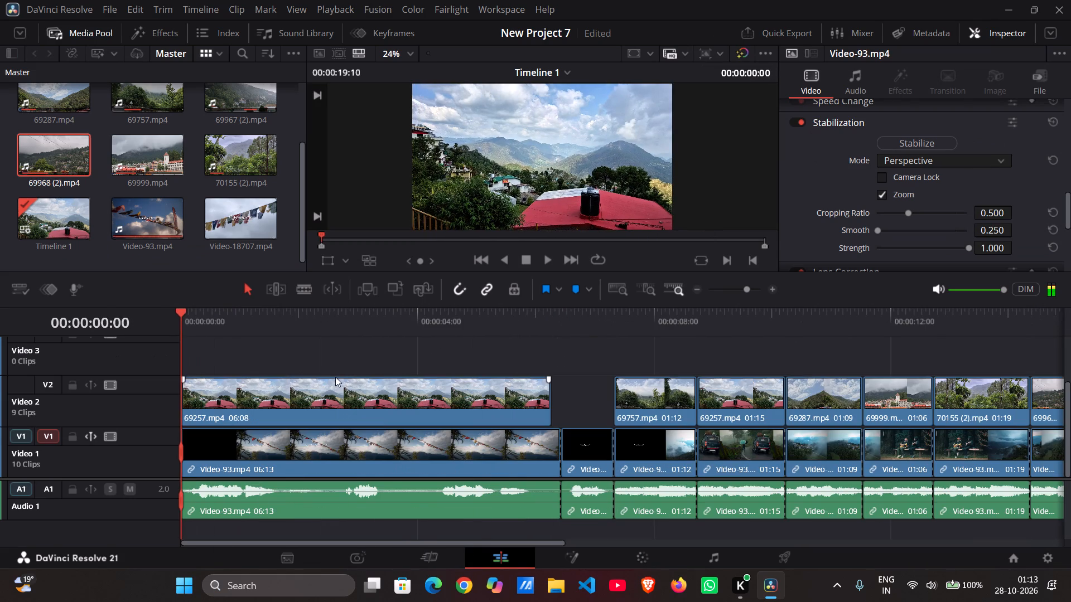
key("space")
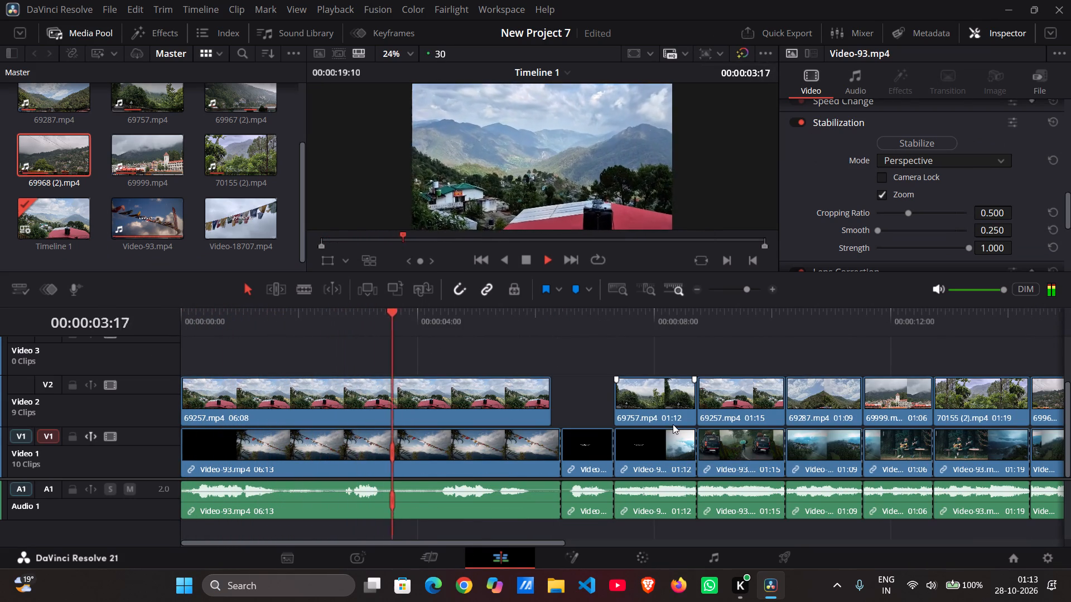
key("space")
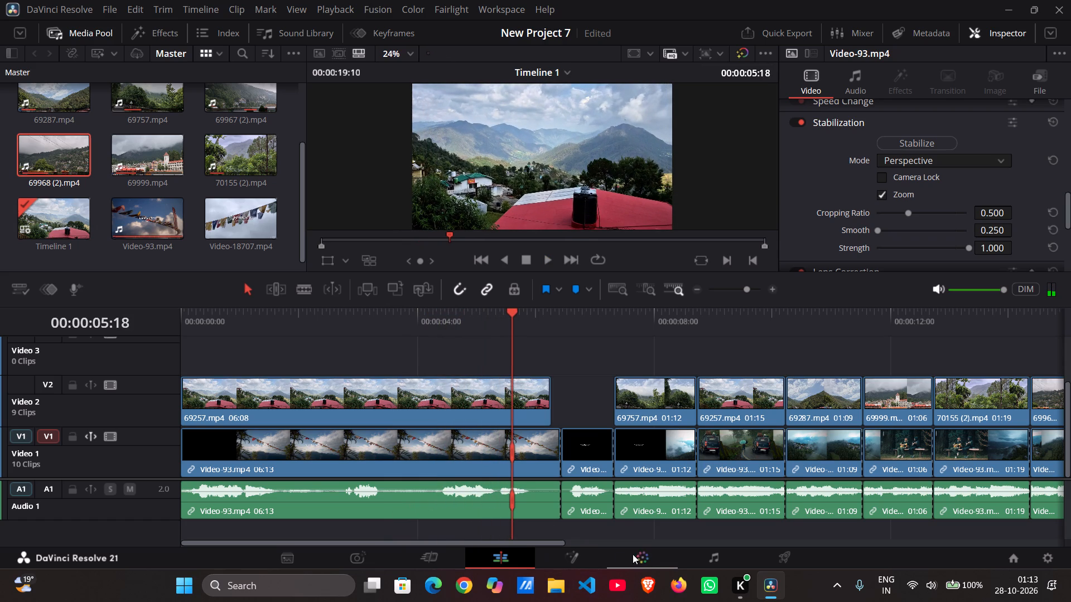
Return to the Color page, select clip 01 and reset its primary Gain, Offset, Lift and Contrast.
left_click(652, 554)
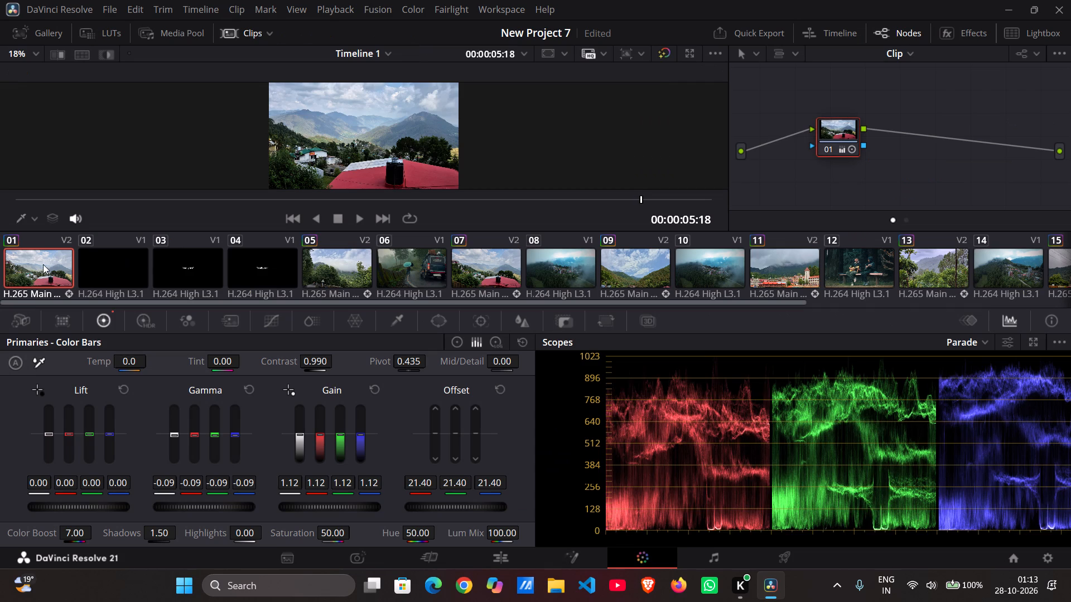
left_click(43, 264)
left_click(375, 395)
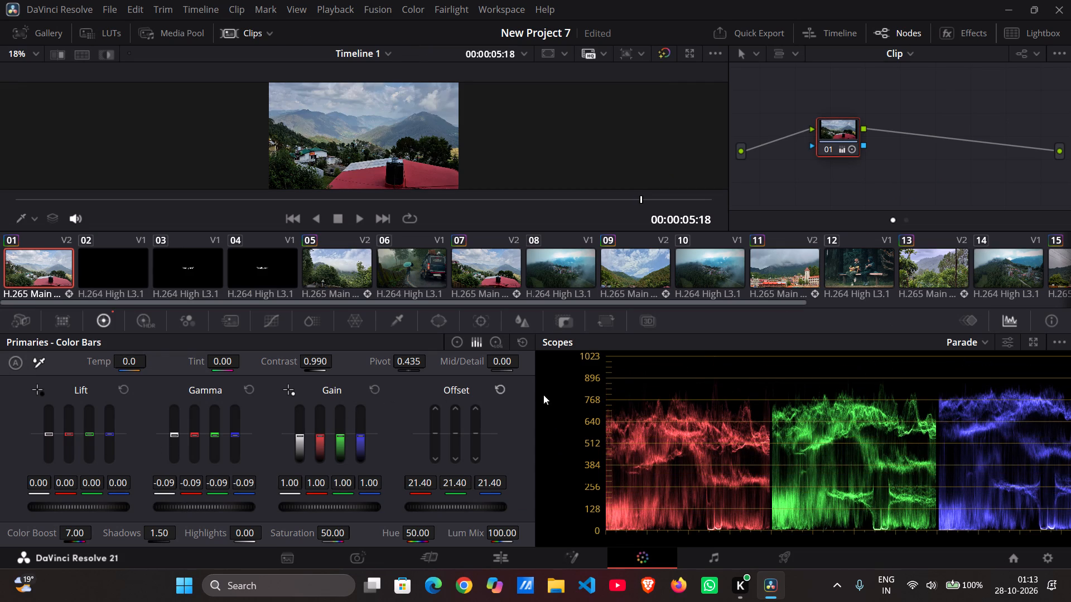
left_click(500, 392)
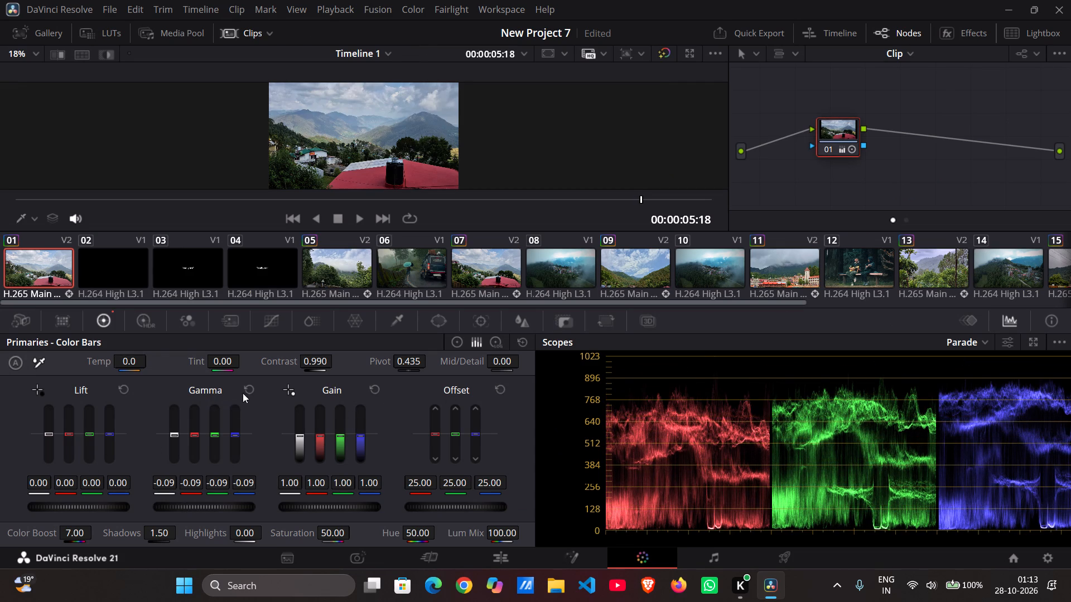
left_click(256, 388)
left_click(122, 388)
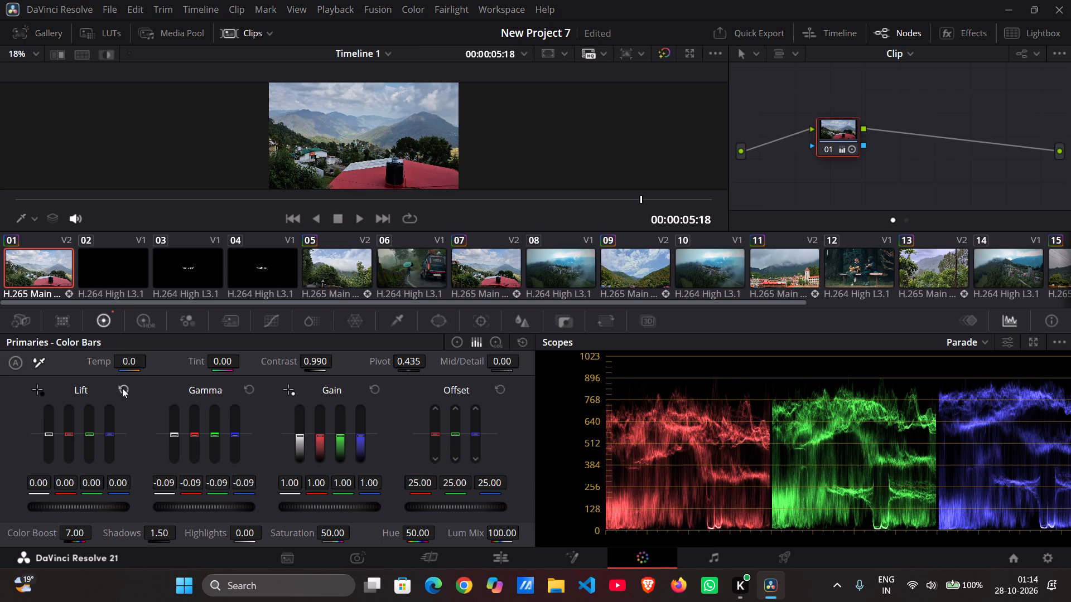
left_click(122, 388)
triple_click(297, 367)
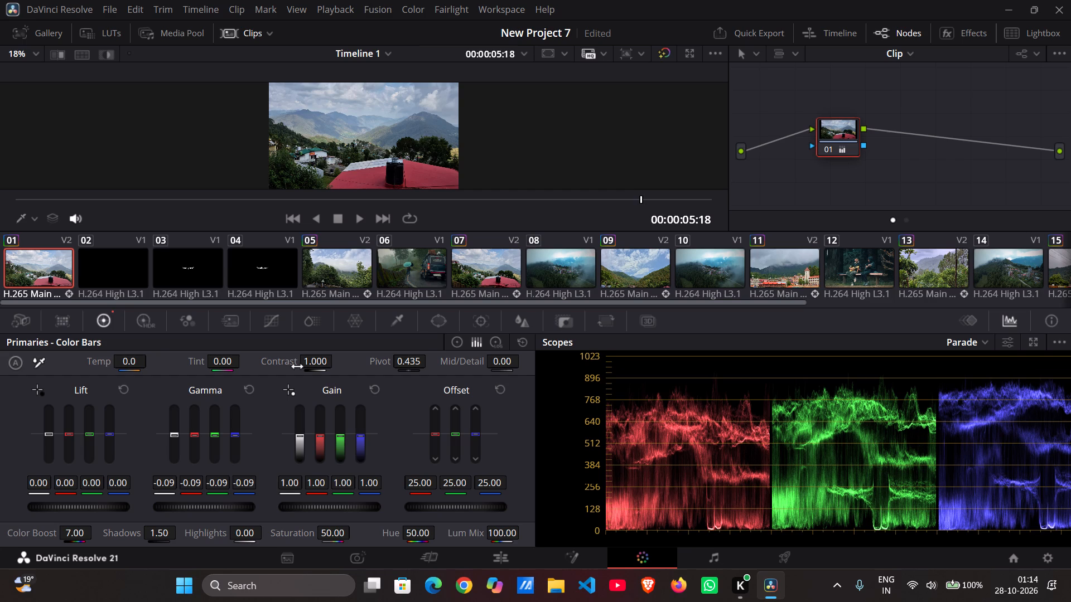
Reset the Dark, Shadow, Light and Global HDR color wheels of clip 01.
left_click(149, 326)
left_click(124, 392)
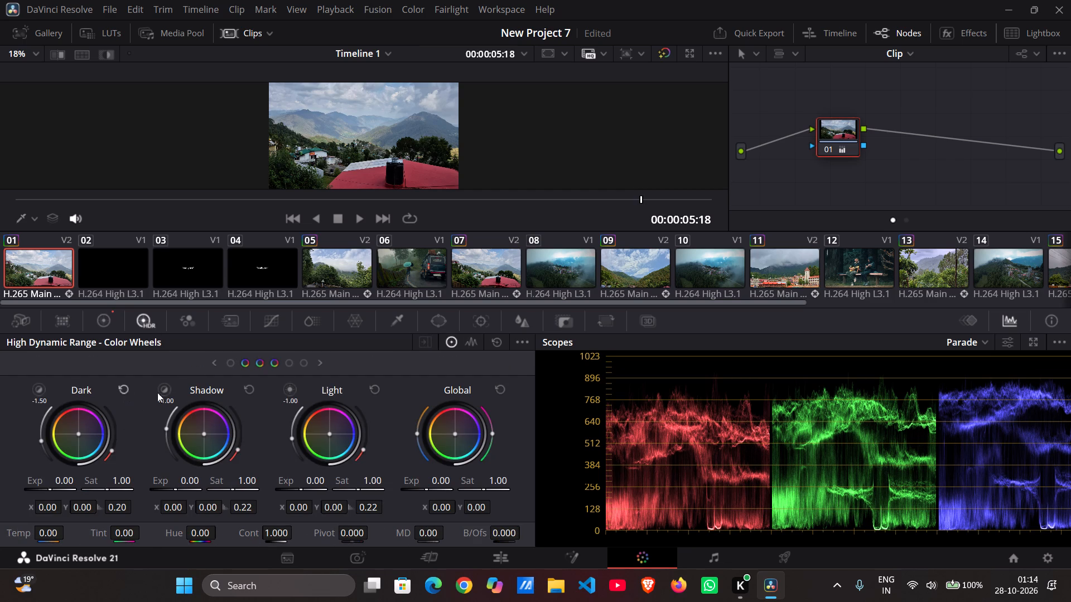
left_click(245, 389)
left_click(365, 388)
left_click(502, 389)
Set clip 01's master Gamma to -0.06 in the primary color bars and return to the Edit page.
left_click(108, 312)
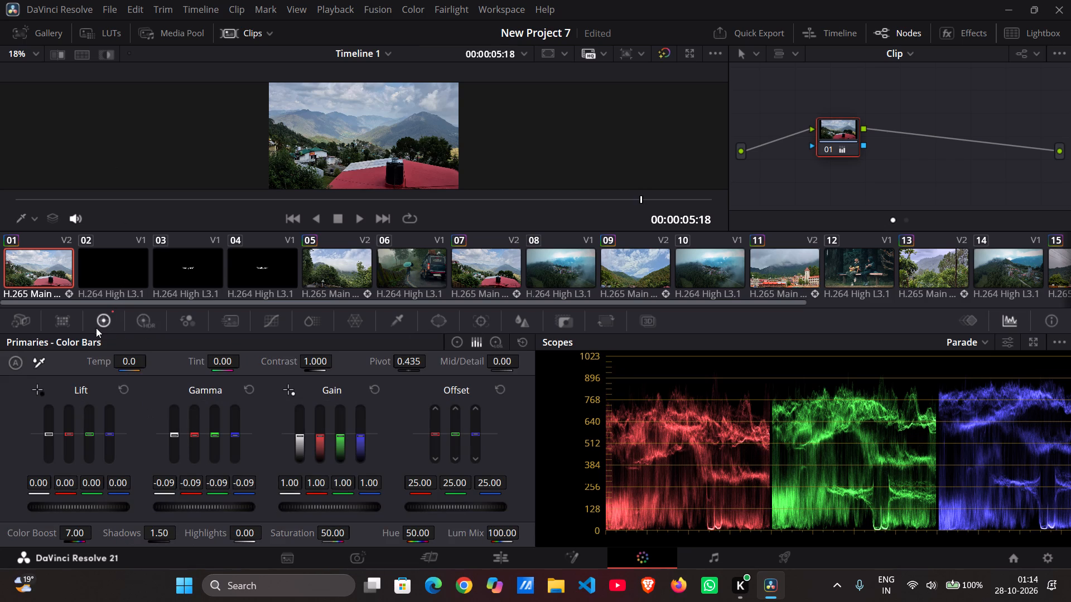
left_click_drag(182, 503, 155, 502)
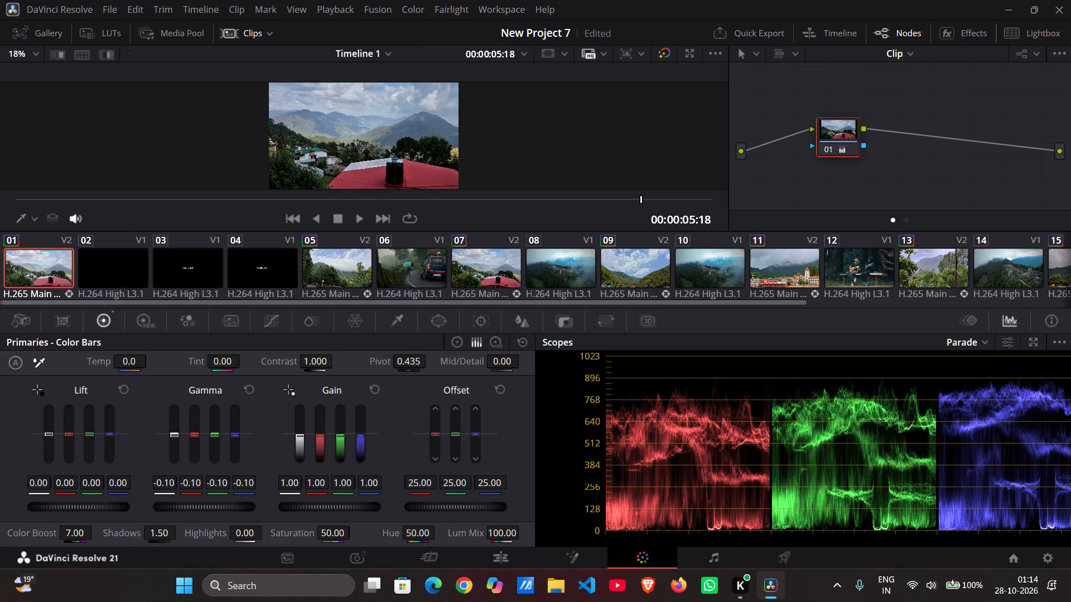
left_click_drag(155, 502, 259, 503)
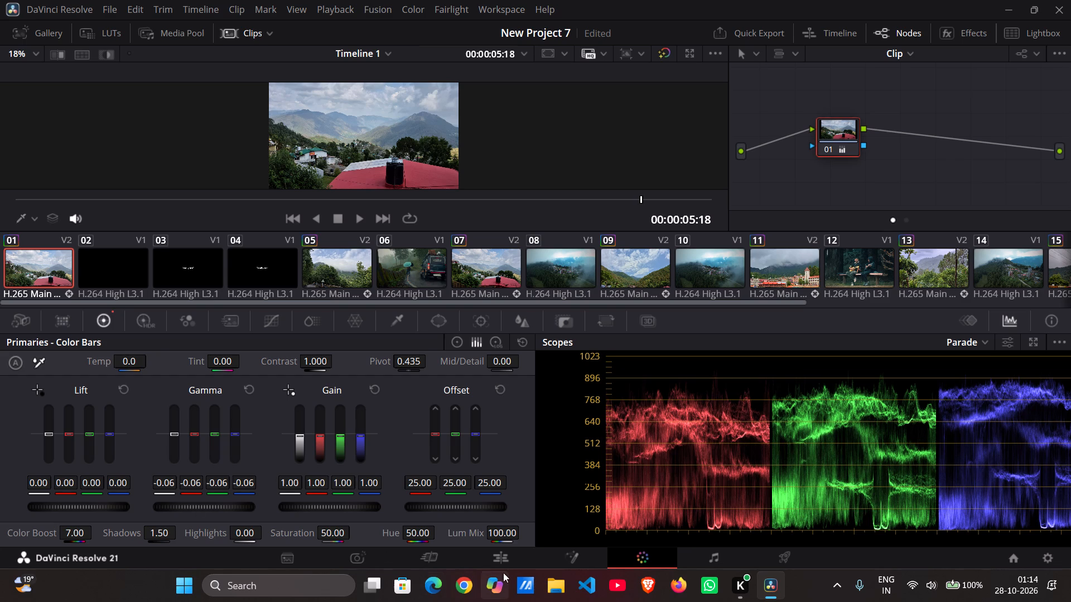
left_click(505, 561)
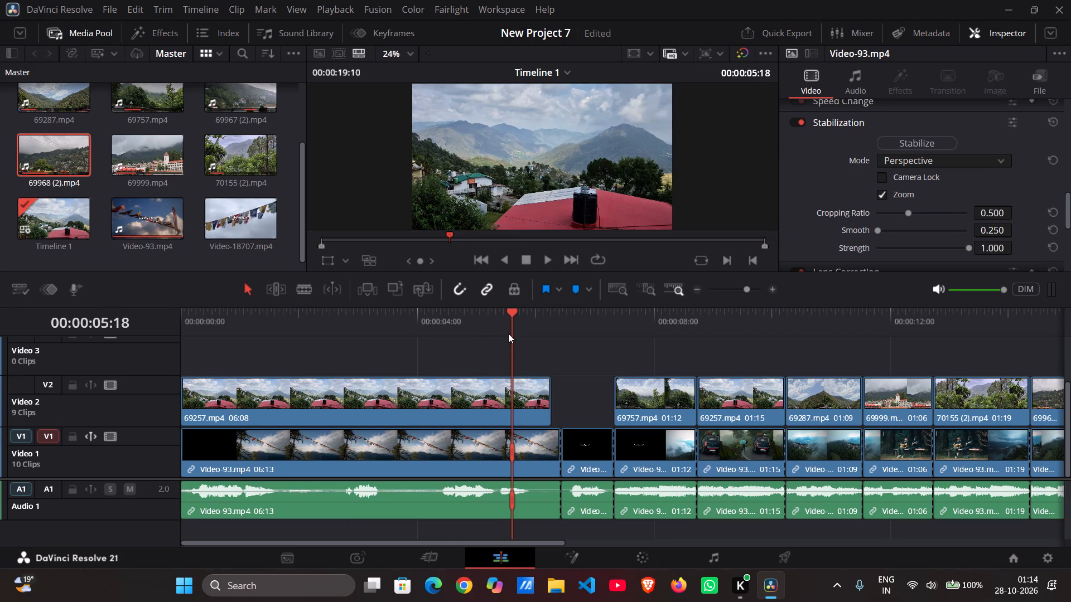
Play the timeline through to 00:00:17:20 to review the graded clips, and replay from the start up to the "really are" title.
left_click_drag(508, 333, 127, 377)
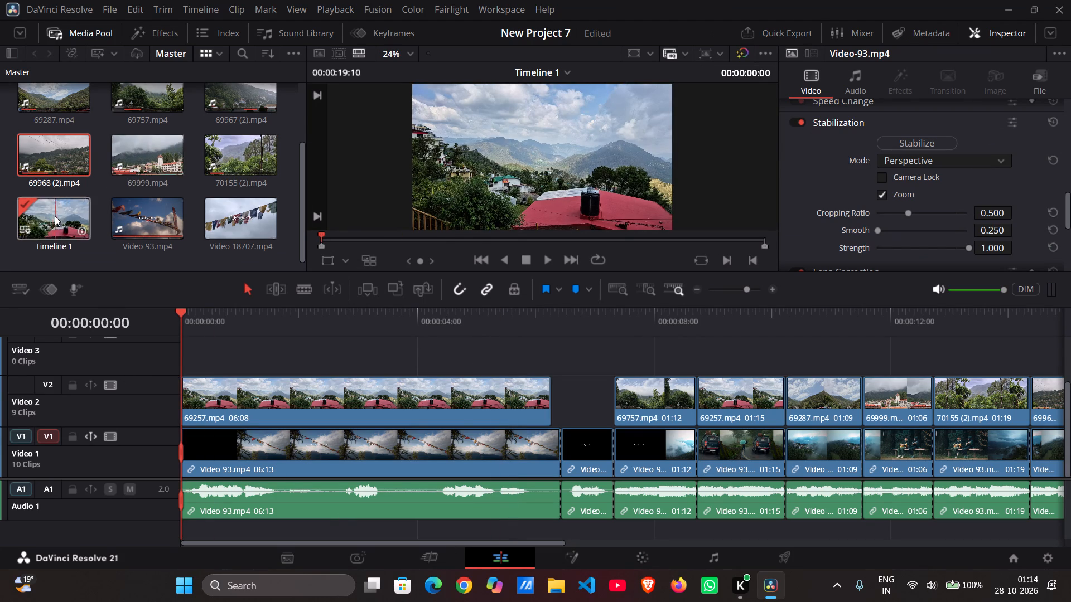
scroll(71, 146, "up", 2)
scroll(193, 120, "up", 2)
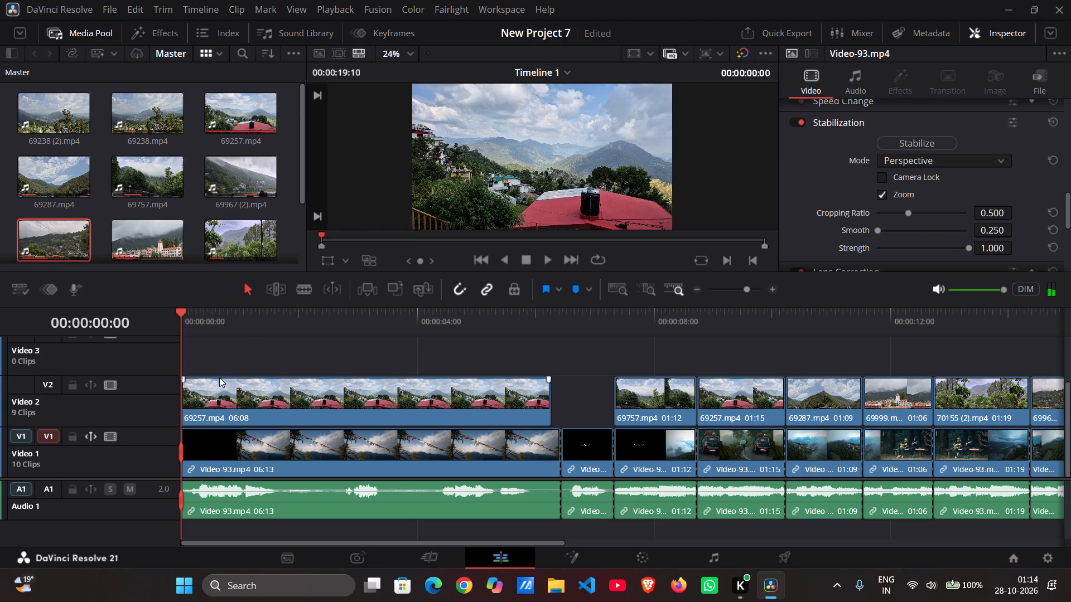
left_click_drag(189, 315, 264, 323)
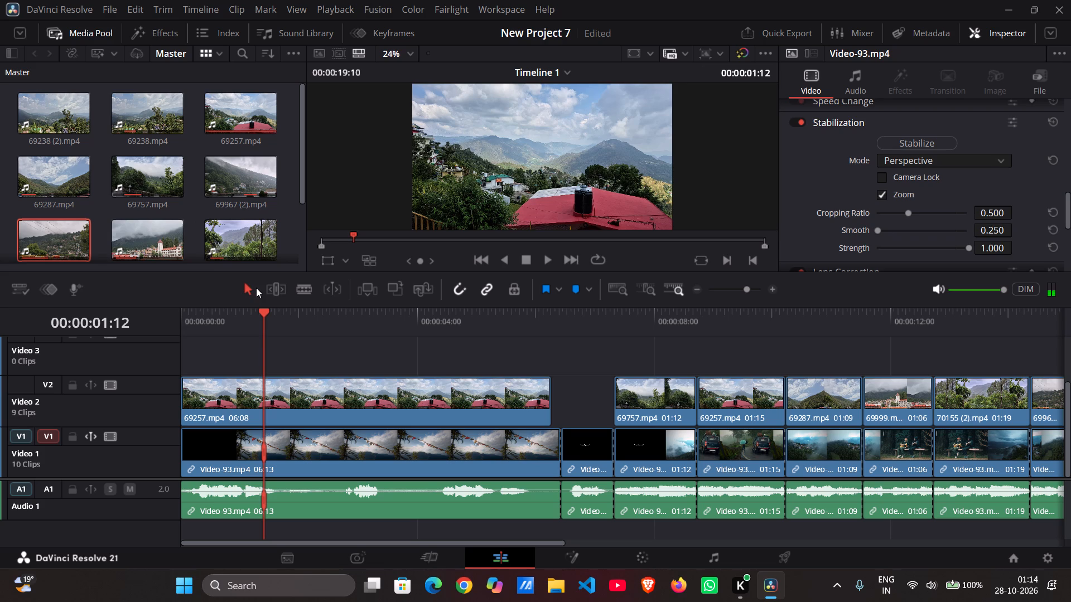
key("b")
key("space")
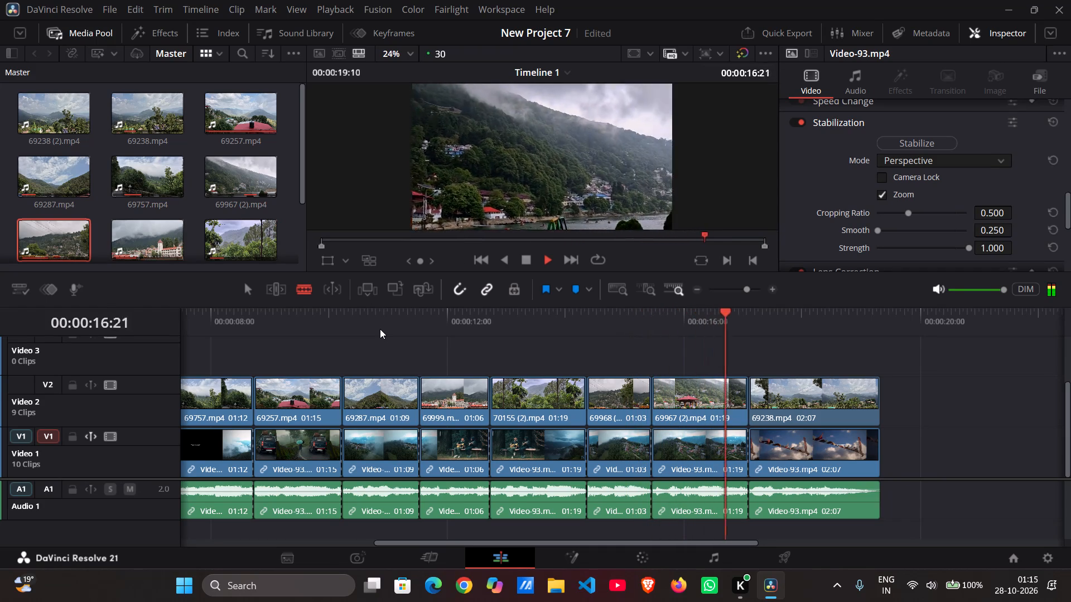
key("space")
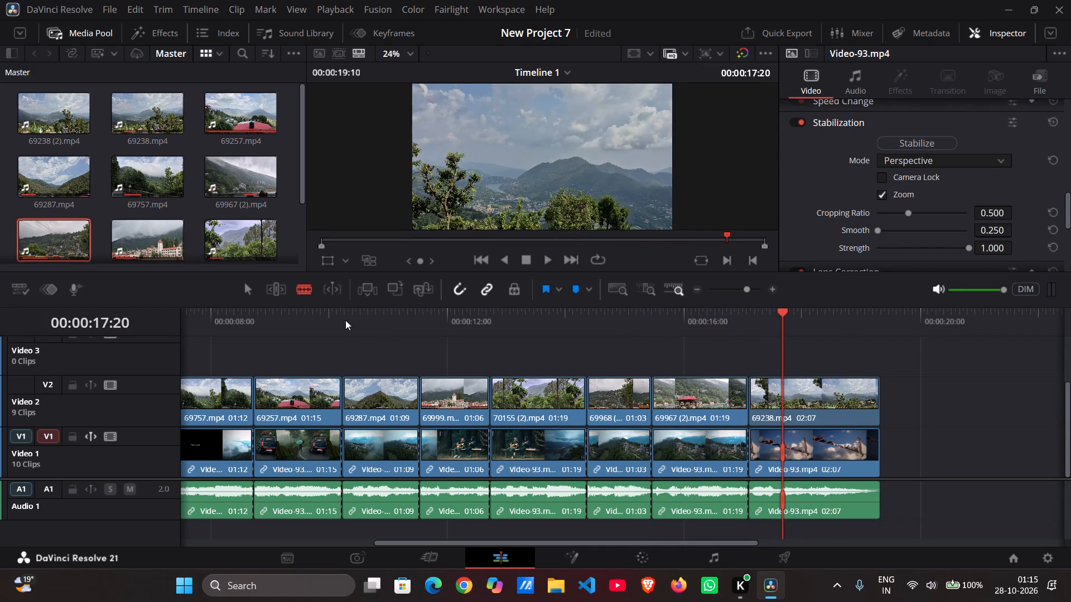
left_click(306, 287)
left_click(250, 289)
left_click(236, 327)
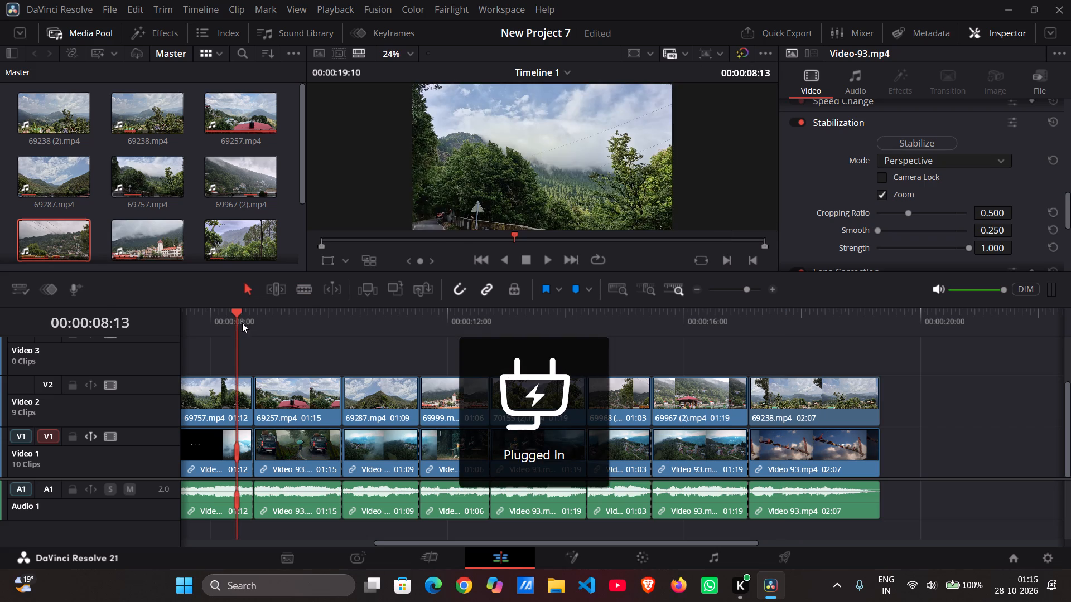
left_click_drag(228, 322, 120, 333)
key("space")
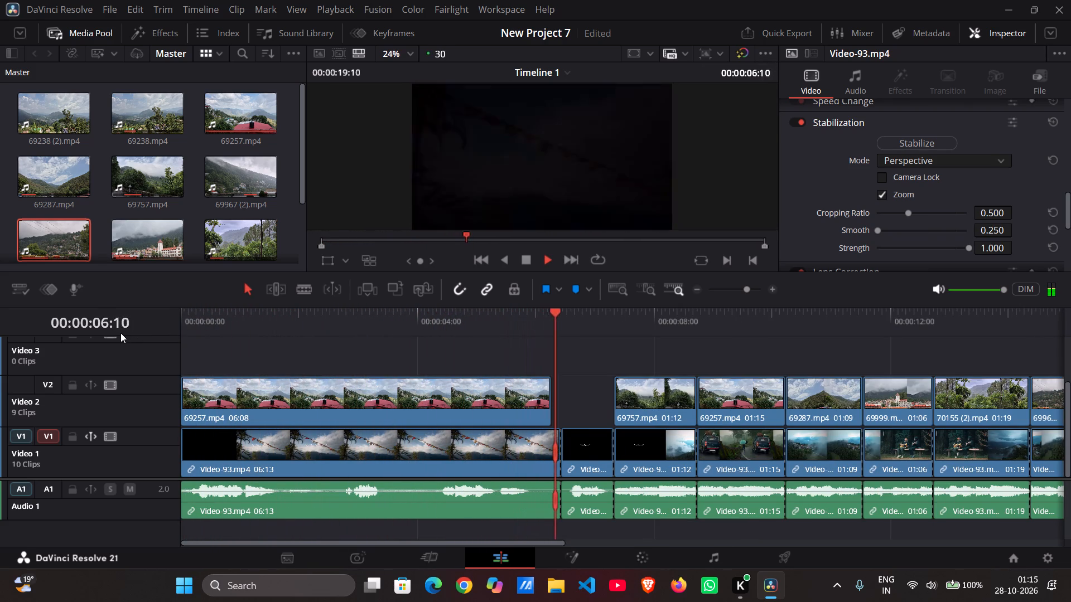
key("space")
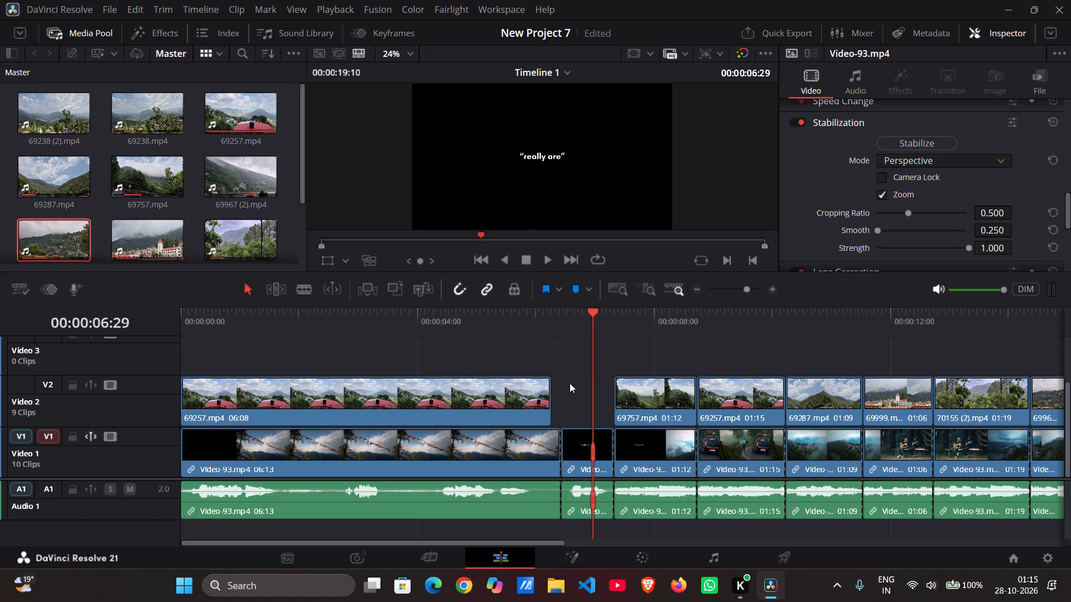
Turn off linked selection and trim the end of the first Video-93.mp4 clip on Video 1 to a 06:08 duration.
left_click_drag(590, 309, 581, 310)
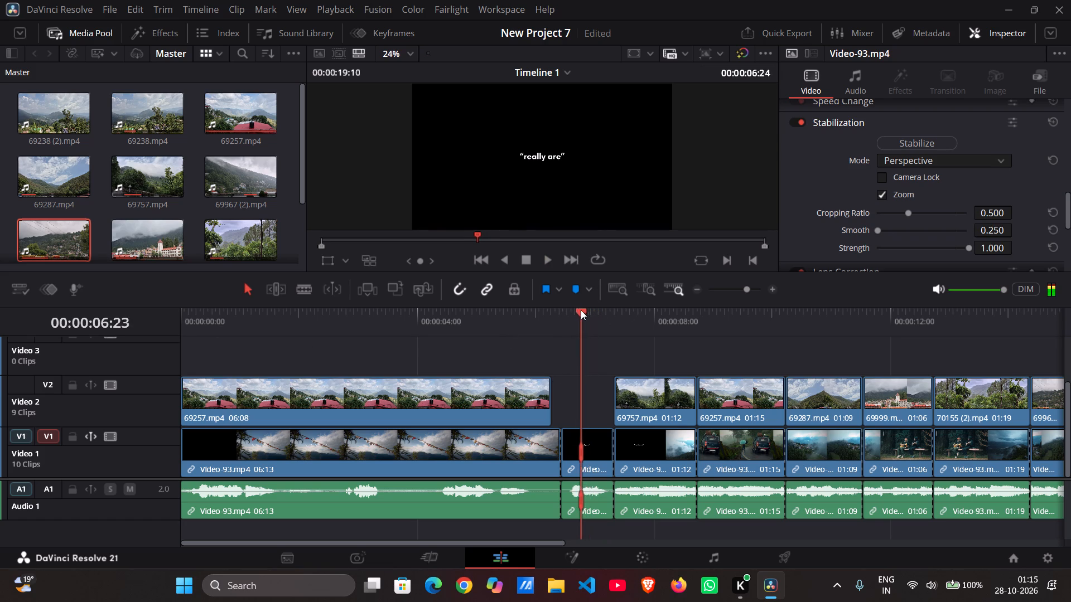
left_click_drag(581, 310, 582, 313)
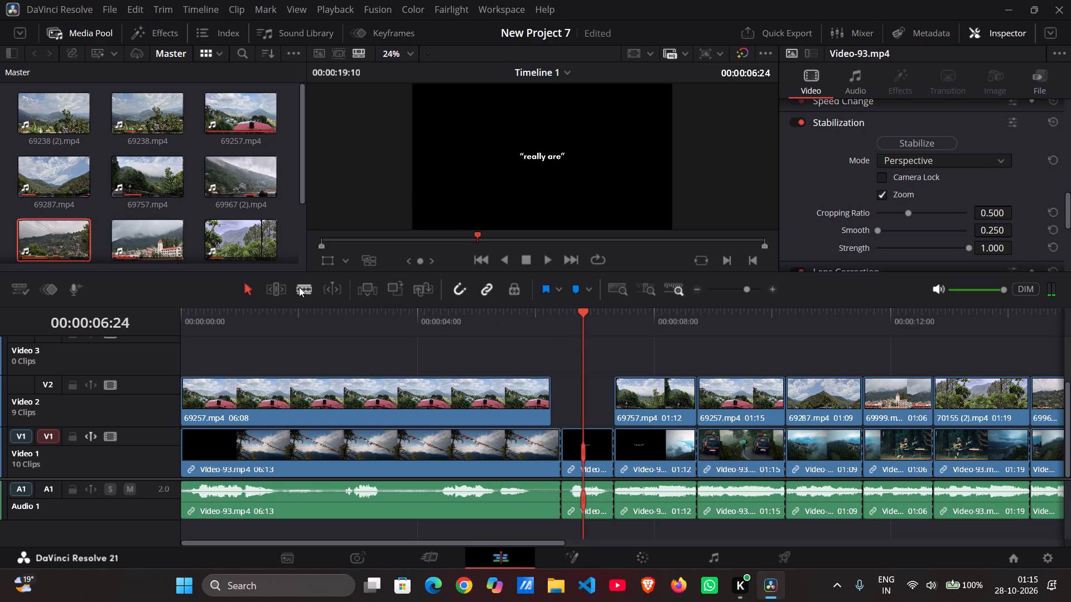
left_click(484, 292)
left_click(580, 450)
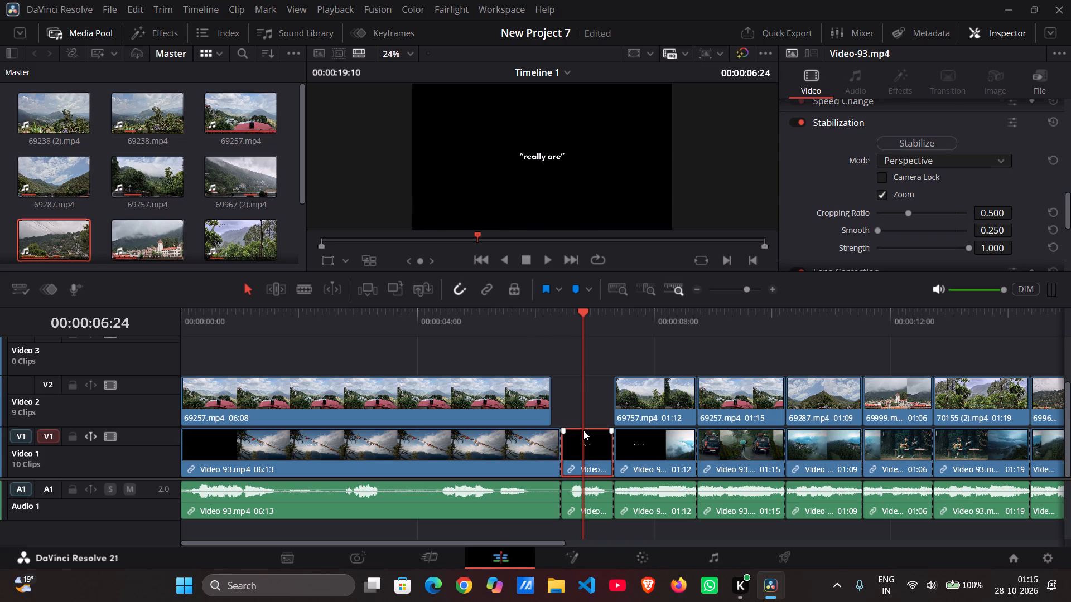
left_click(556, 448)
left_click_drag(555, 449, 548, 449)
Move the short title clip on Video 1 back against the first clip and trim its end to 00:00:06:24.
left_click_drag(576, 448, 566, 449)
left_click_drag(600, 447, 596, 449)
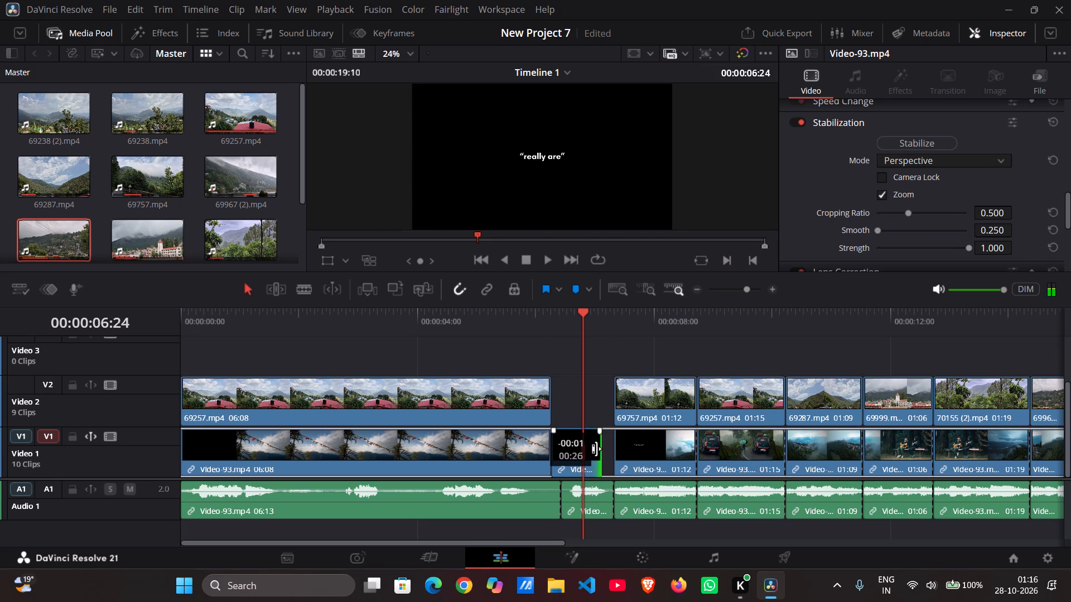
left_click_drag(596, 449, 576, 452)
Copy the shortened title clip and paste the copy on Video 1 at 00:00:06:24, filling the gap before the following clip.
left_click(571, 449)
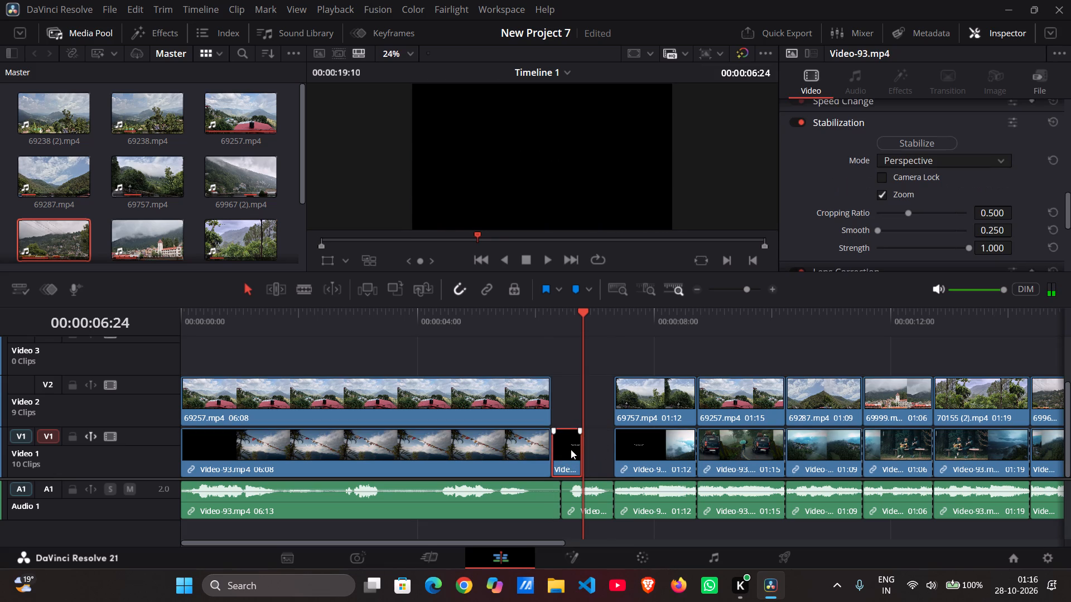
key("ctrl+c")
left_click(597, 439)
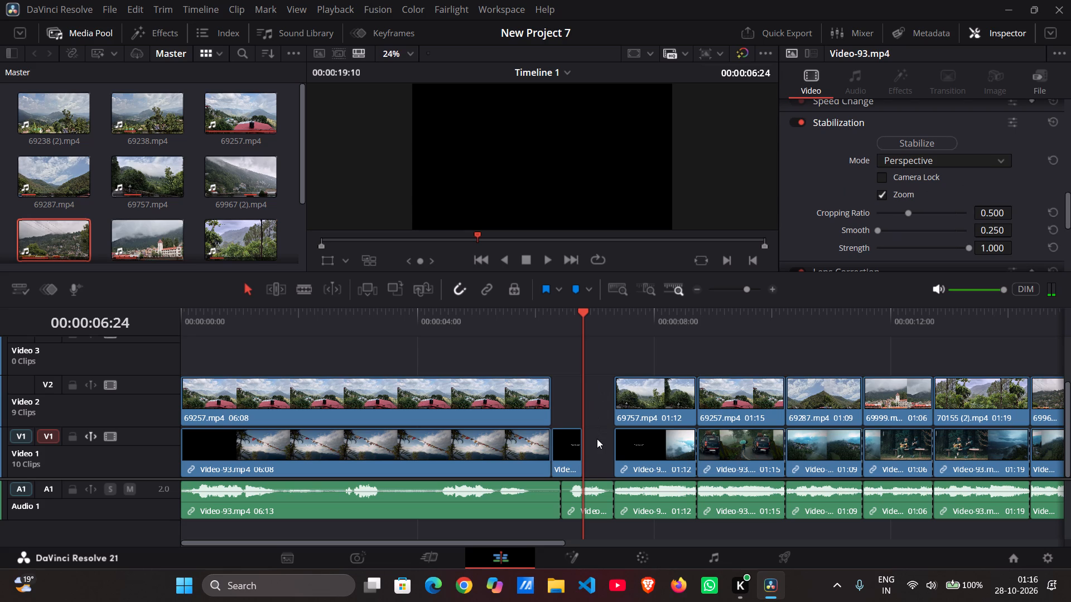
key("ctrl+v")
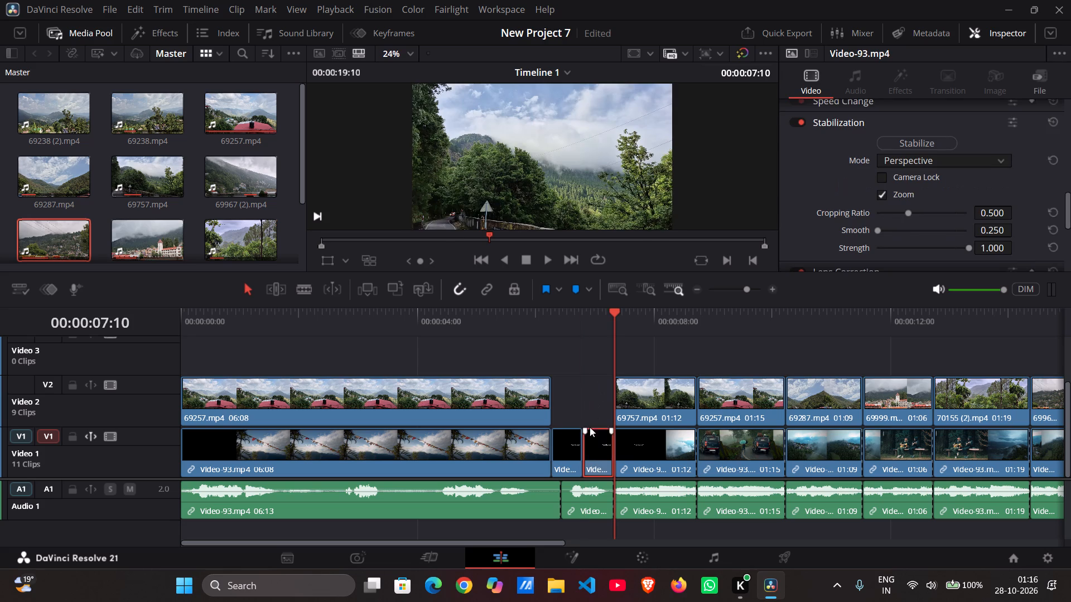
Replay the timeline around the duplicated title and on through the graded clips, stopping at 00:00:15:27.
left_click(544, 318)
key("space")
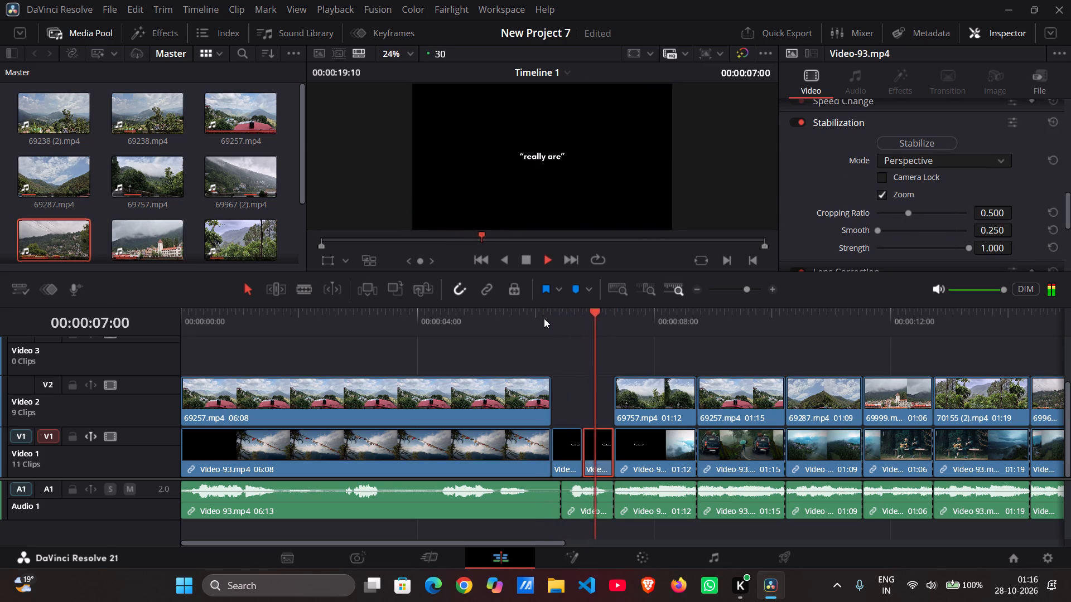
key("space")
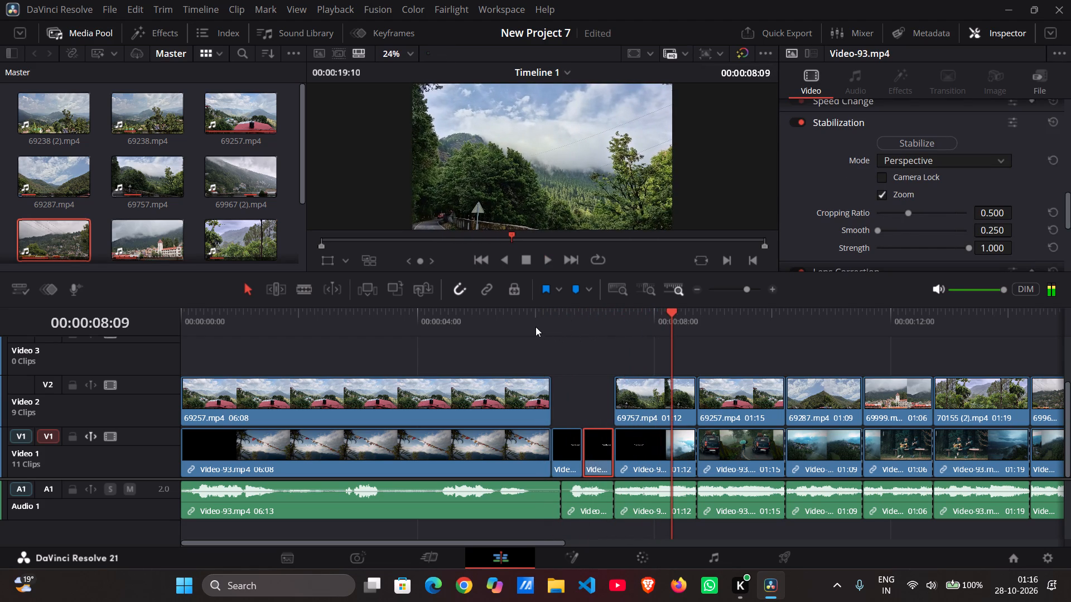
left_click(524, 317)
key("space")
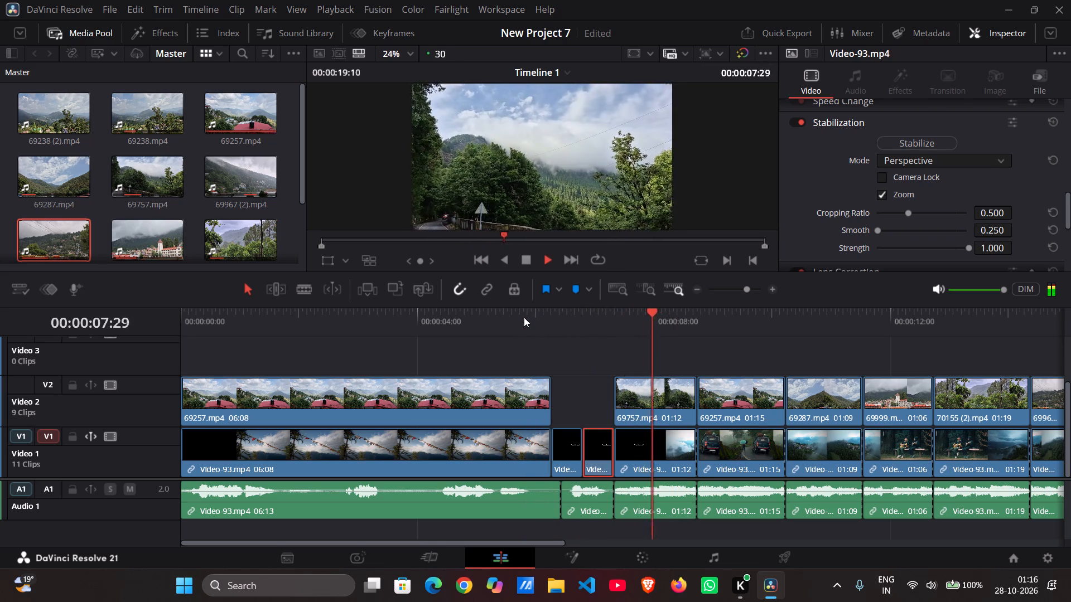
key("space")
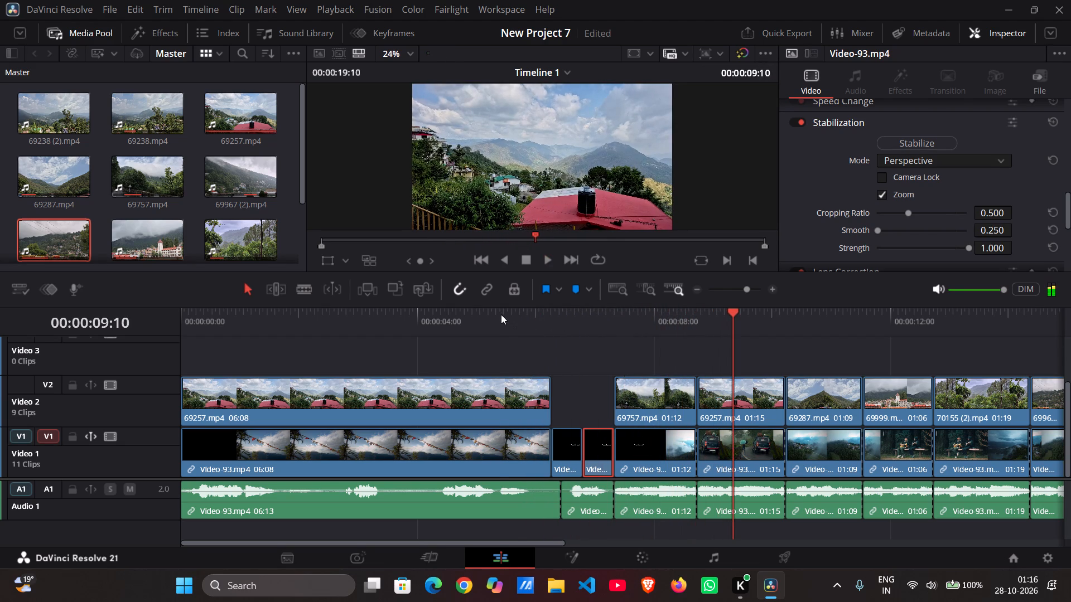
left_click(501, 314)
left_click_drag(501, 314, 278, 349)
key("space")
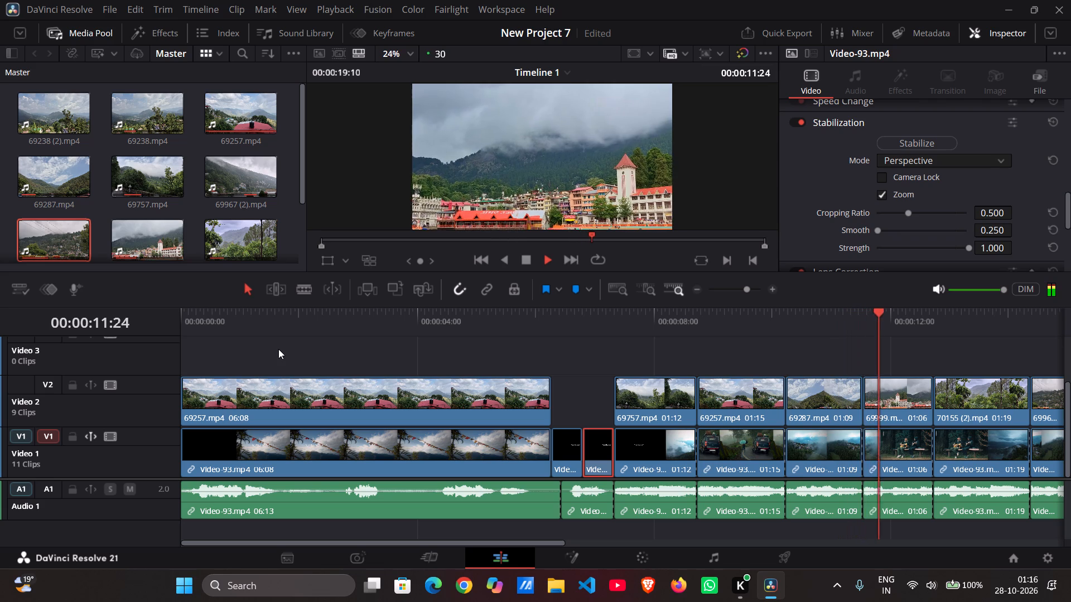
key("space")
left_click(636, 317)
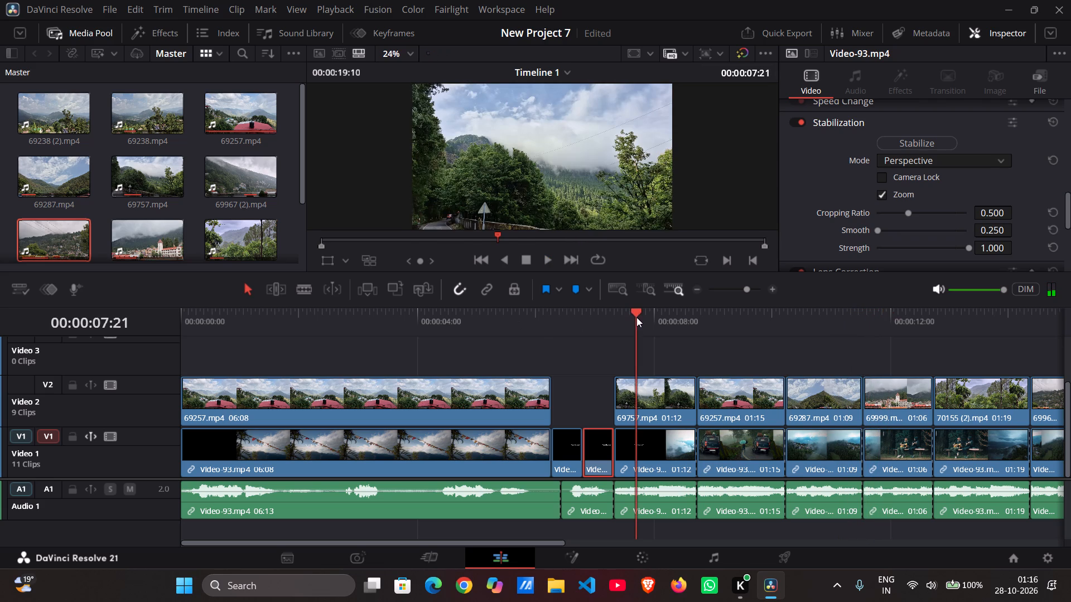
left_click_drag(644, 313, 658, 307)
key("space")
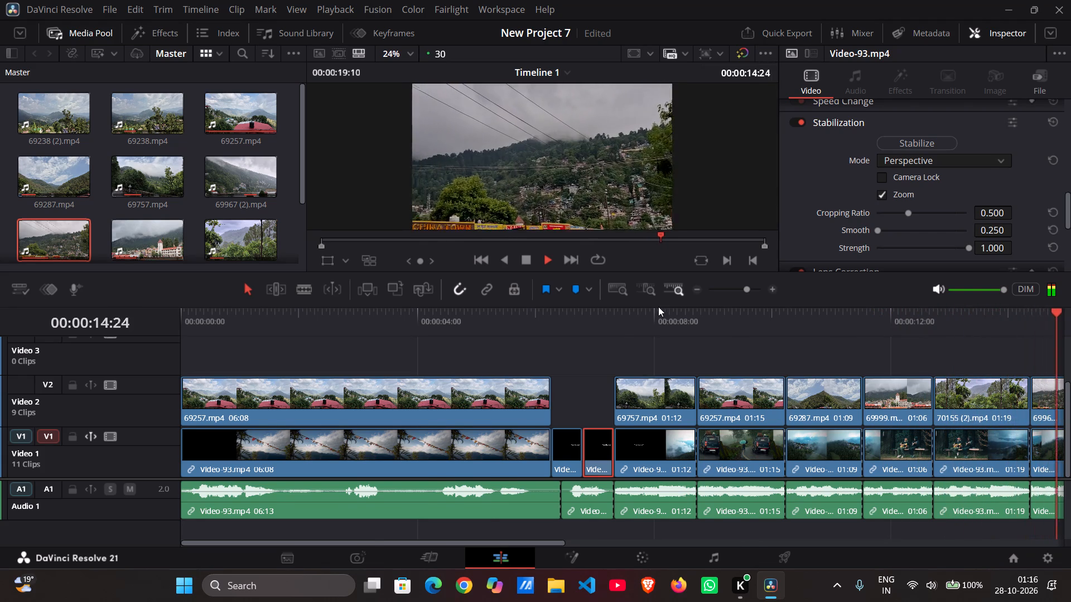
key("space")
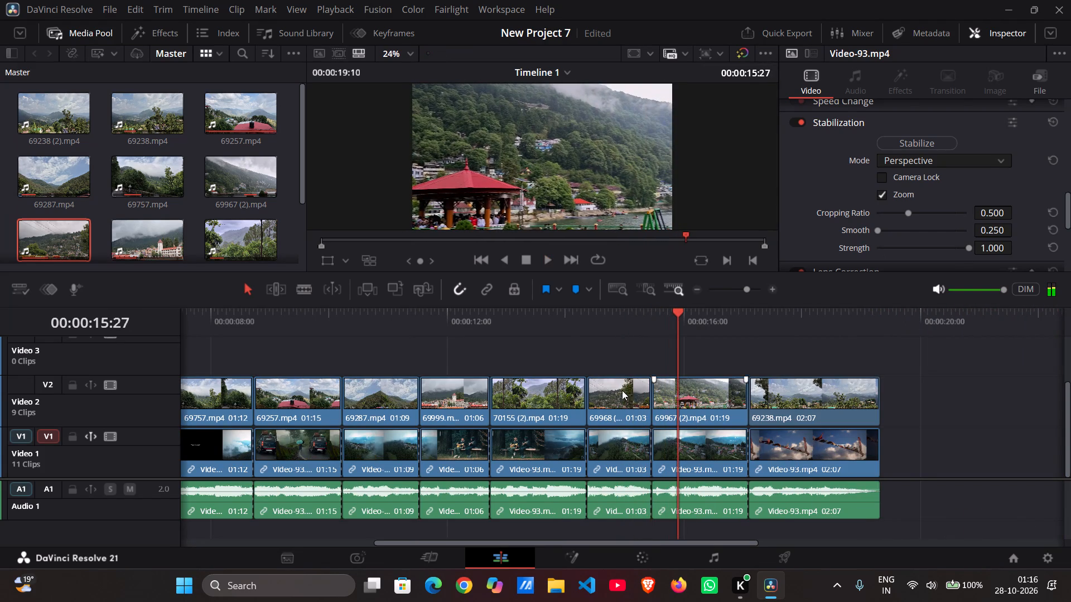
Select the 69968 (2).mp4 clip on Video 2, open it on the Color page and reset its primary Lift and Offset.
left_click(601, 397)
left_click(620, 321)
left_click_drag(620, 321, 599, 326)
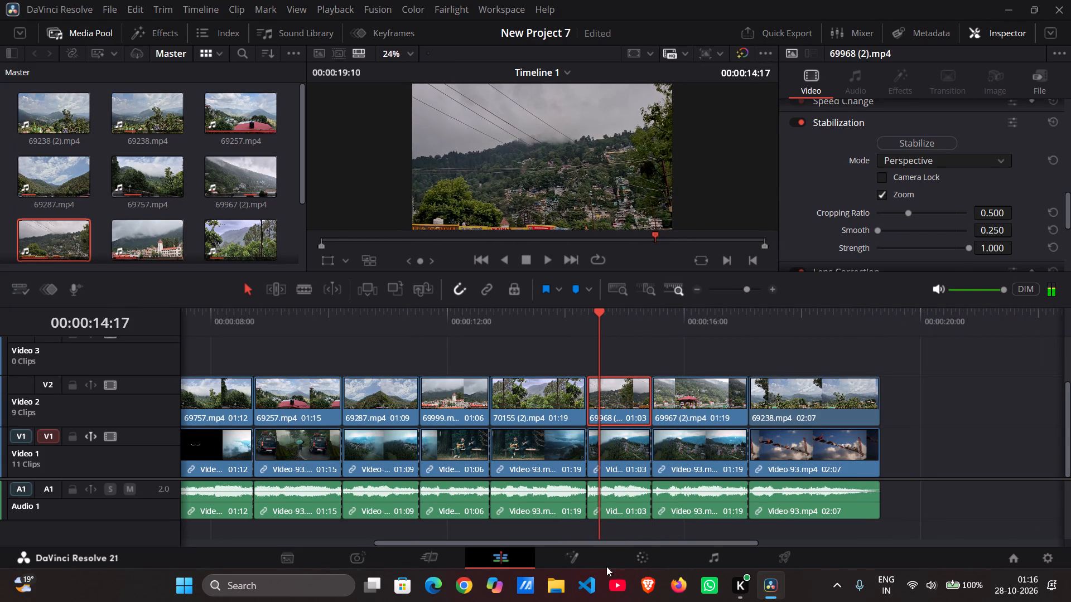
left_click(642, 559)
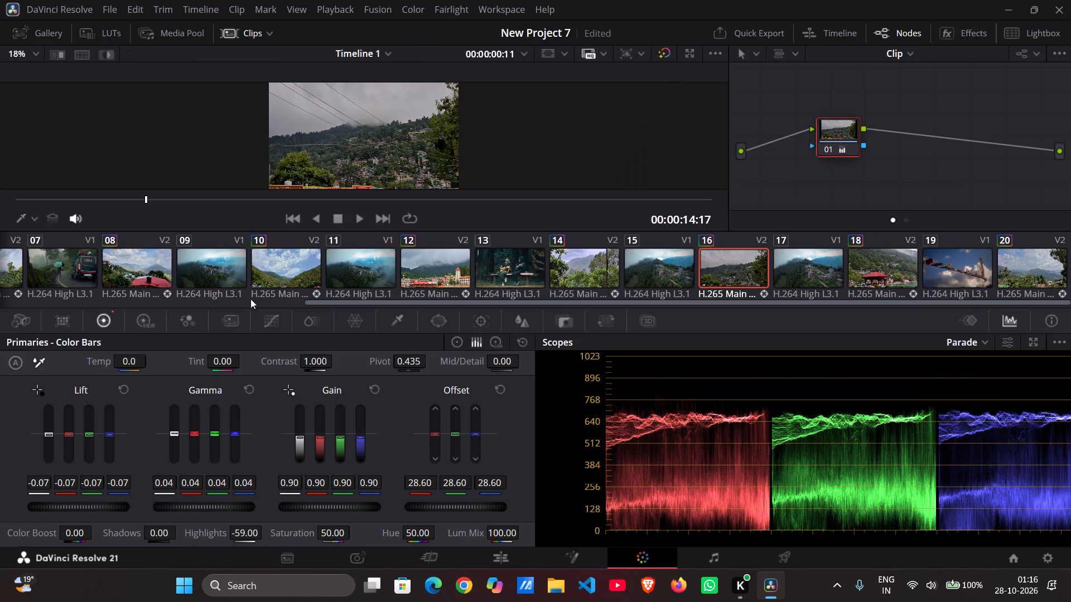
left_click(127, 387)
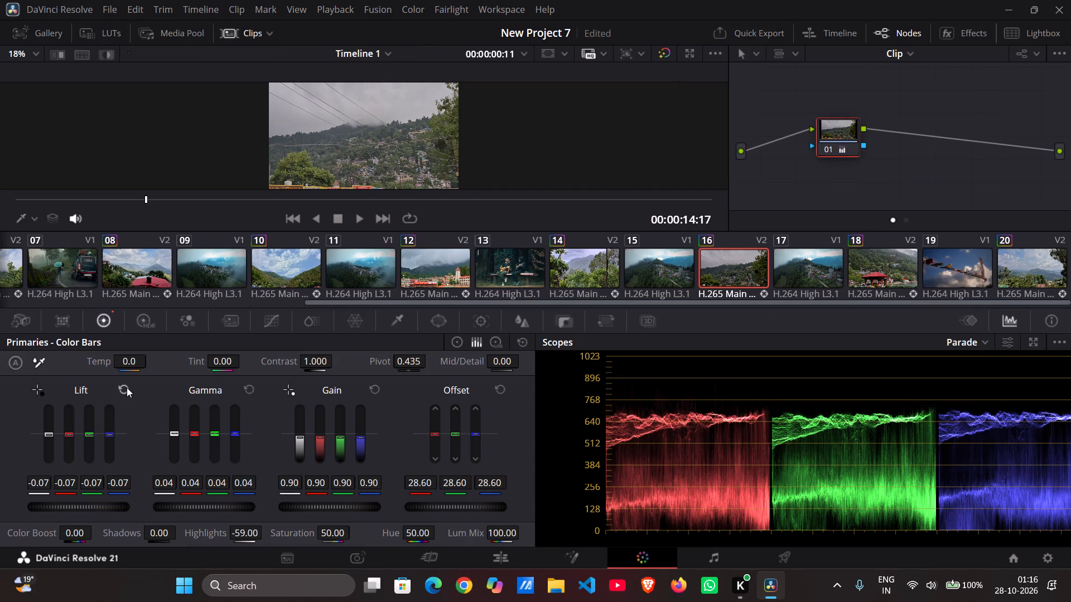
left_click(255, 392)
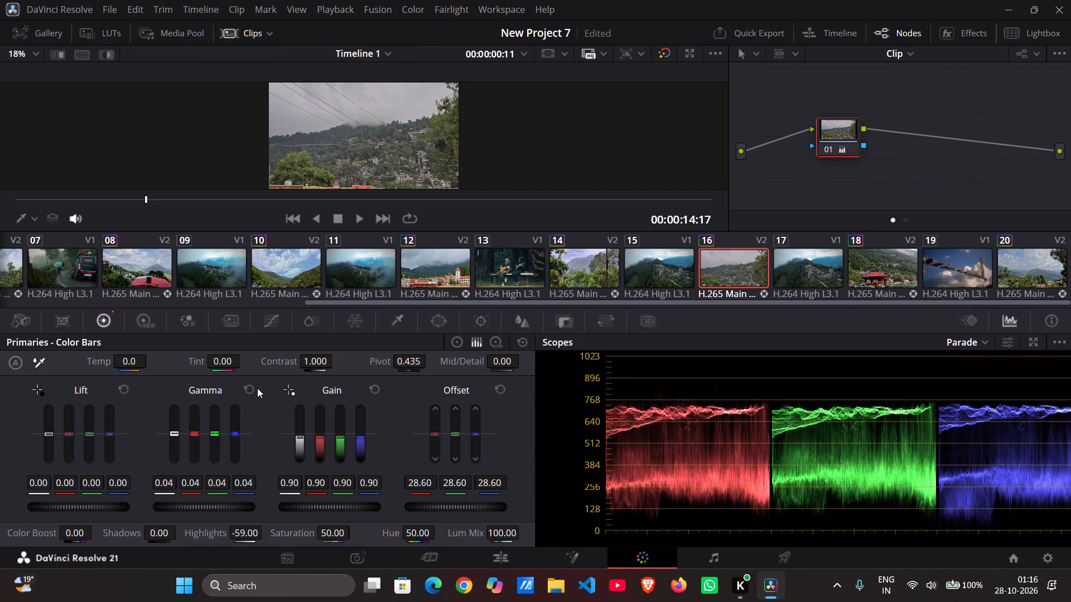
left_click(263, 391)
left_click(381, 383)
left_click(501, 390)
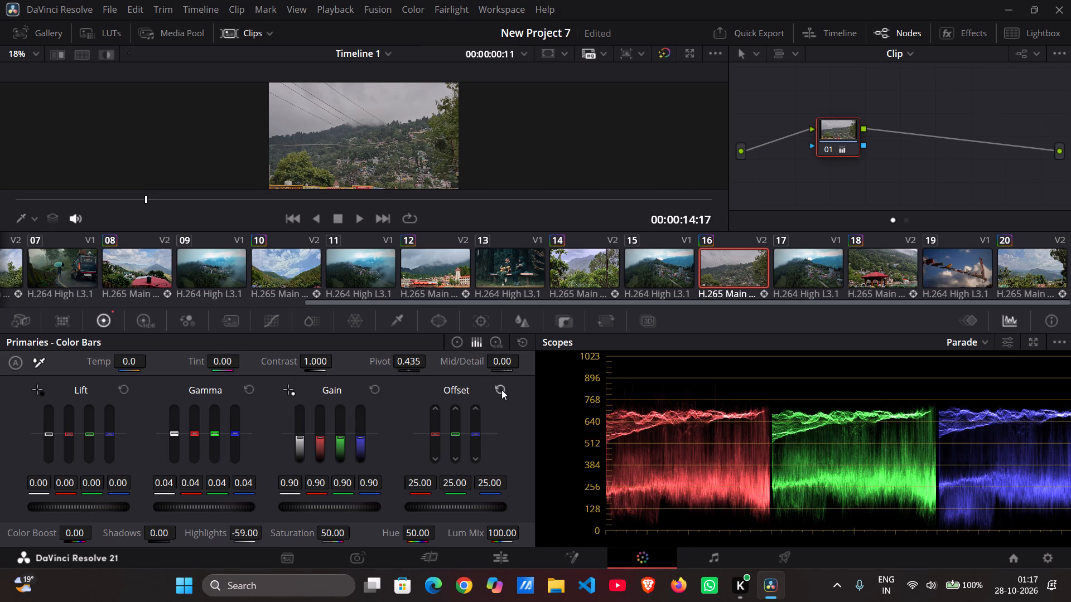
Set the 69968 (2).mp4 clip's Color Boost to 2.00 and return to the Edit page.
left_click(72, 536)
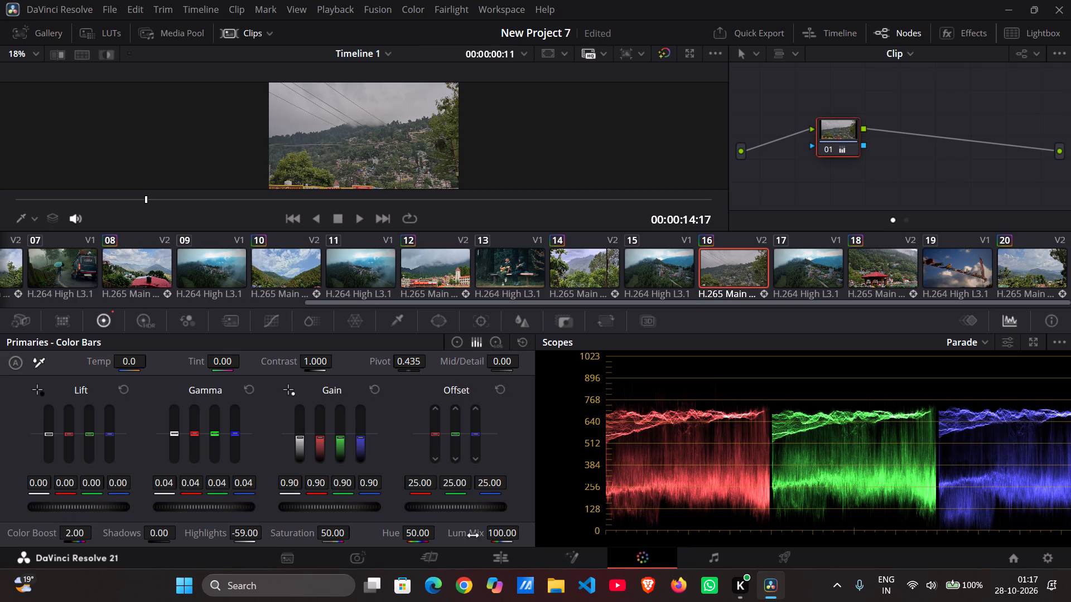
left_click(495, 556)
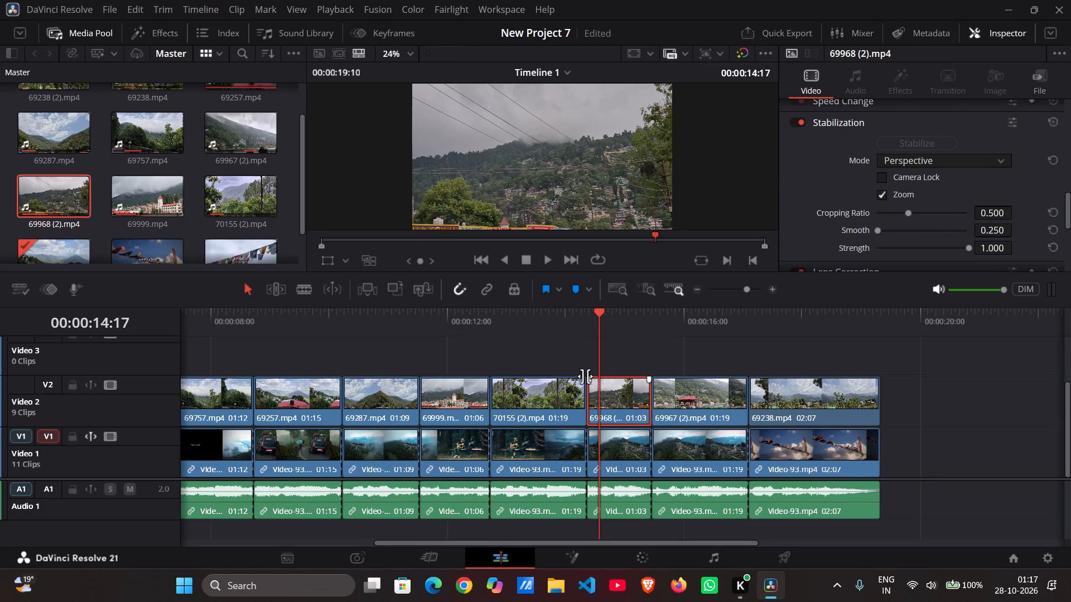
Replay the timeline from 00:00:13:25 through to the end to review the graded clips.
left_click(568, 358)
left_click(556, 326)
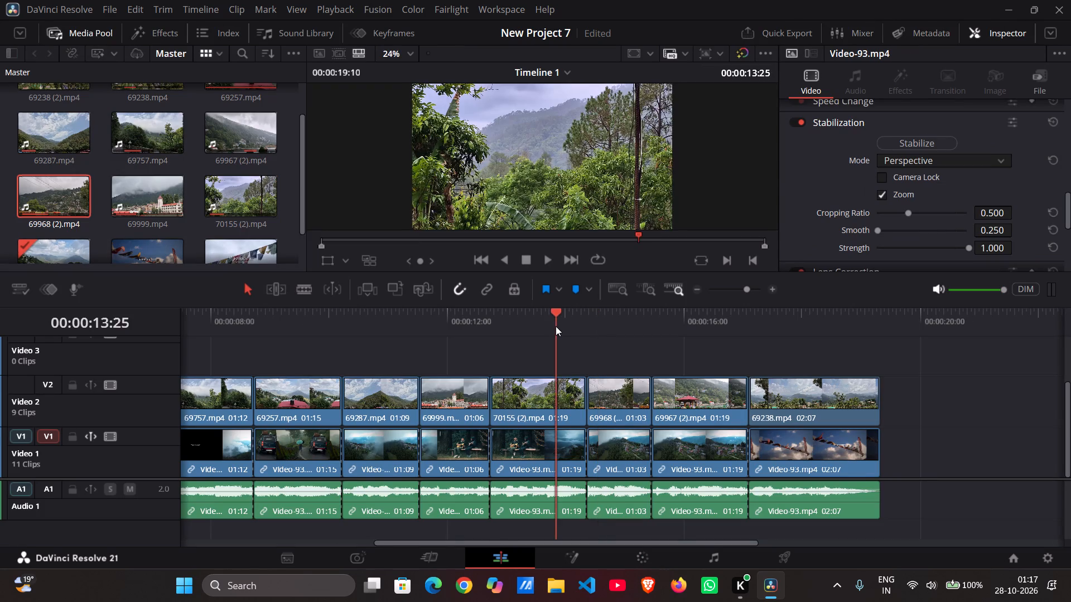
key("space")
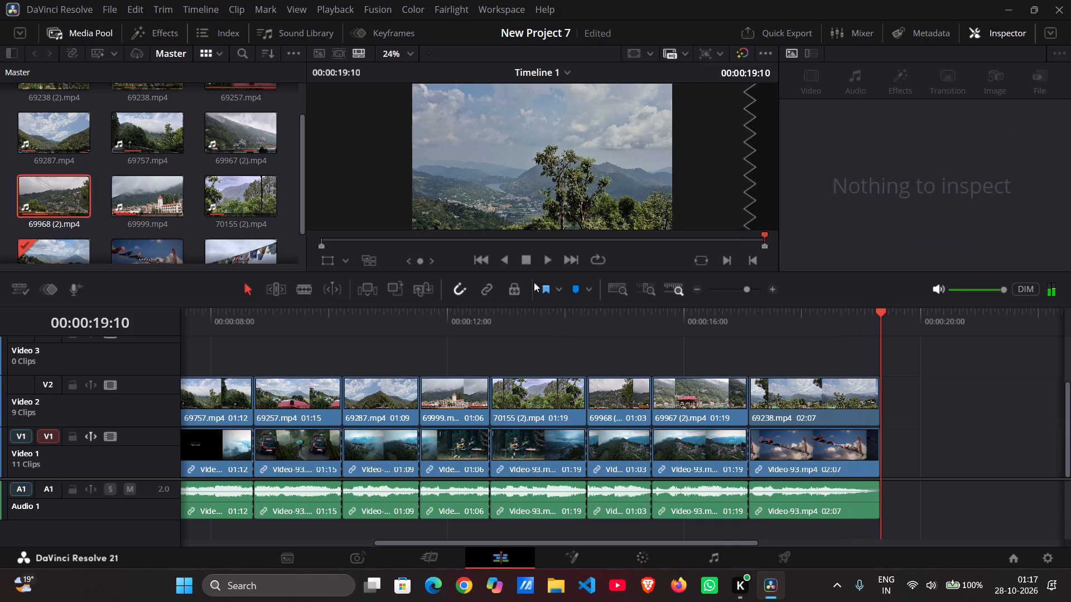
Add an Adjustment Clip from the effects library to Video 3 at the start of the timeline.
scroll(166, 185, "down", 2)
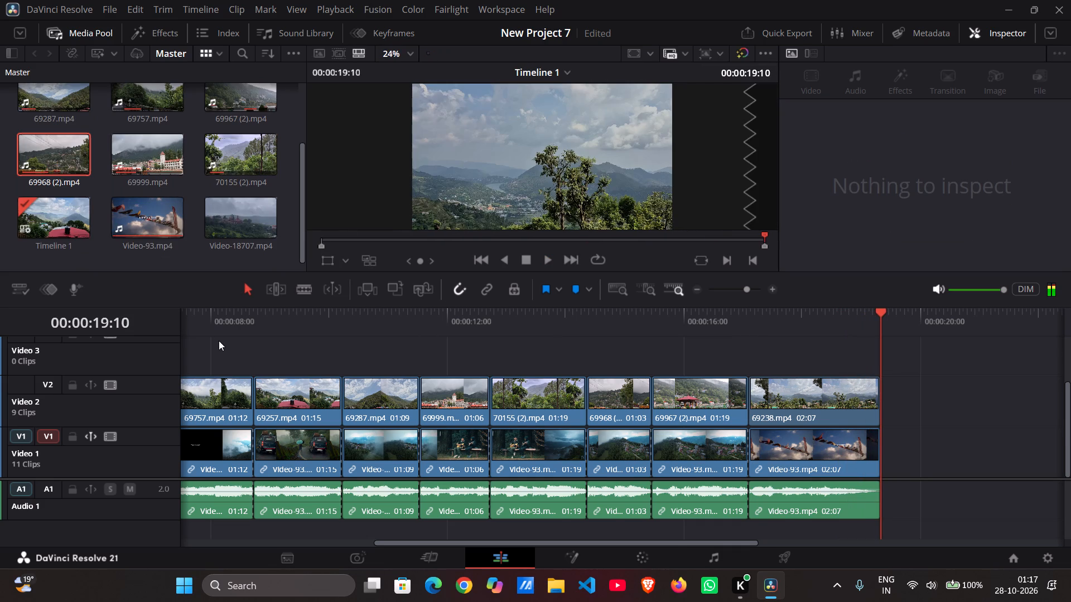
scroll(219, 341, "right", 1)
scroll(330, 353, "up", 1)
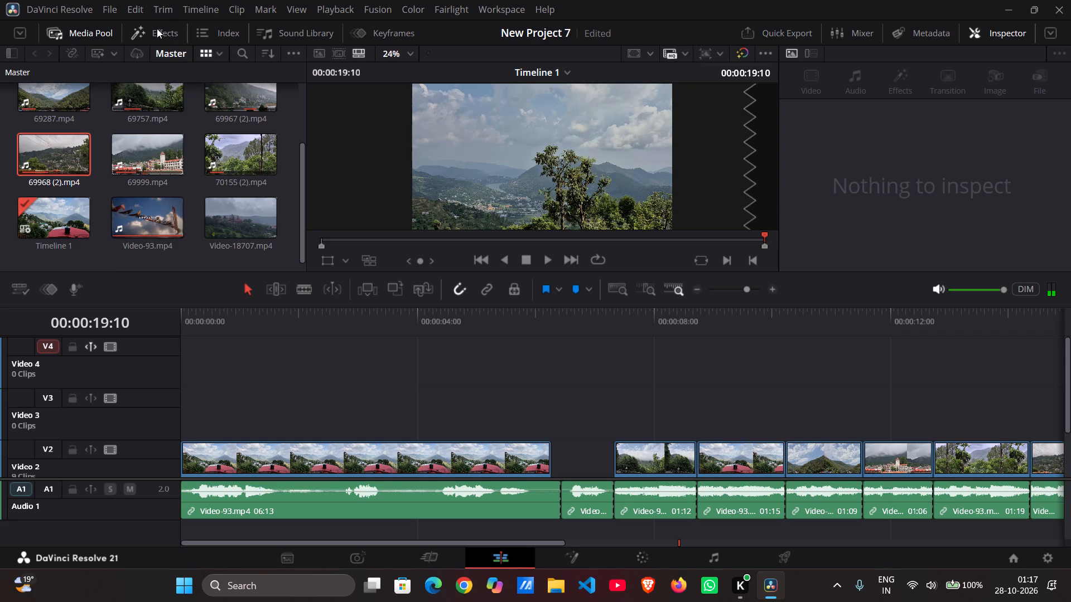
left_click(157, 28)
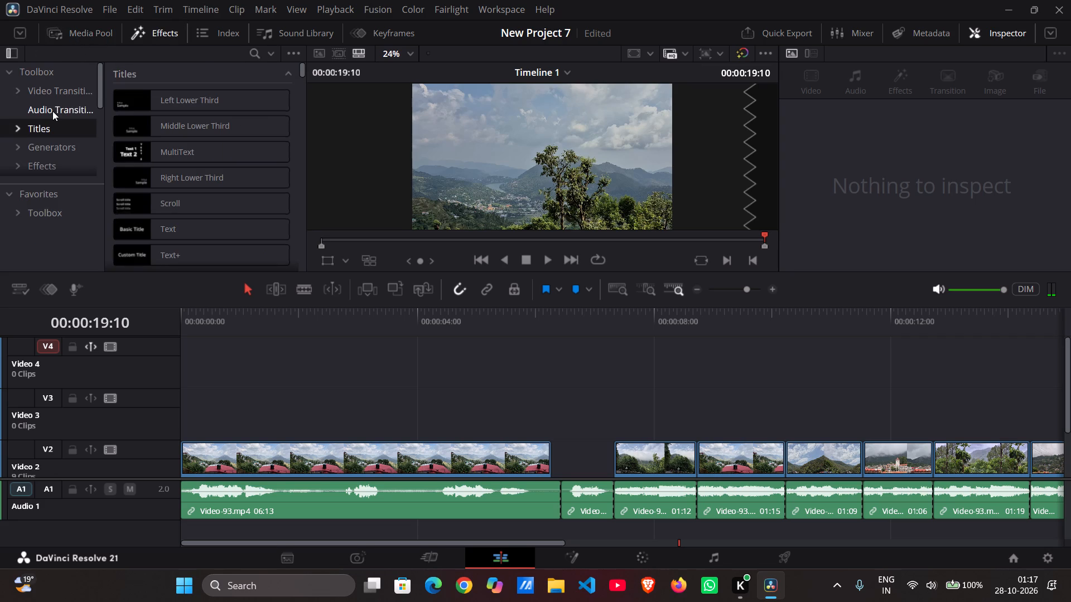
scroll(52, 111, "up", 3)
left_click(35, 165)
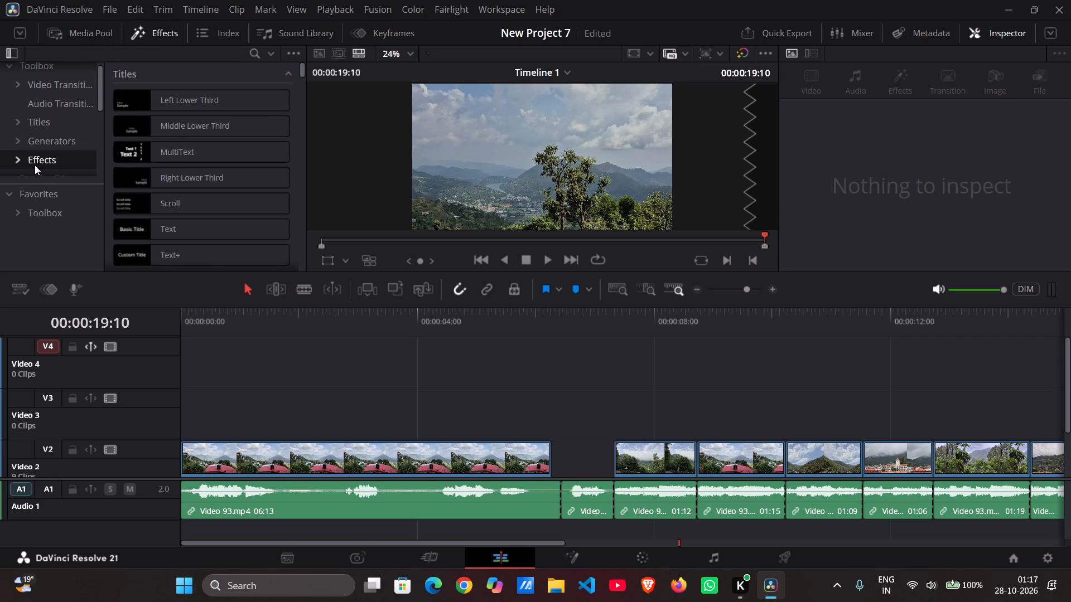
left_click_drag(171, 110, 175, 414)
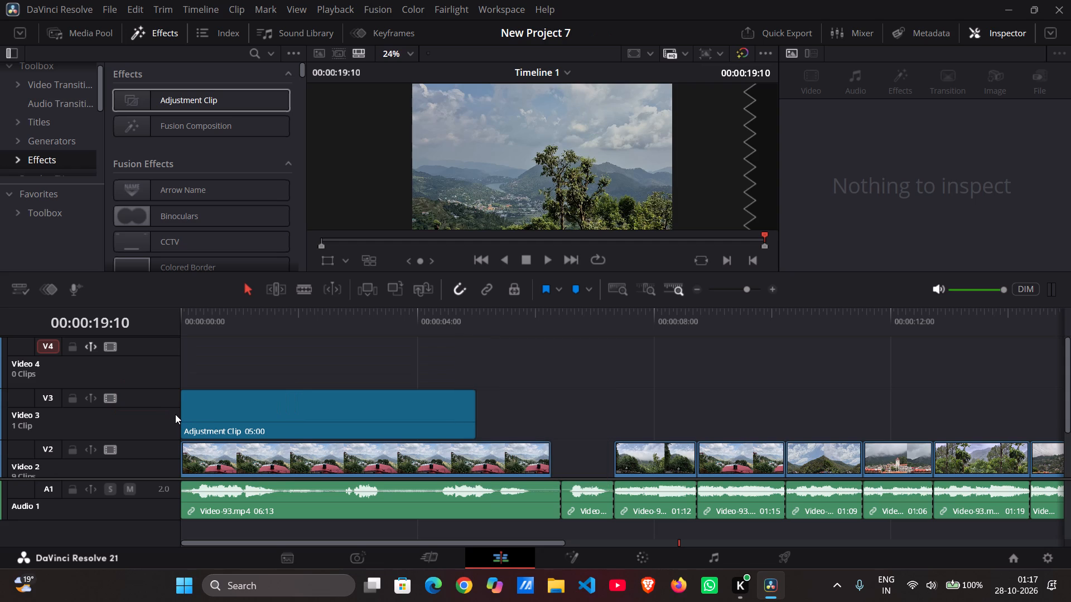
Reduce the heights of the Video 1, Video 2 and Video 3 tracks so all three fit in the timeline view.
scroll(243, 407, "up", 1, "shift")
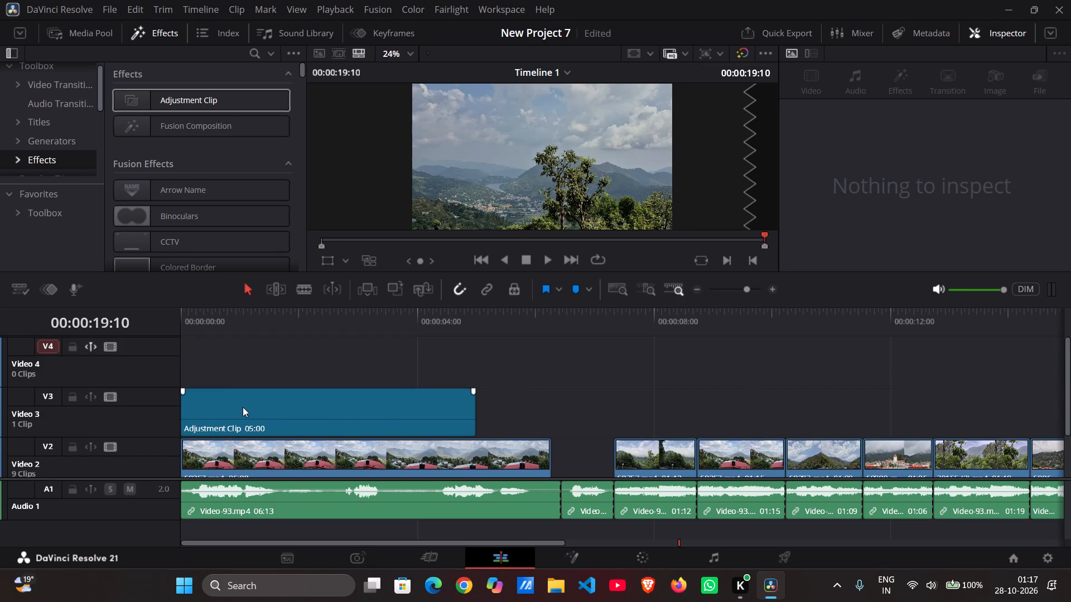
scroll(243, 407, "down", 1)
left_click(245, 353)
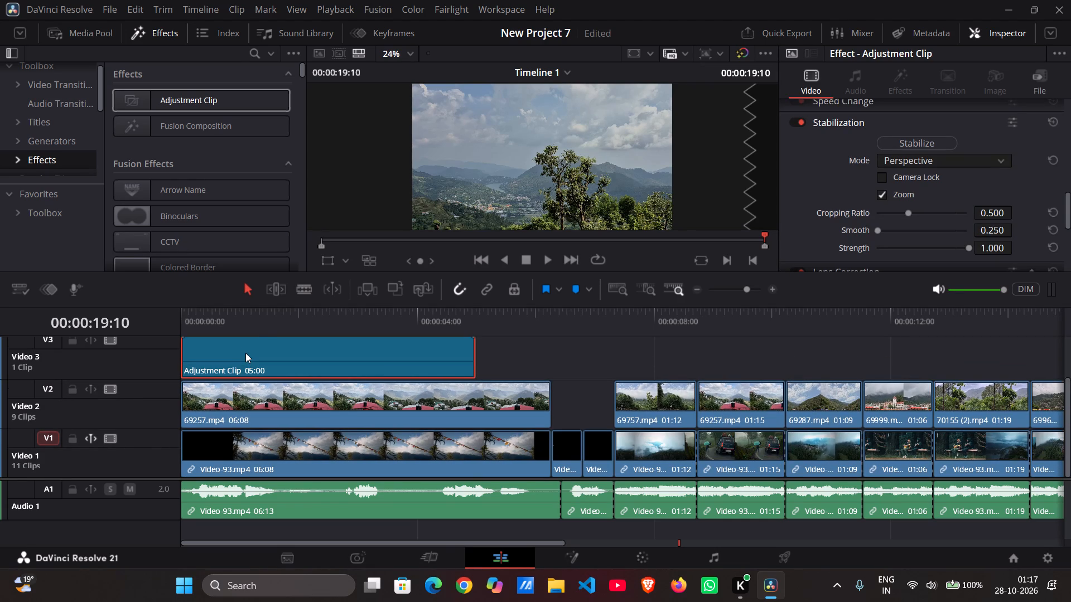
scroll(166, 377, "up", 1)
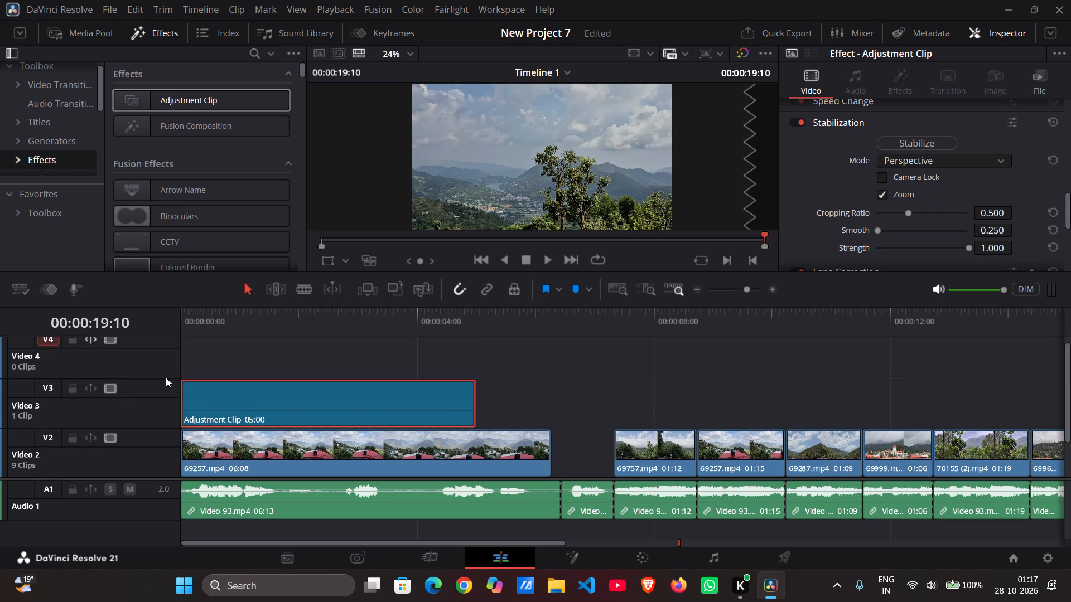
scroll(166, 377, "up", 1)
scroll(269, 377, "down", 1)
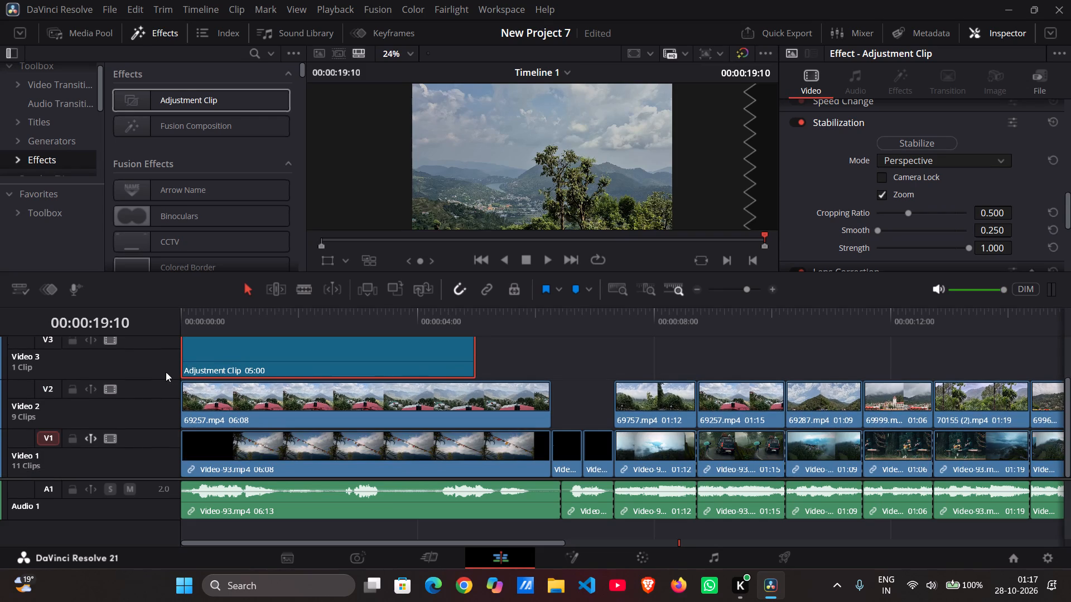
left_click_drag(159, 381, 156, 387)
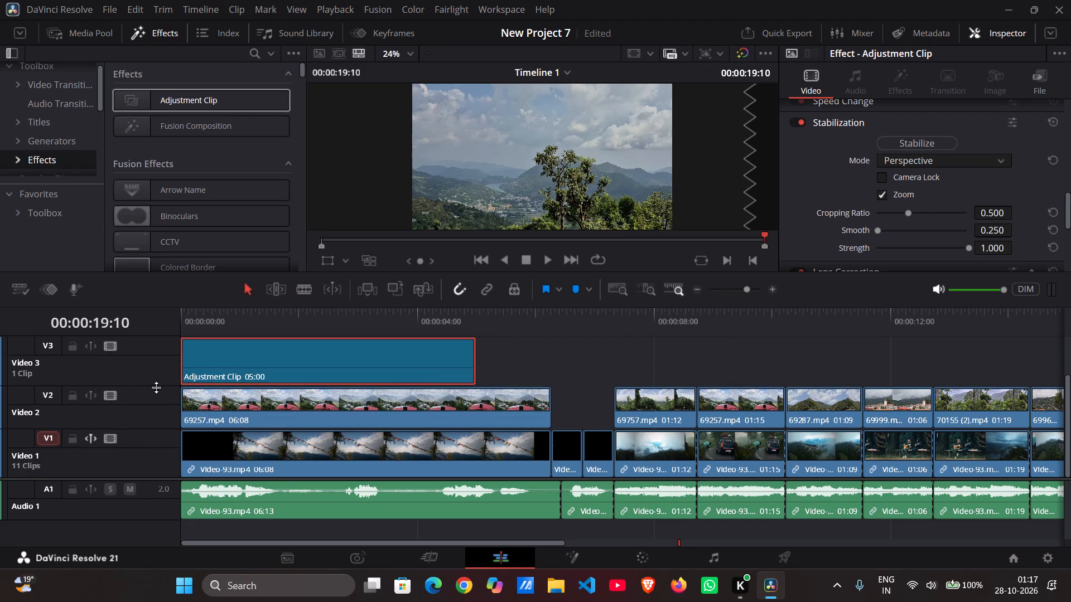
left_click_drag(156, 387, 155, 387)
left_click_drag(155, 429, 155, 436)
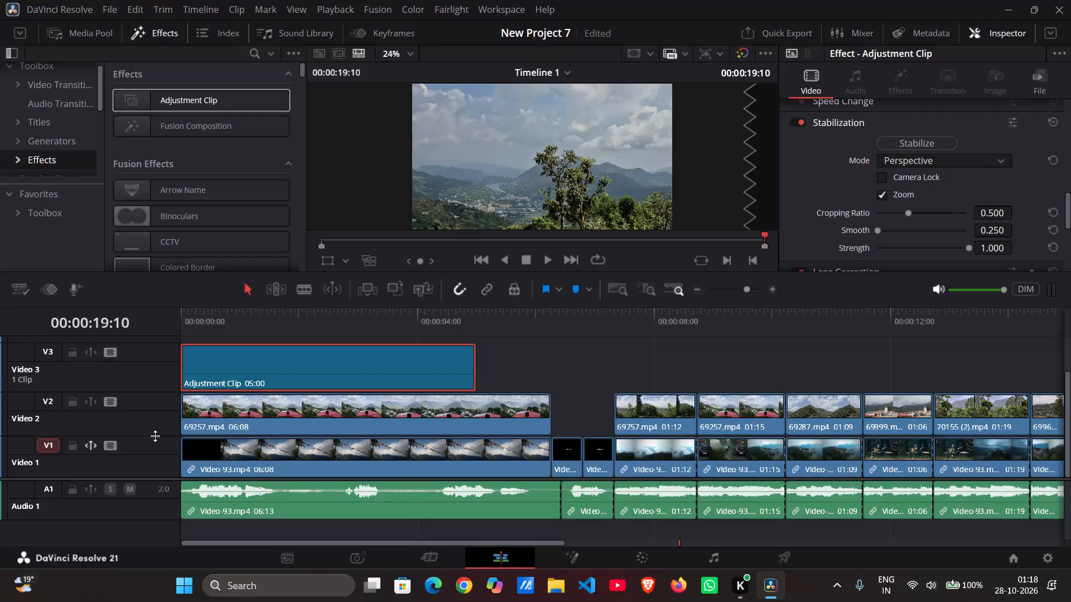
left_click_drag(155, 436, 155, 437)
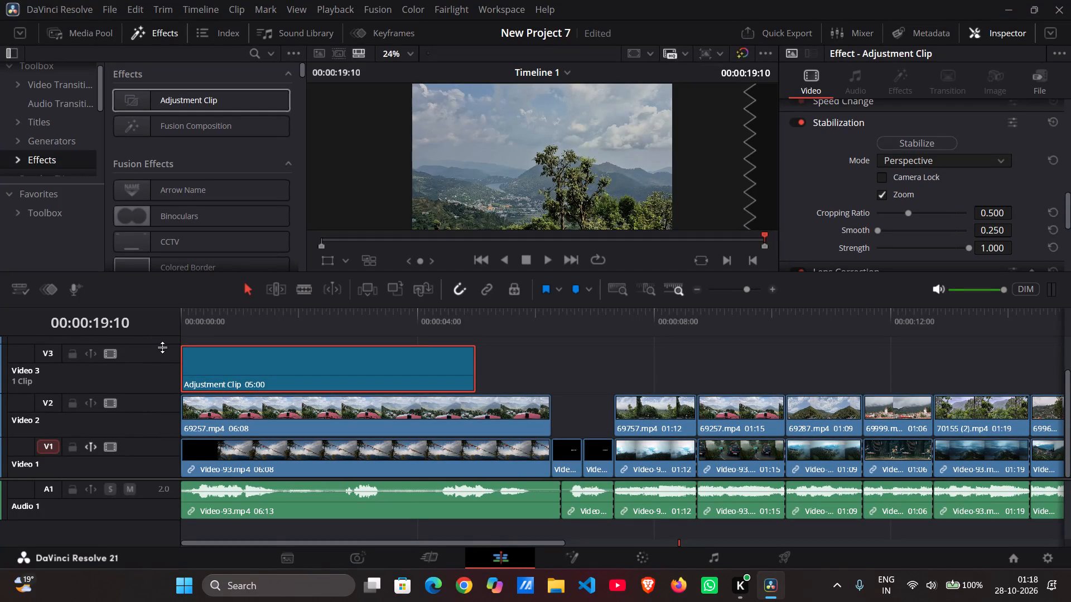
left_click_drag(162, 347, 163, 368)
scroll(163, 368, "down", 1)
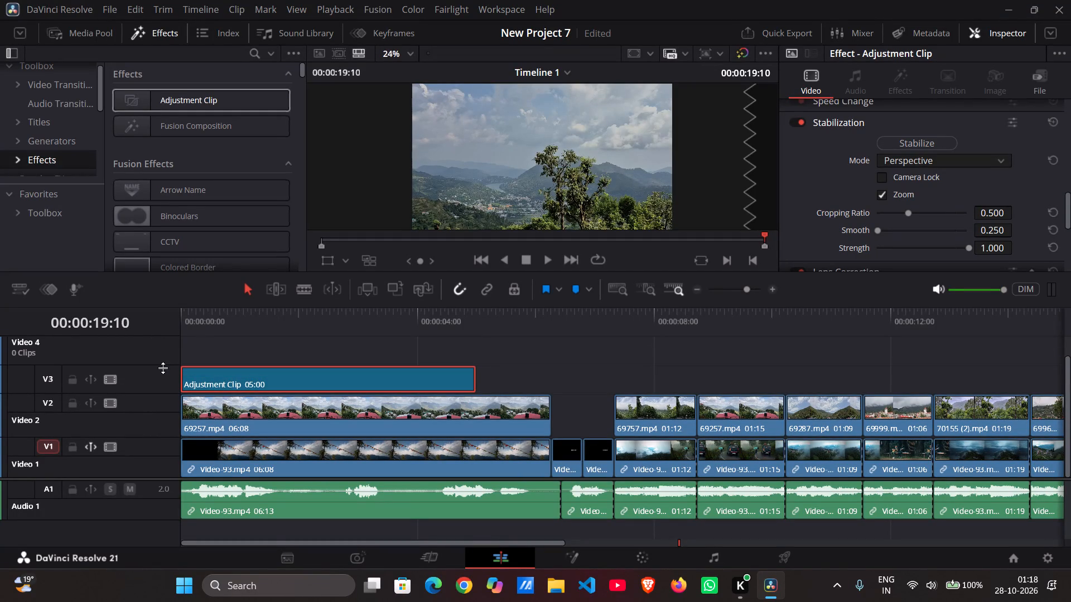
scroll(163, 368, "down", 1)
scroll(154, 420, "down", 1)
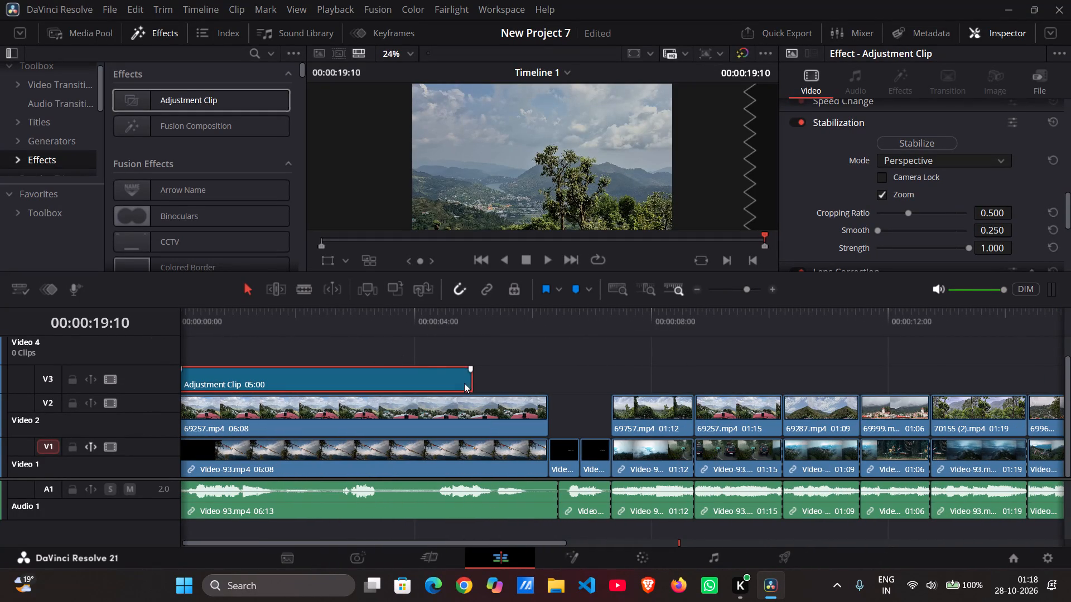
Extend the end of the Adjustment Clip on Video 3 to the end of the last clip, giving a 19:10 duration.
left_click_drag(473, 385, 725, 378)
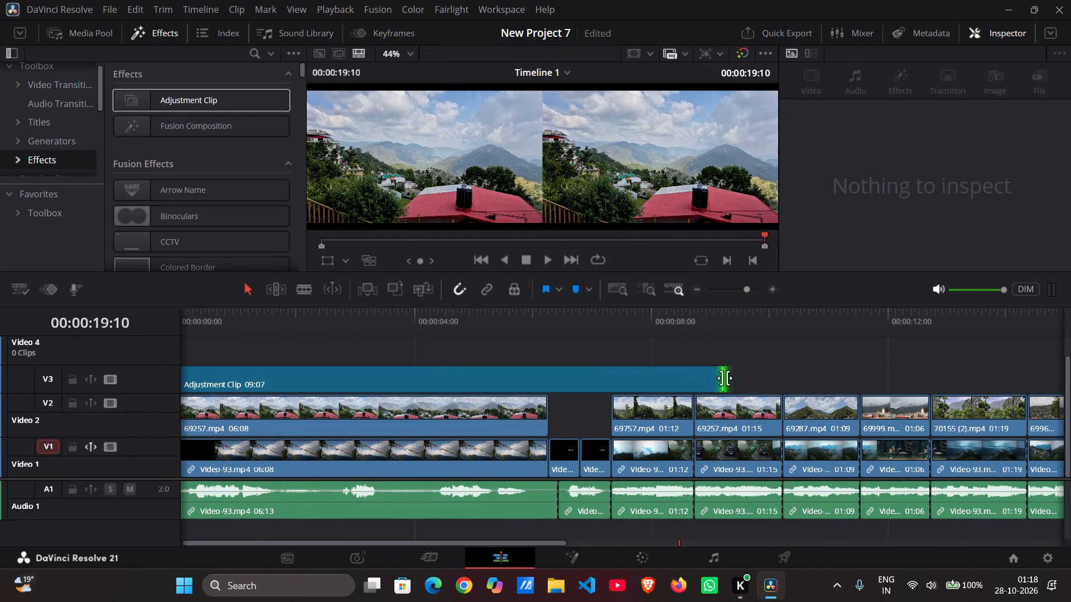
scroll(725, 378, "left", 1)
left_click_drag(304, 381, 848, 331)
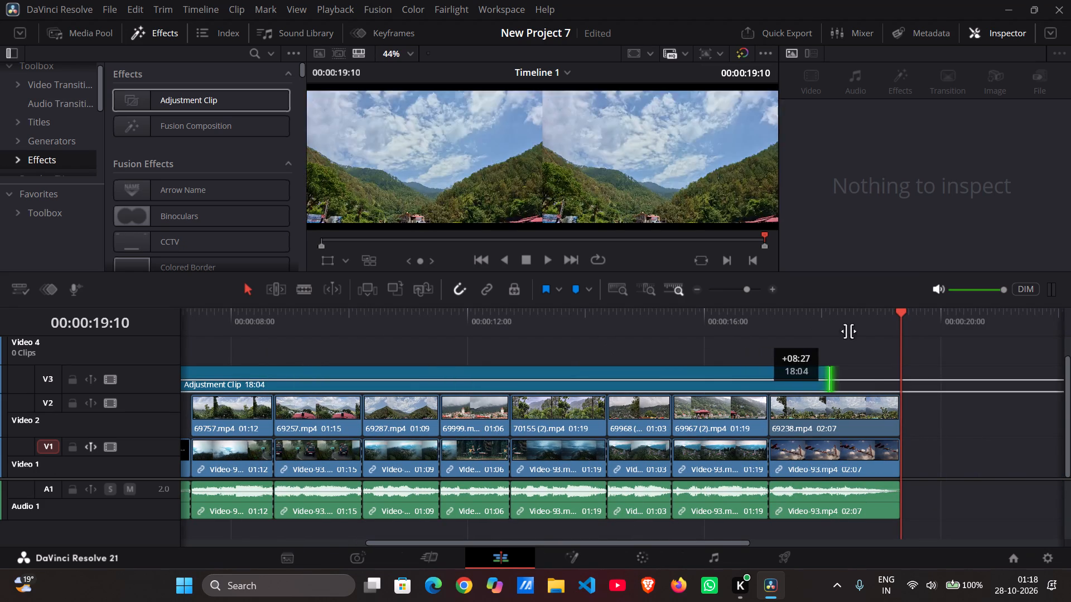
left_click_drag(848, 331, 911, 347)
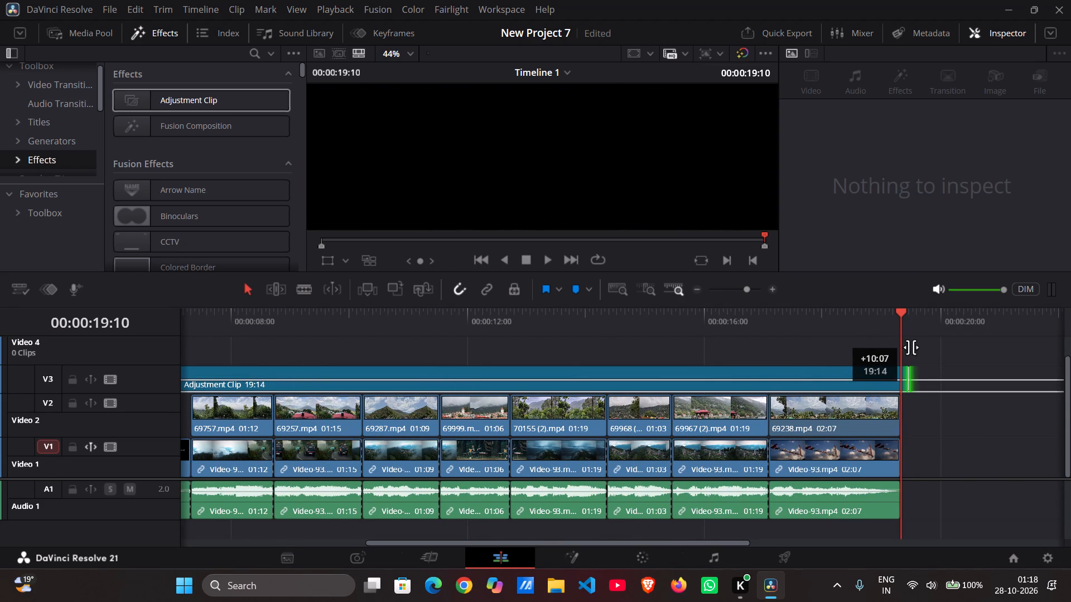
left_click_drag(911, 347, 901, 348)
Park the playhead at 00:00:17:14, open the Adjustment Clip on the Color page and show the effects library.
left_click(806, 325)
left_click_drag(806, 325, 790, 328)
left_click(741, 377)
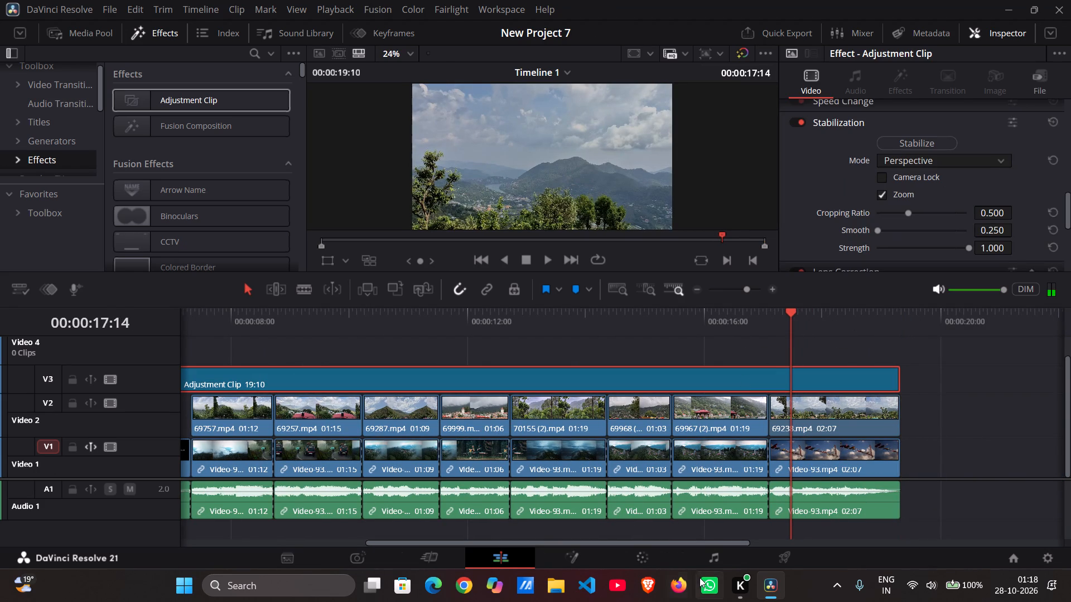
left_click(639, 559)
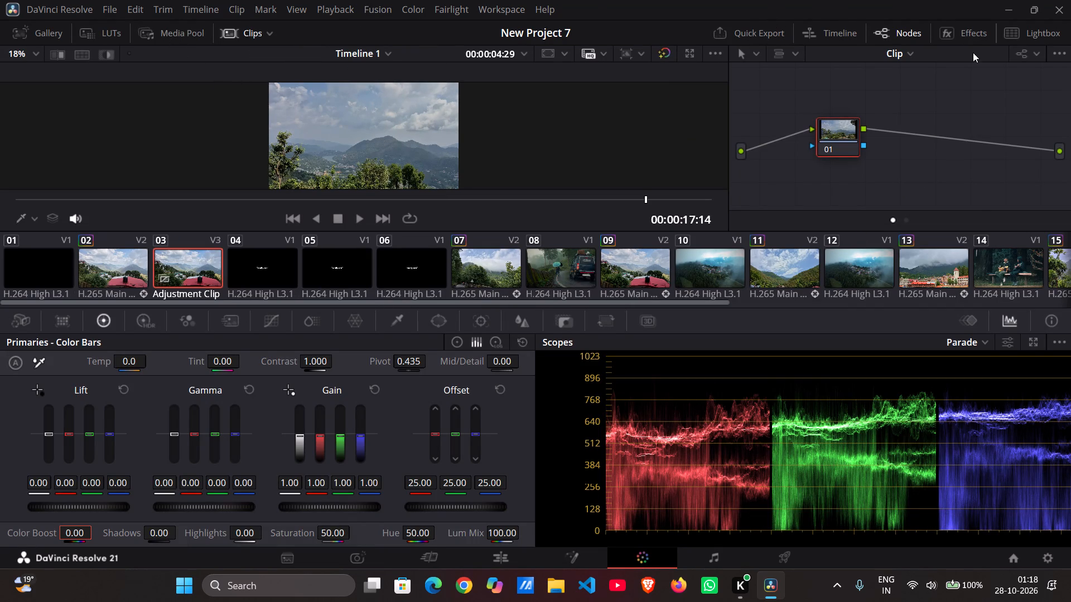
left_click(965, 32)
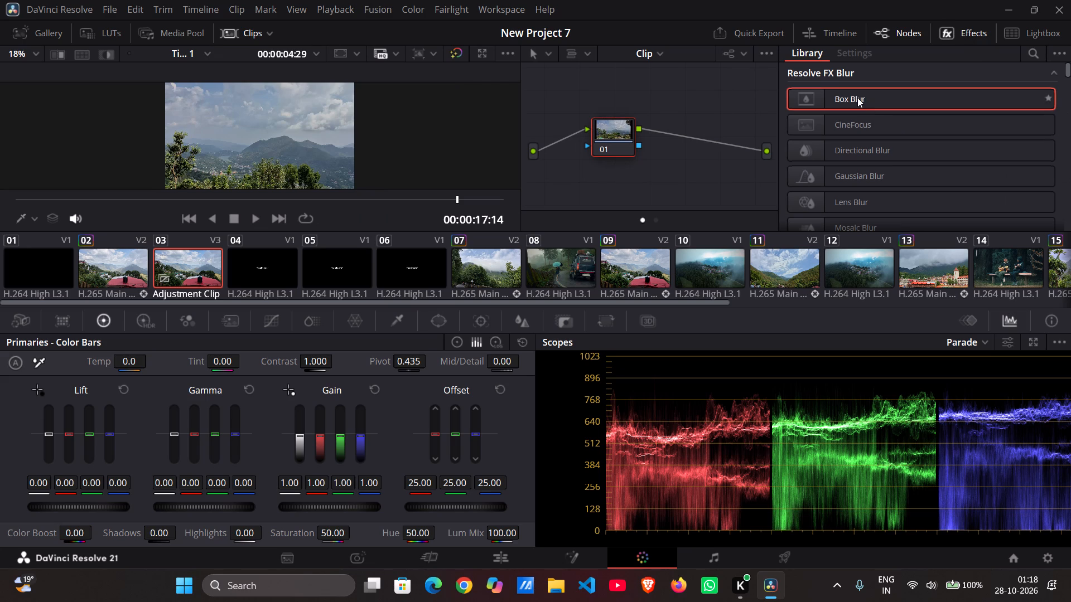
Find Glow under Resolve FX Light and apply it to node 01 of the Adjustment Clip.
scroll(828, 124, "down", 2)
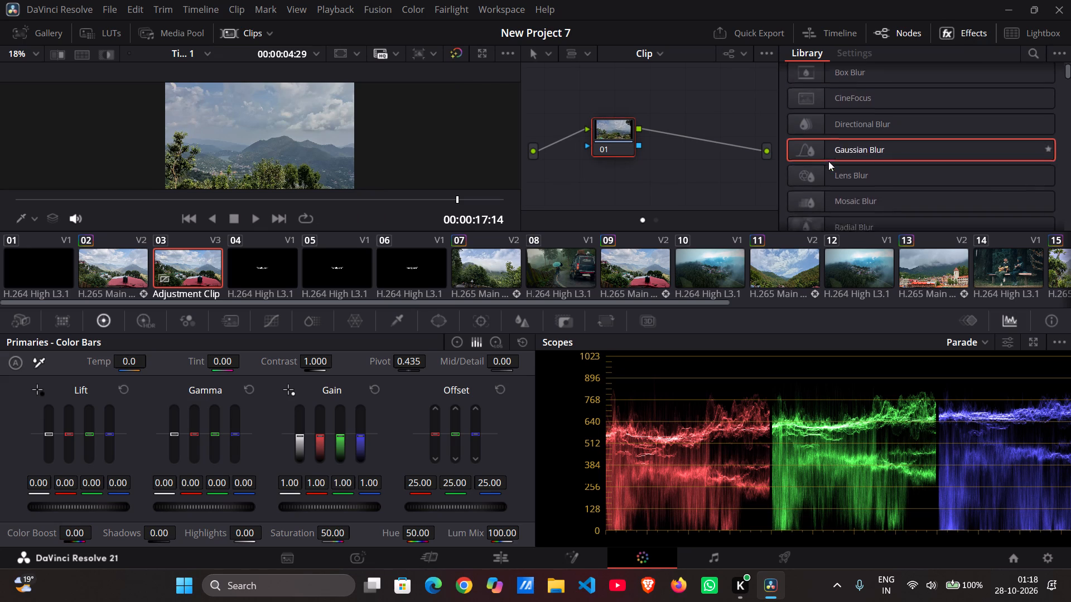
scroll(828, 161, "down", 2)
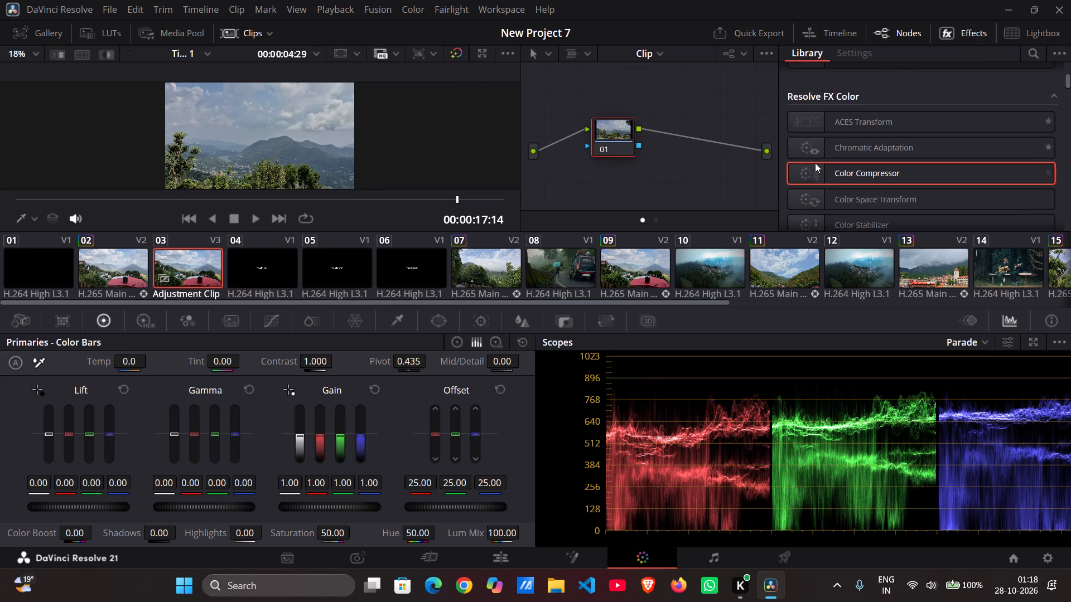
scroll(815, 163, "down", 3)
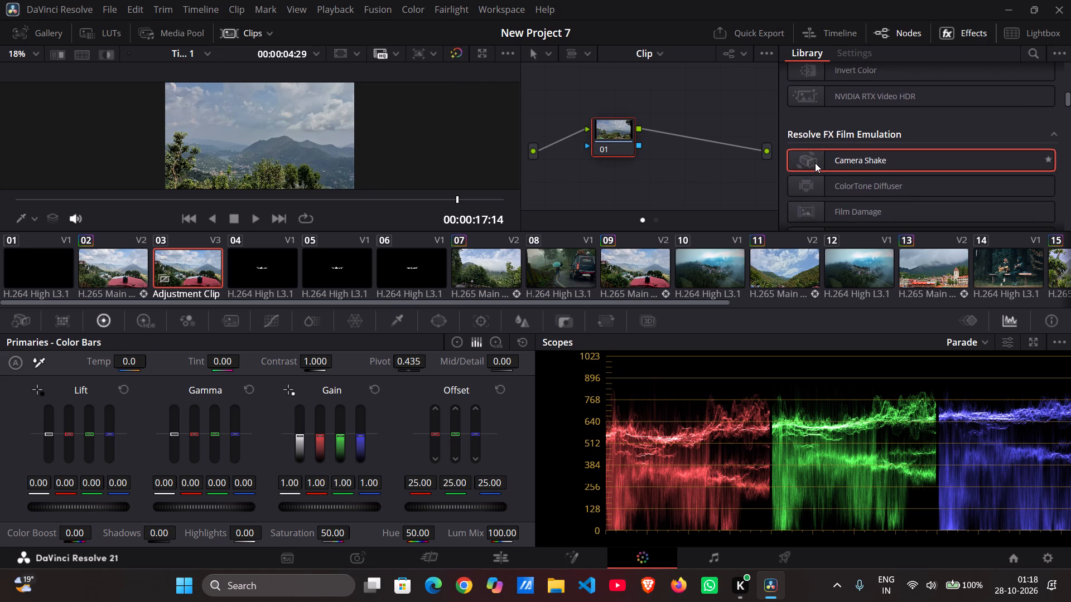
scroll(829, 167, "down", 1)
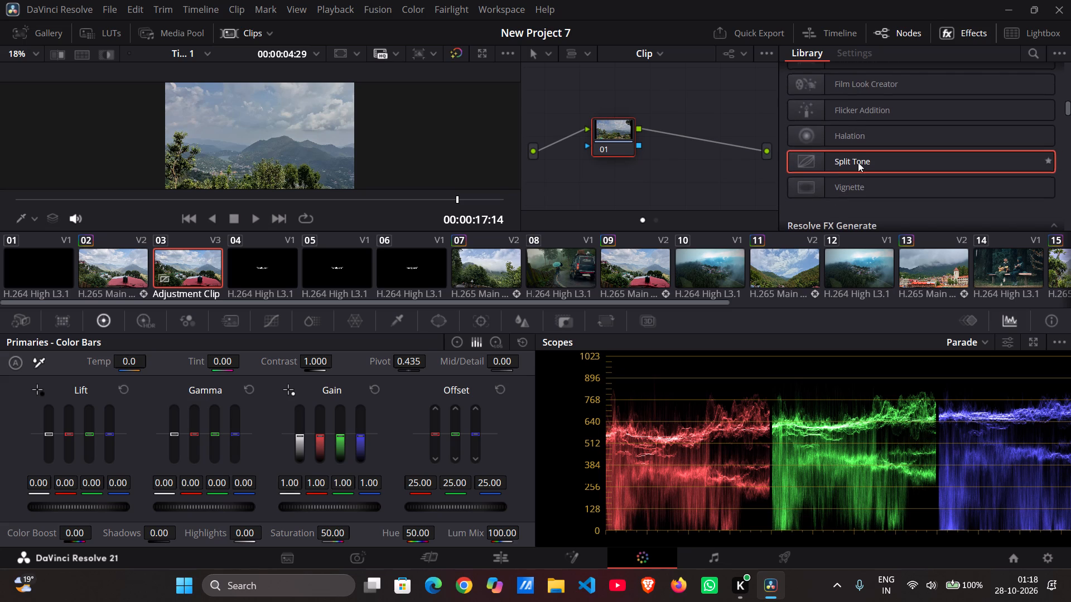
scroll(856, 166, "down", 1)
scroll(846, 112, "down", 1)
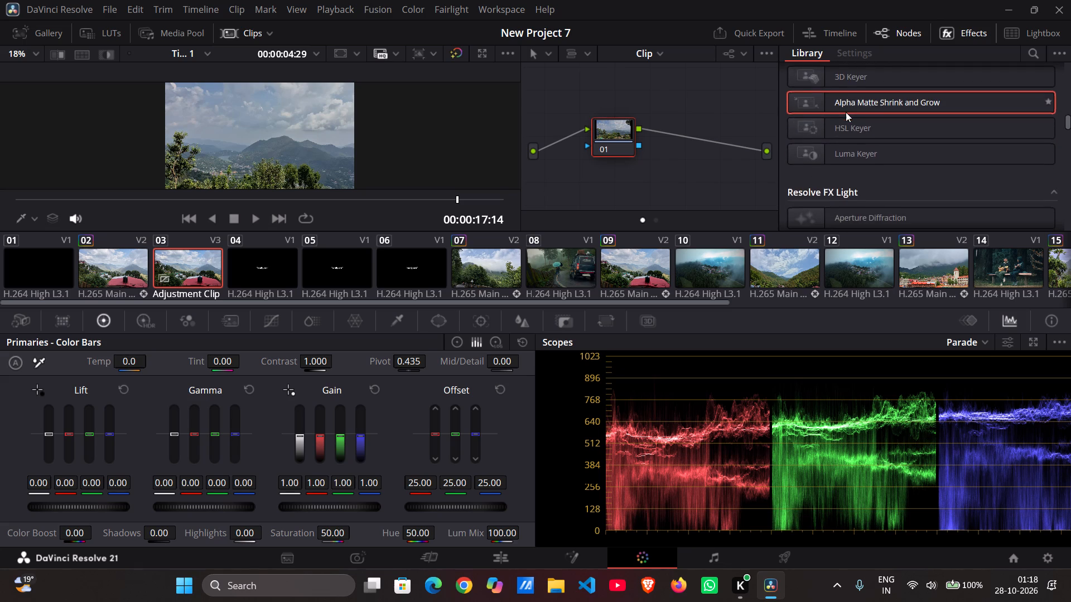
scroll(846, 112, "down", 2)
scroll(828, 144, "up", 1)
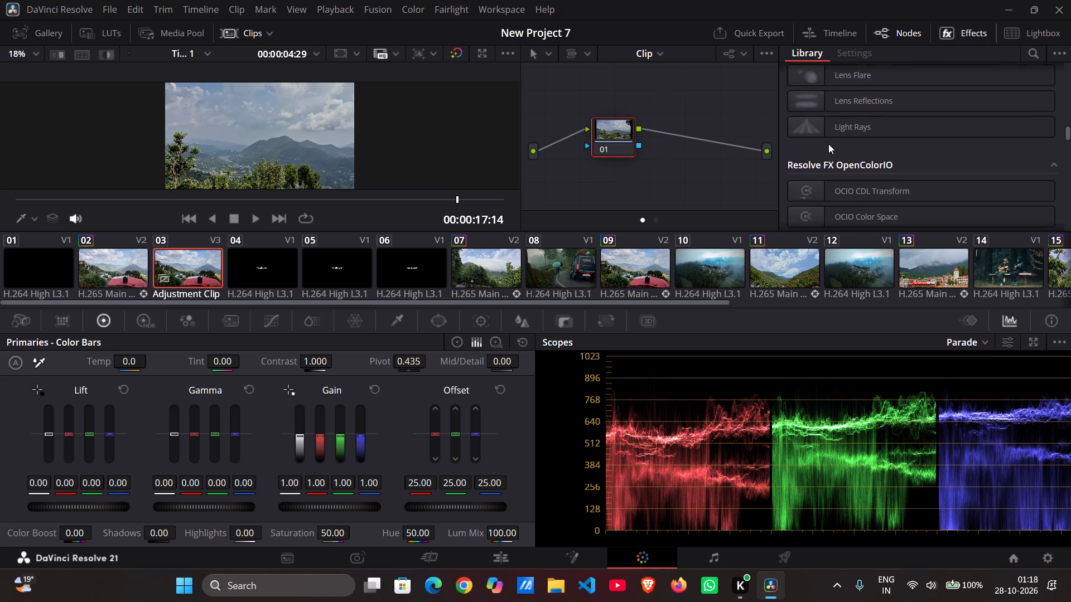
scroll(828, 144, "up", 1)
scroll(847, 88, "up", 1)
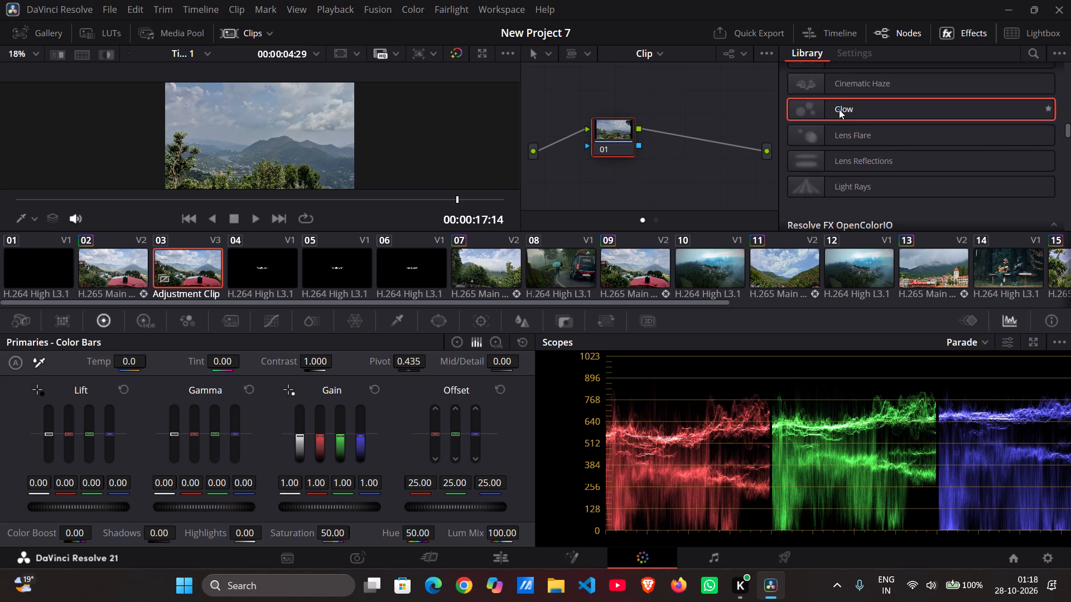
left_click_drag(839, 109, 445, 198)
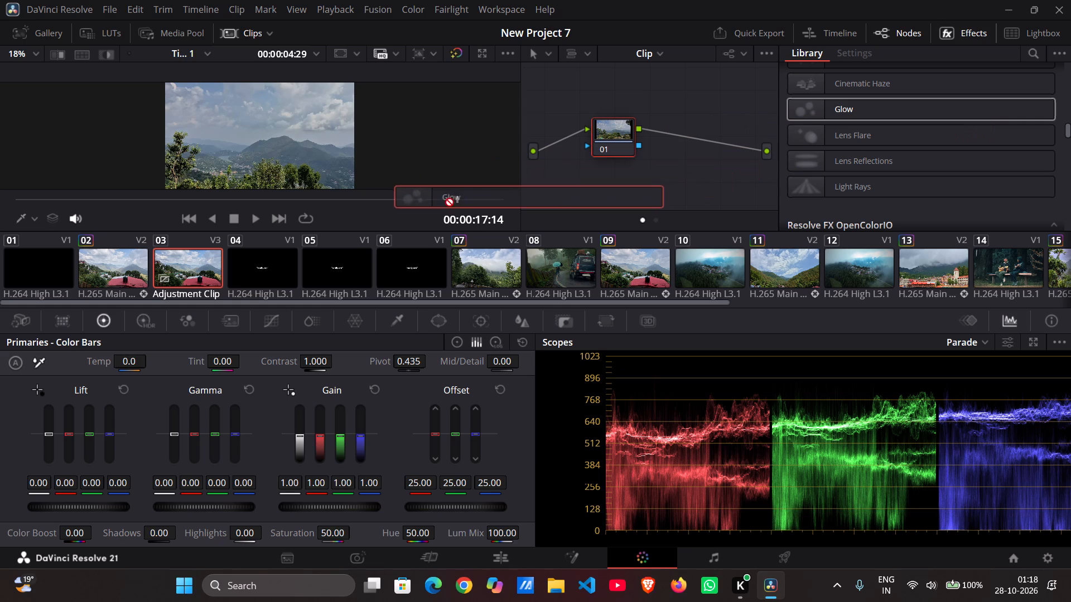
left_click_drag(445, 198, 176, 264)
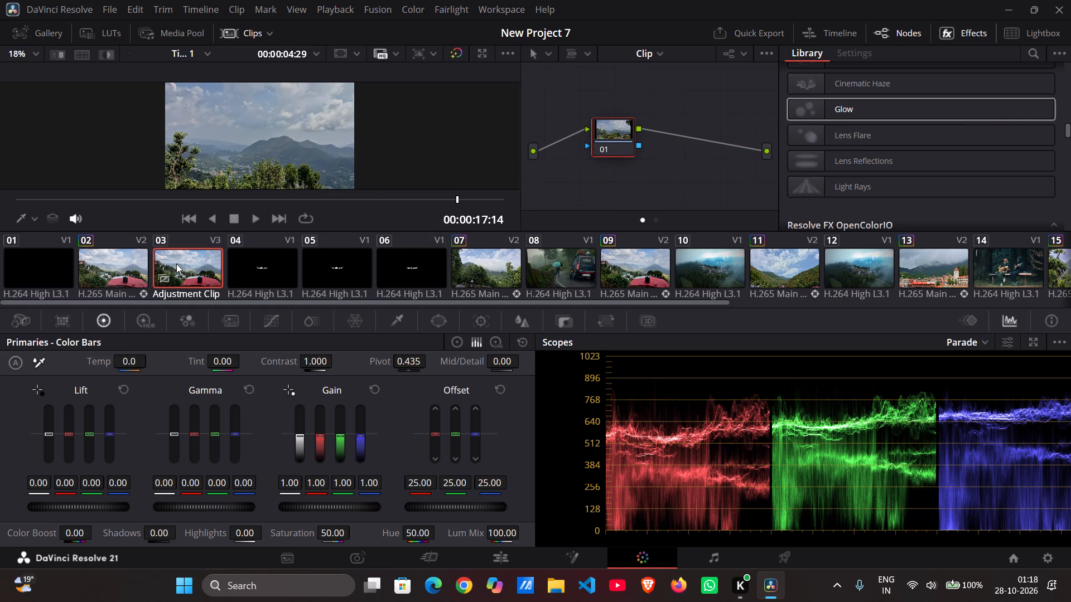
left_click(179, 263)
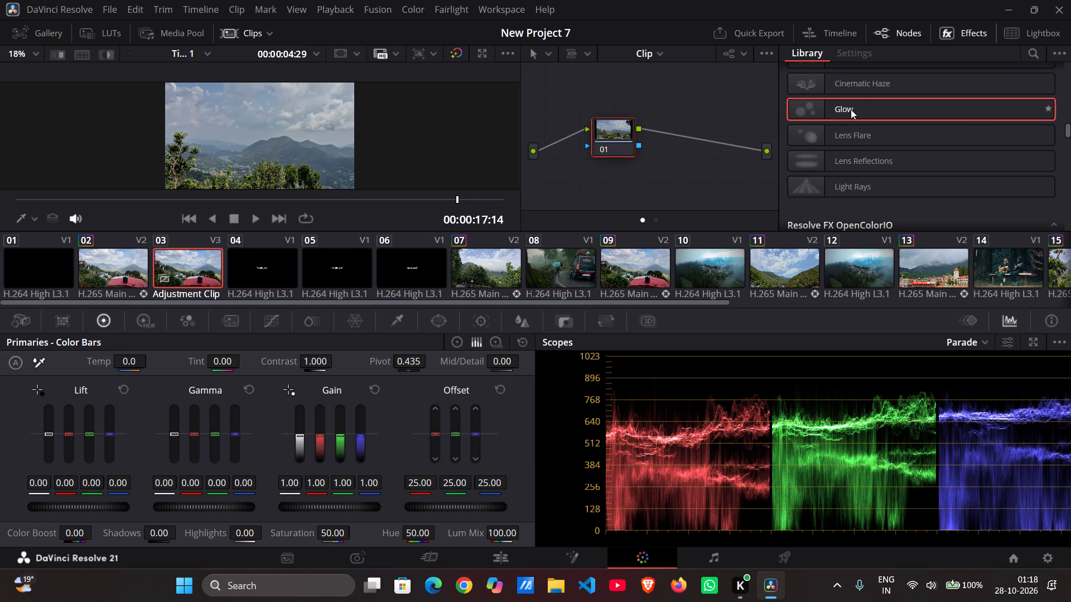
left_click_drag(851, 109, 611, 132)
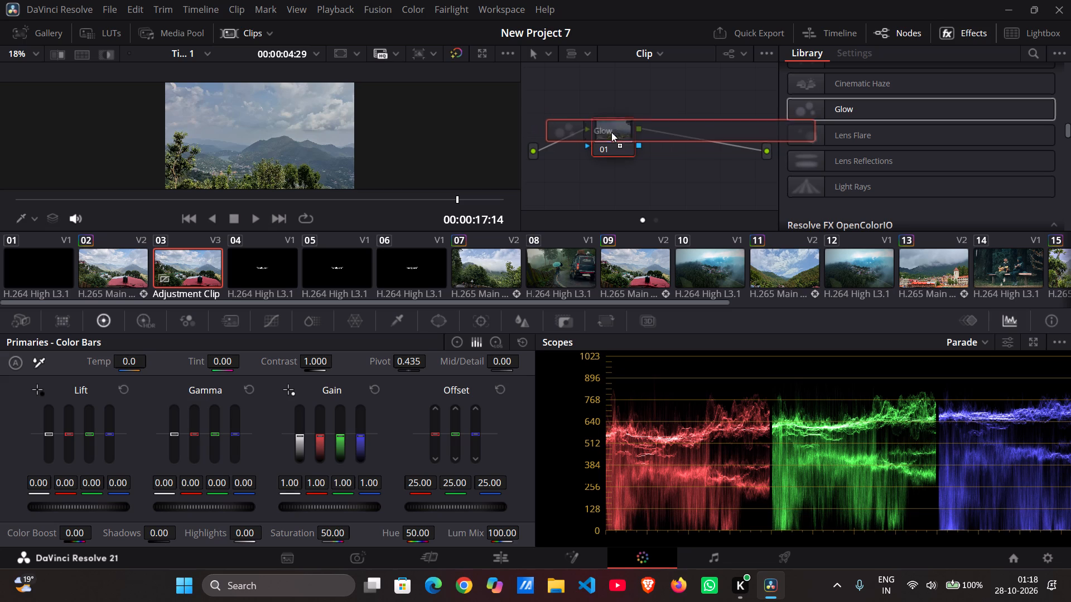
left_click_drag(611, 132, 614, 134)
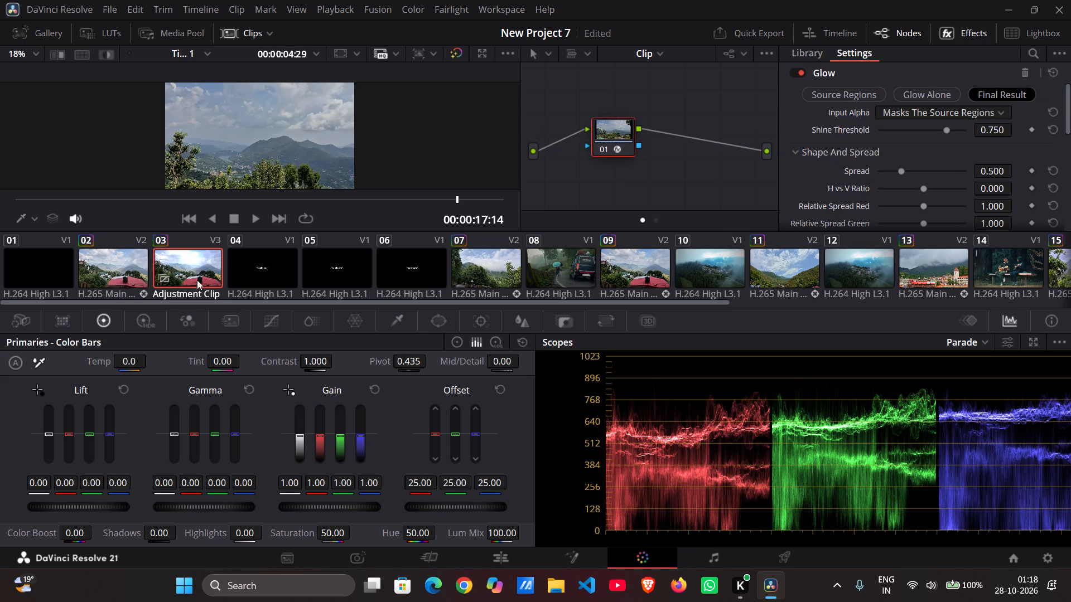
Hide the clip thumbnail strip to enlarge the viewer and the Glow settings.
left_click(253, 32)
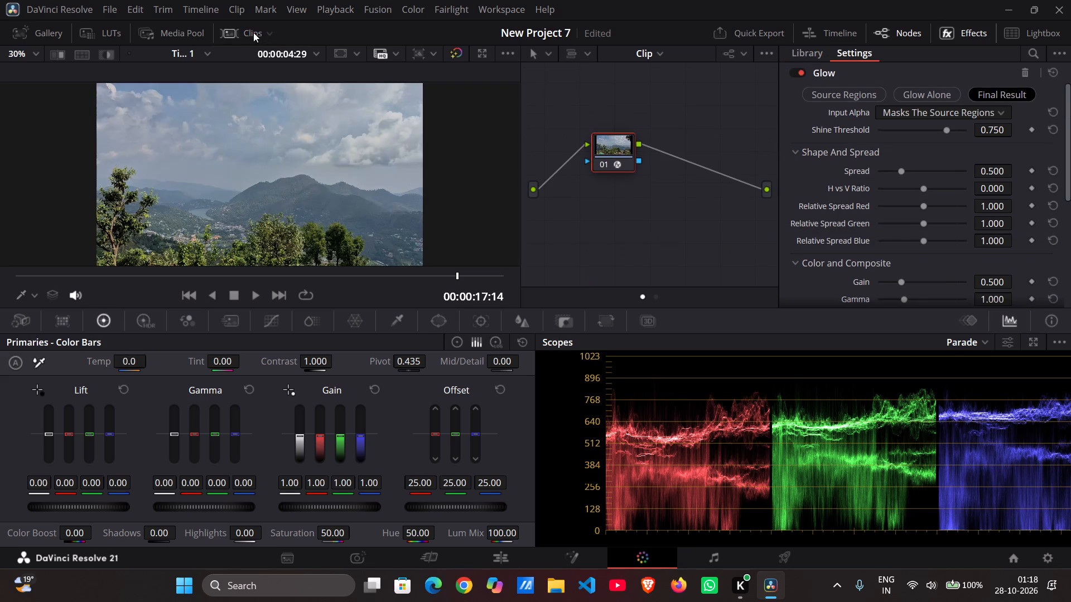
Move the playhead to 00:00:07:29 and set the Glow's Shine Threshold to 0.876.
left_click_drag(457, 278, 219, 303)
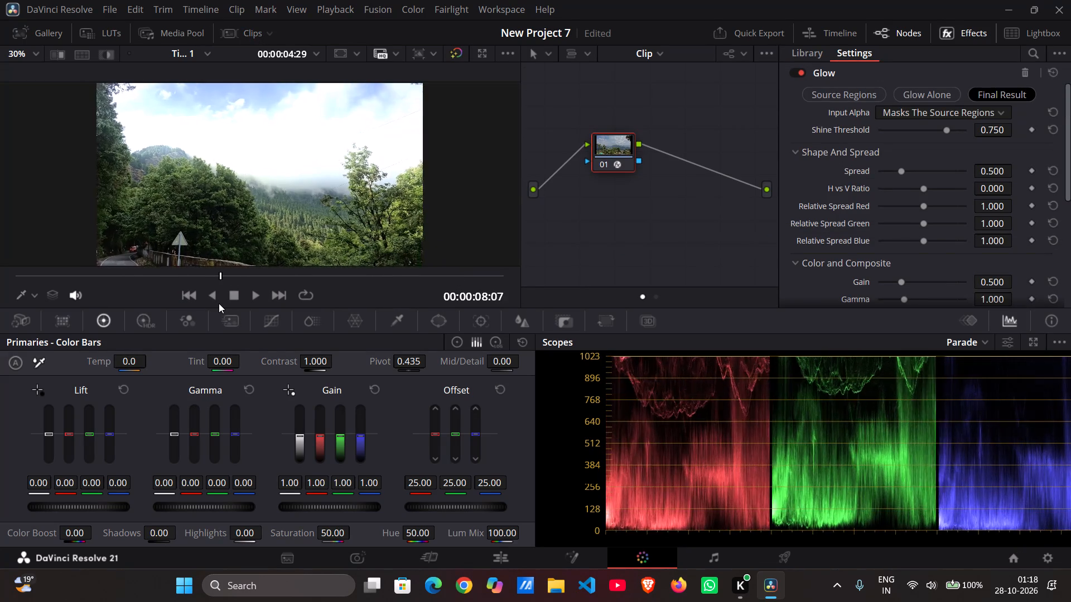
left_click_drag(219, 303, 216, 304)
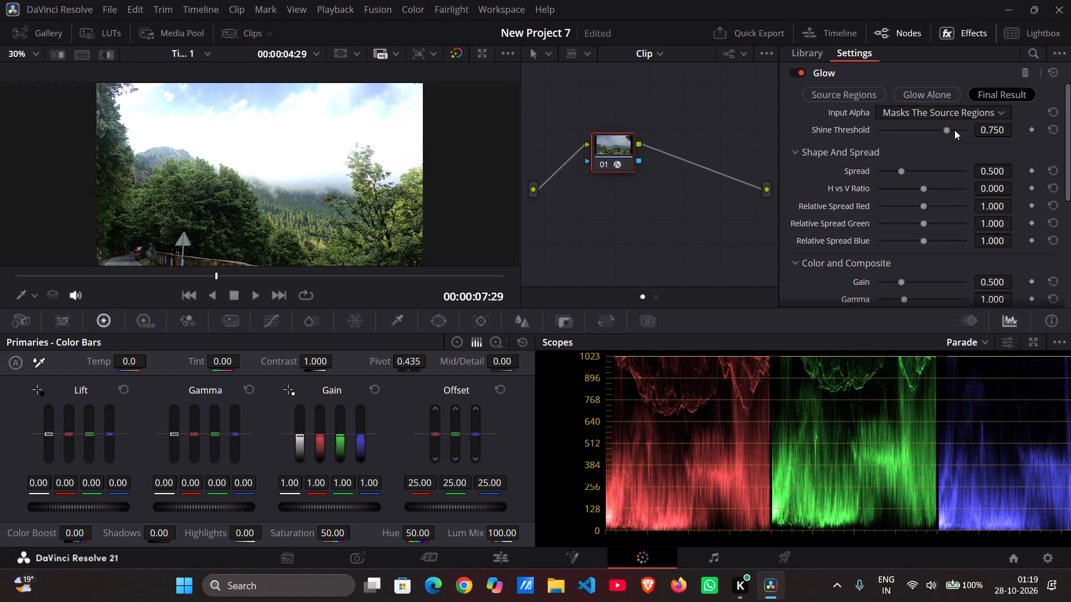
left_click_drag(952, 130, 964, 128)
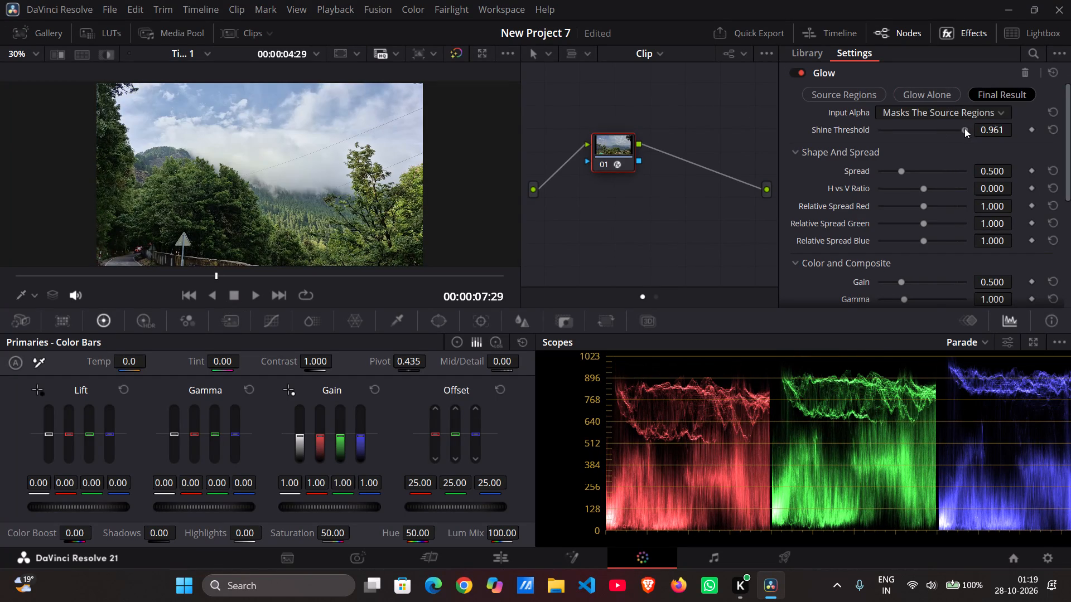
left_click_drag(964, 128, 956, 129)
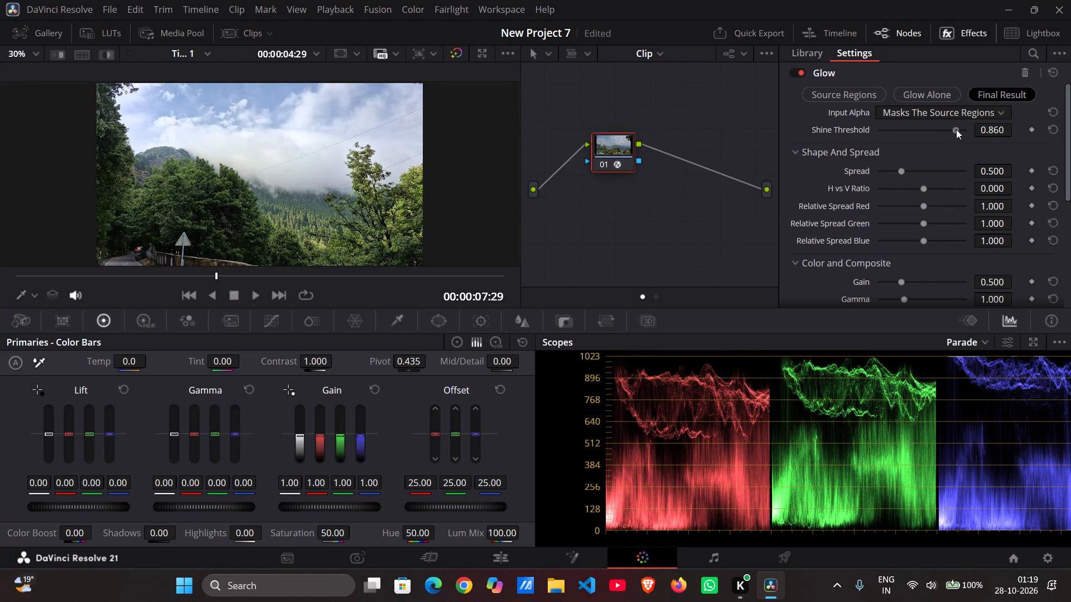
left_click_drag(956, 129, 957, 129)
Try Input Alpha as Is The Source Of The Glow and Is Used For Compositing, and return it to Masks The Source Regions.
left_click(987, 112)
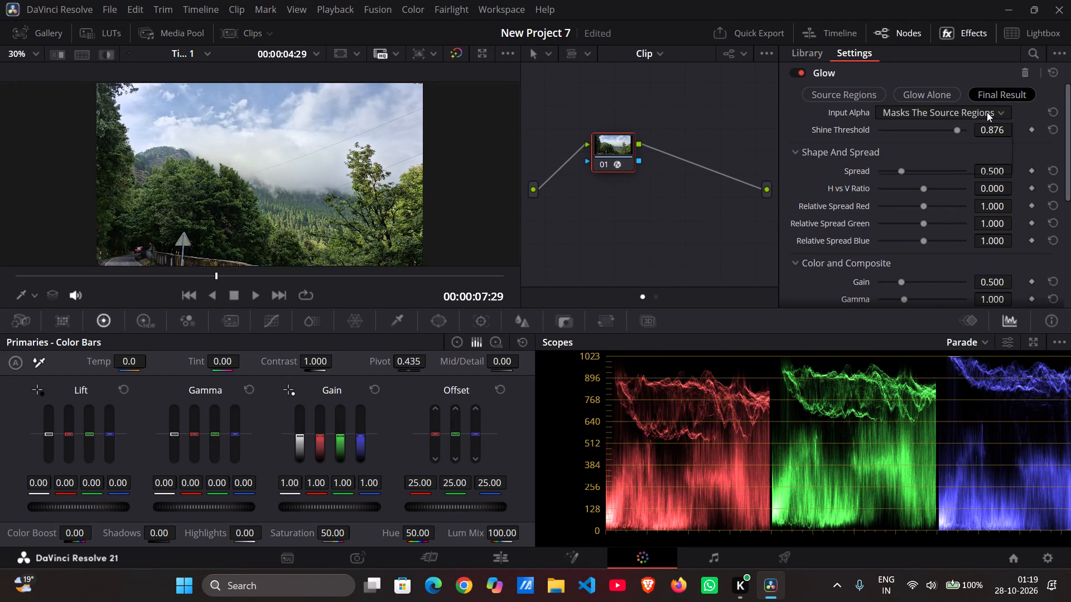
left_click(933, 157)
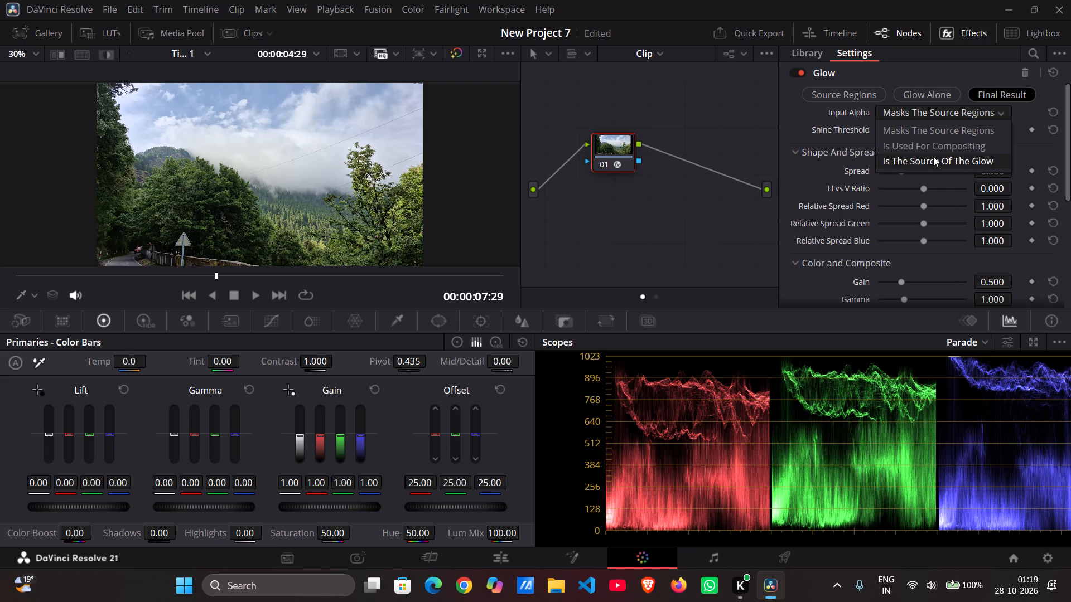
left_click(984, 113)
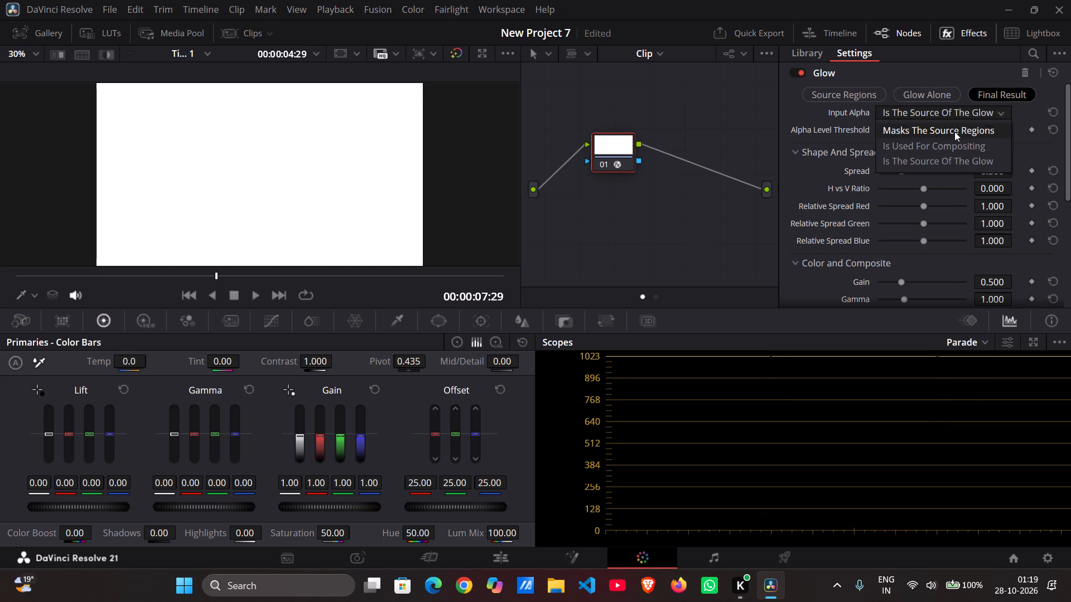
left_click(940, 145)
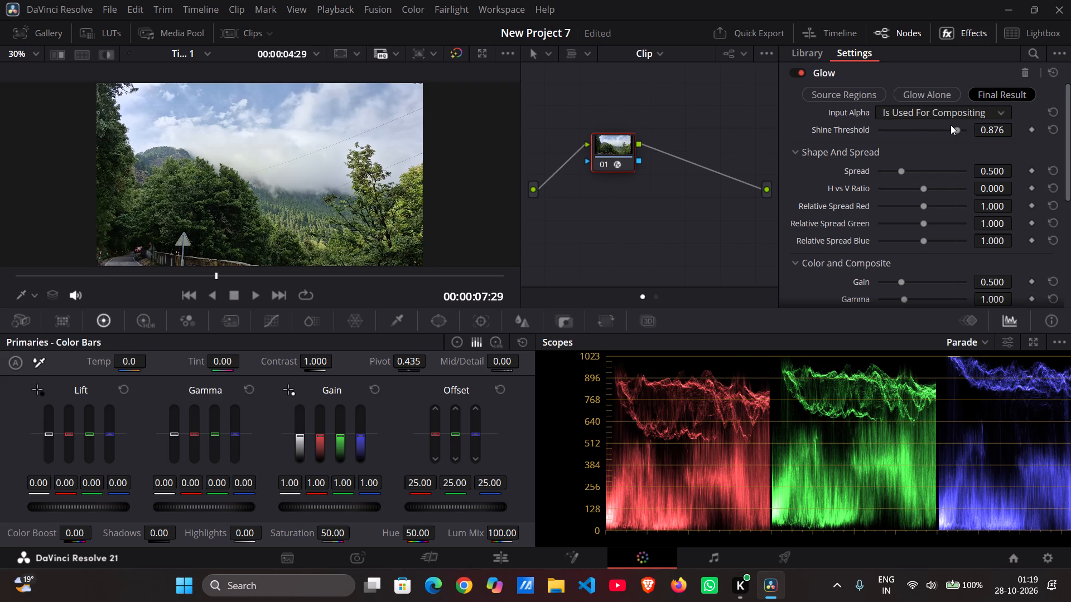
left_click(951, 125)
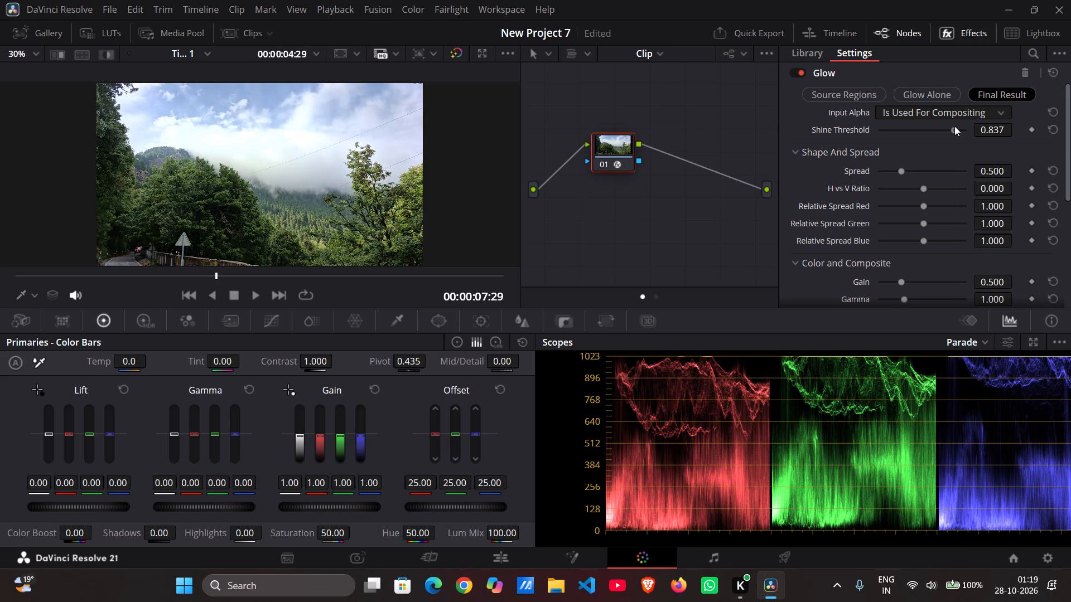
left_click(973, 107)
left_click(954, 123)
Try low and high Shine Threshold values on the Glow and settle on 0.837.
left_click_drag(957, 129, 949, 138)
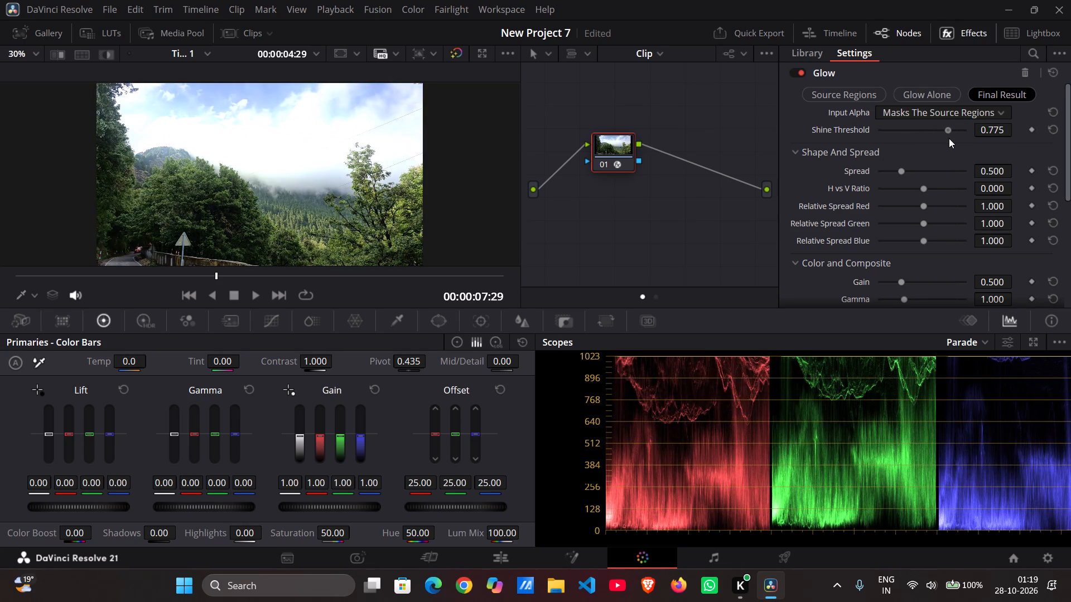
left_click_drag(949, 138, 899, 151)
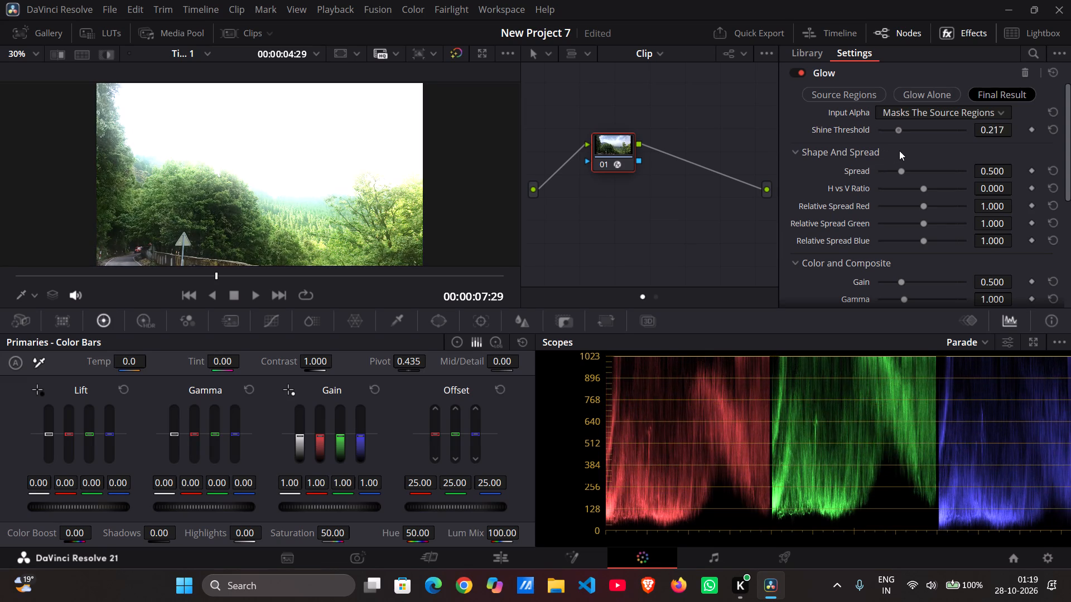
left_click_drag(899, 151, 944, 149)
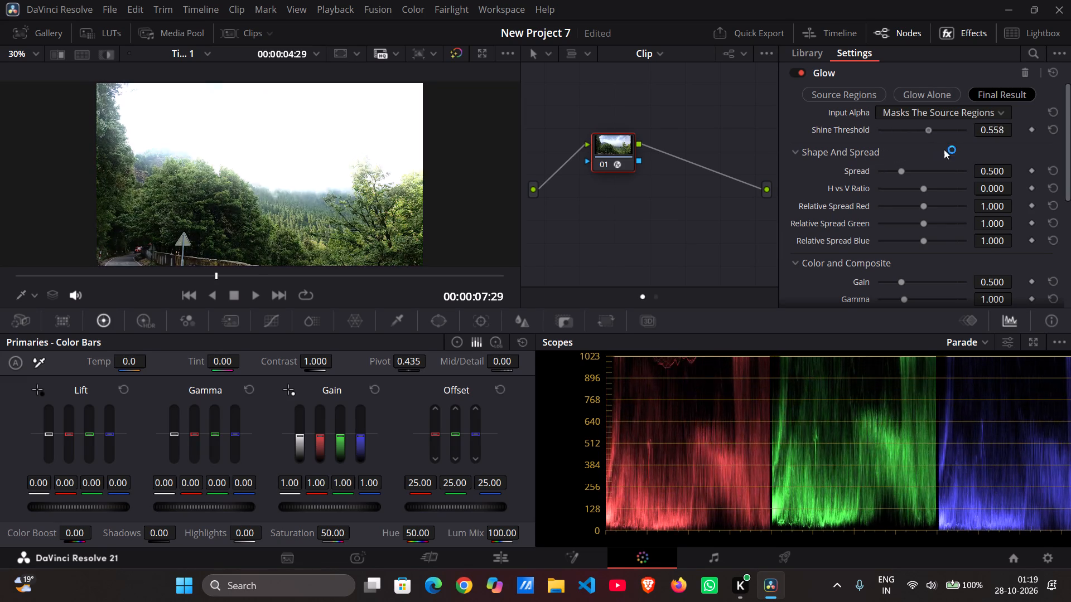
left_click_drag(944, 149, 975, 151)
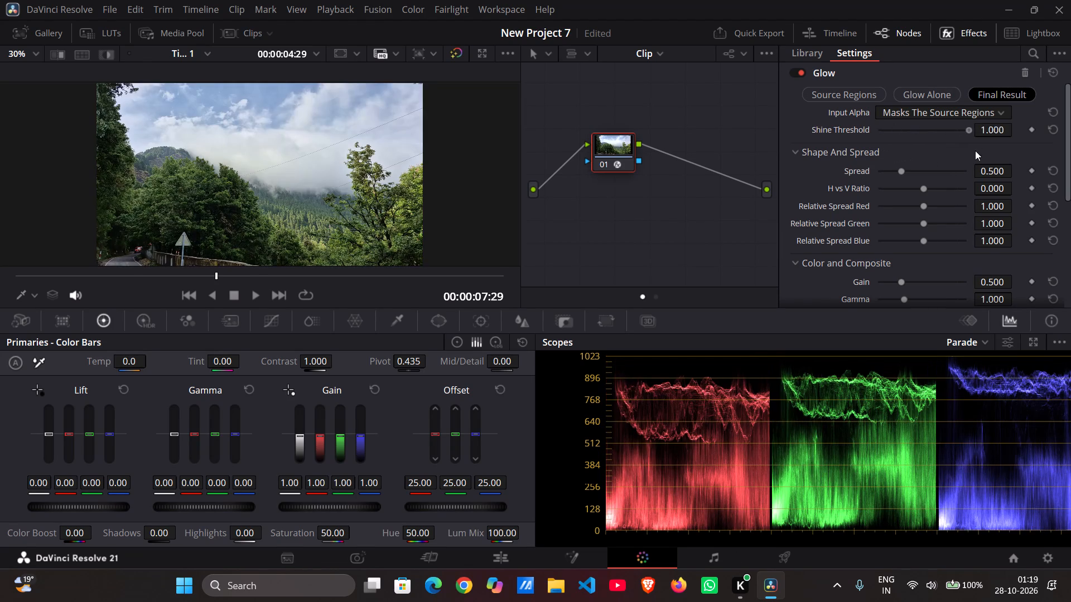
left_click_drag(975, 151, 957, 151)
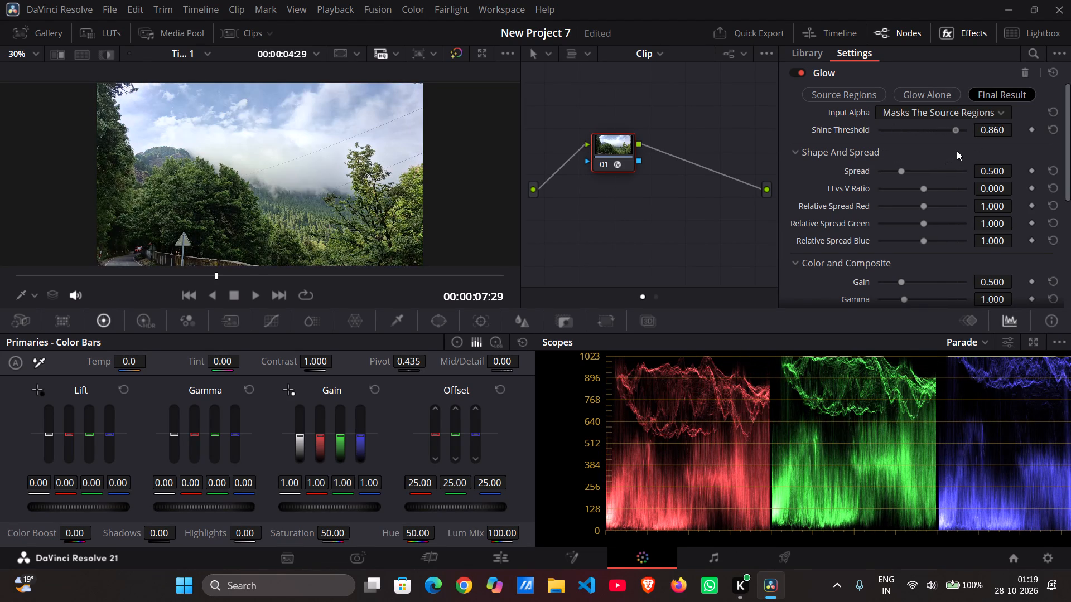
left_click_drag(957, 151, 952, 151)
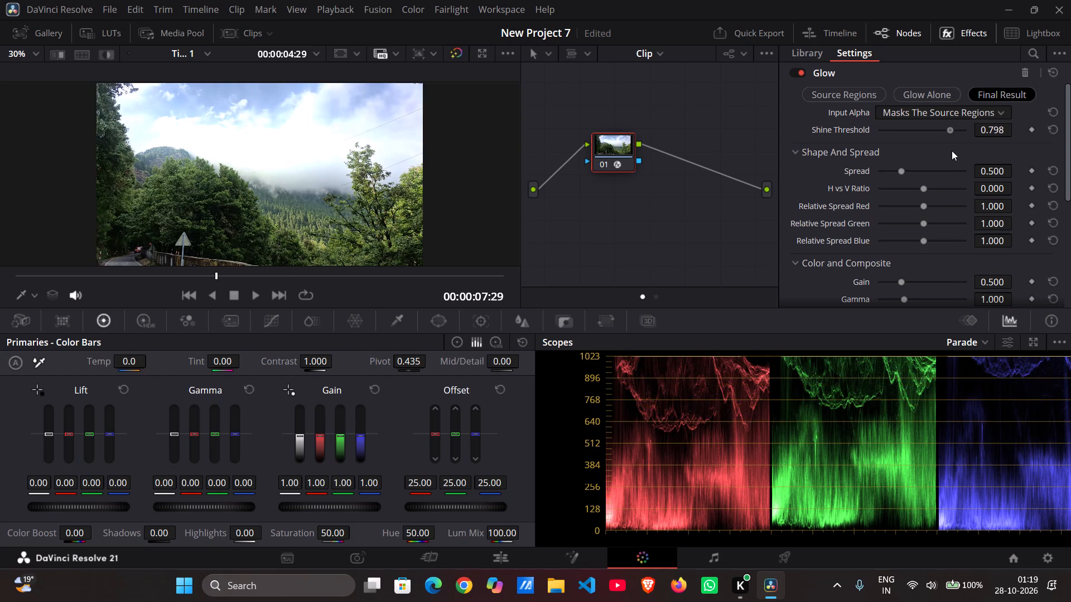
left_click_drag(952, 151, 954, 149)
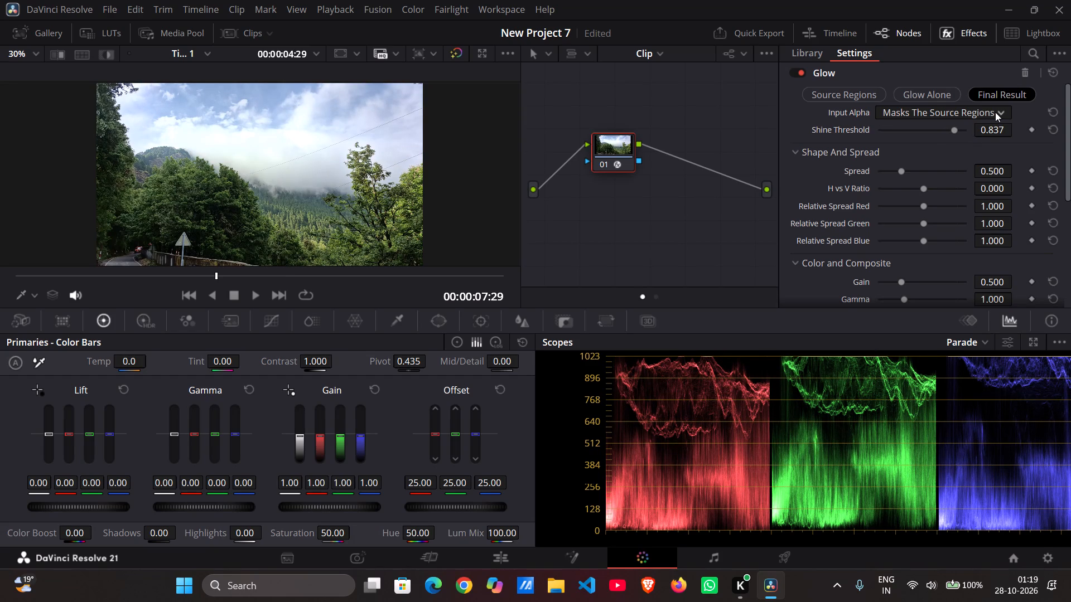
Set the Glow's Input Alpha to Is Used For Compositing.
left_click(995, 112)
left_click(967, 141)
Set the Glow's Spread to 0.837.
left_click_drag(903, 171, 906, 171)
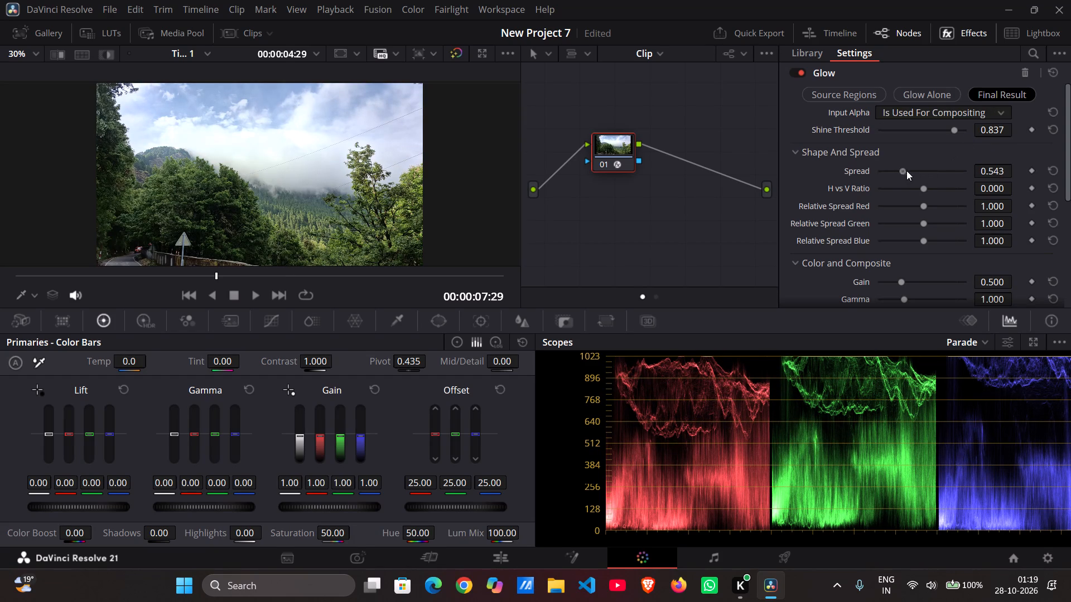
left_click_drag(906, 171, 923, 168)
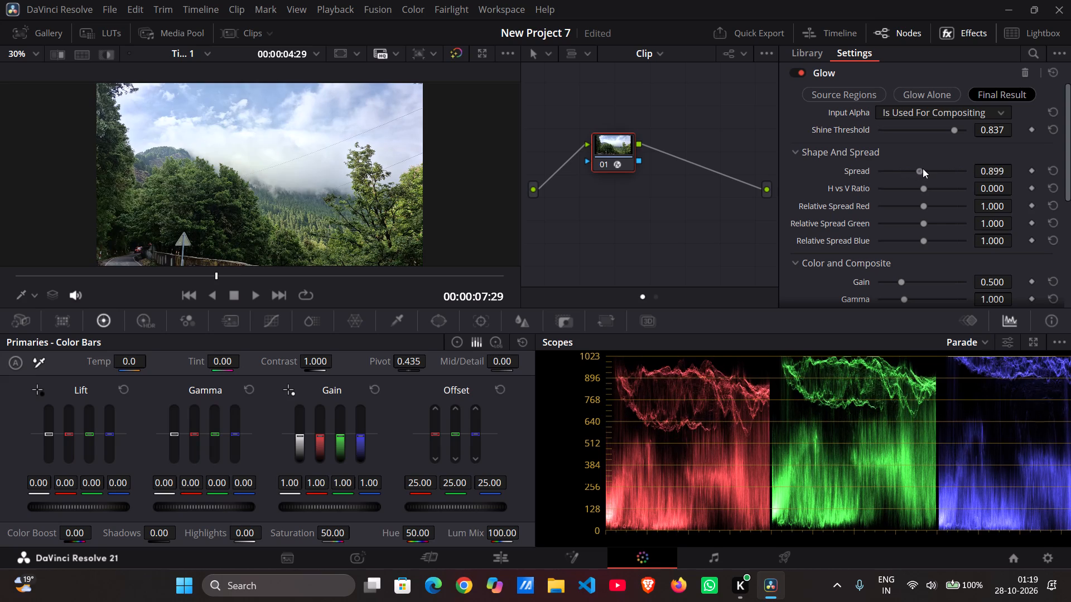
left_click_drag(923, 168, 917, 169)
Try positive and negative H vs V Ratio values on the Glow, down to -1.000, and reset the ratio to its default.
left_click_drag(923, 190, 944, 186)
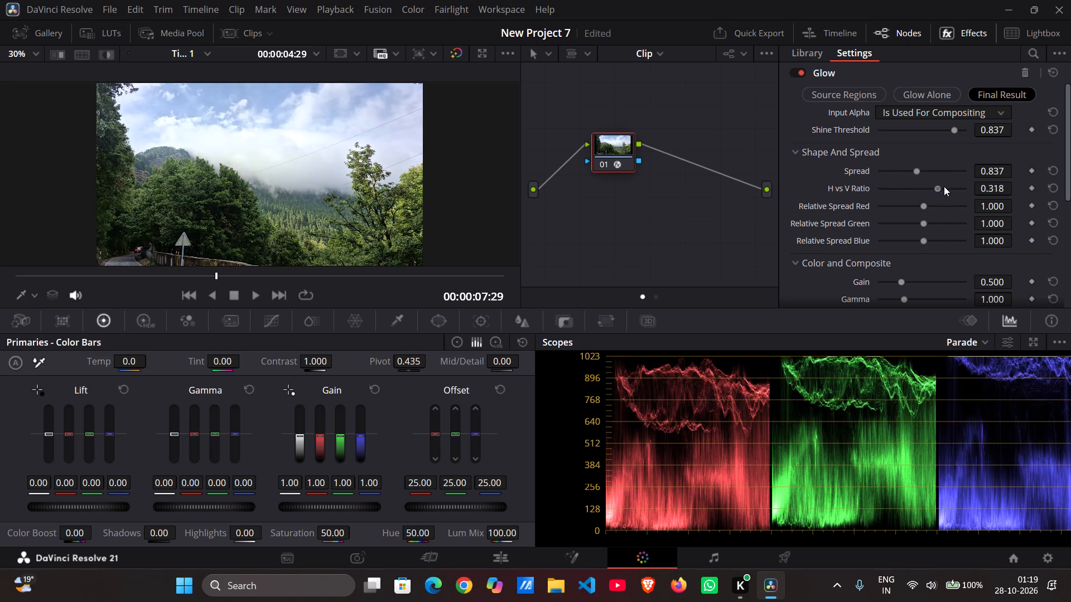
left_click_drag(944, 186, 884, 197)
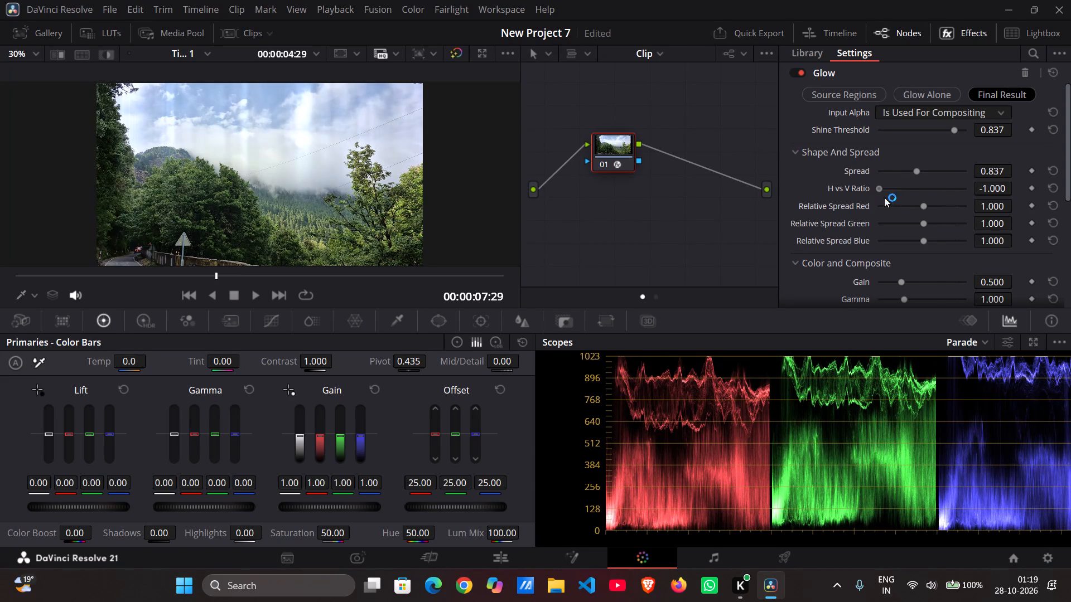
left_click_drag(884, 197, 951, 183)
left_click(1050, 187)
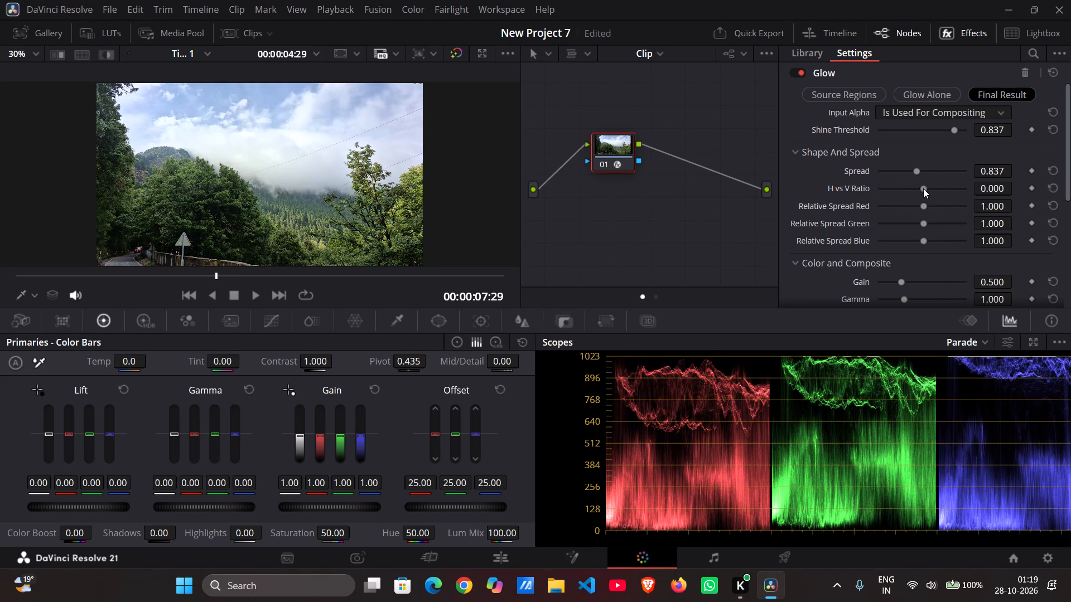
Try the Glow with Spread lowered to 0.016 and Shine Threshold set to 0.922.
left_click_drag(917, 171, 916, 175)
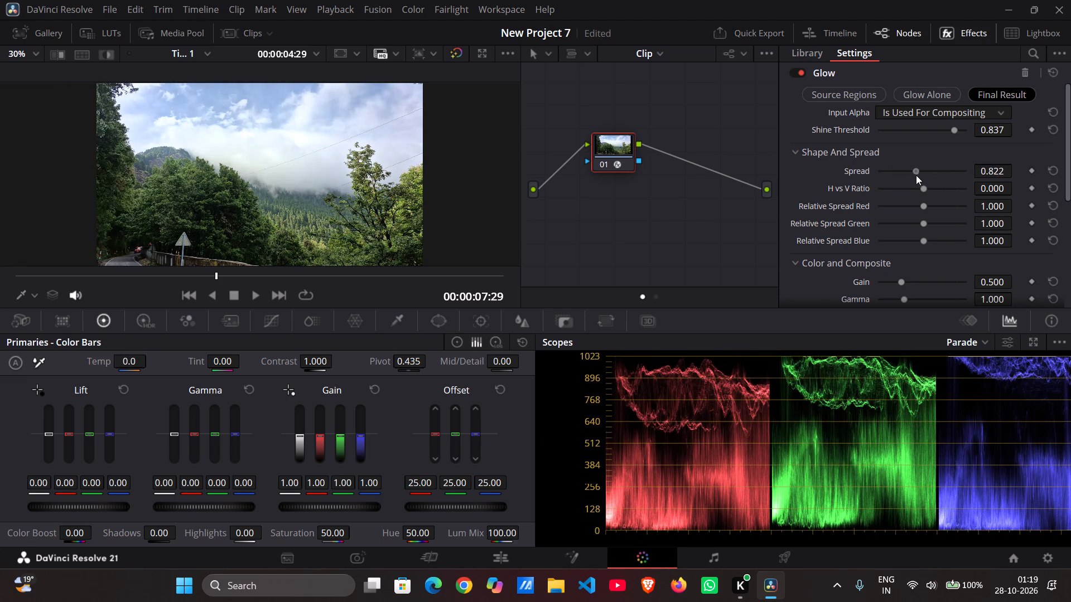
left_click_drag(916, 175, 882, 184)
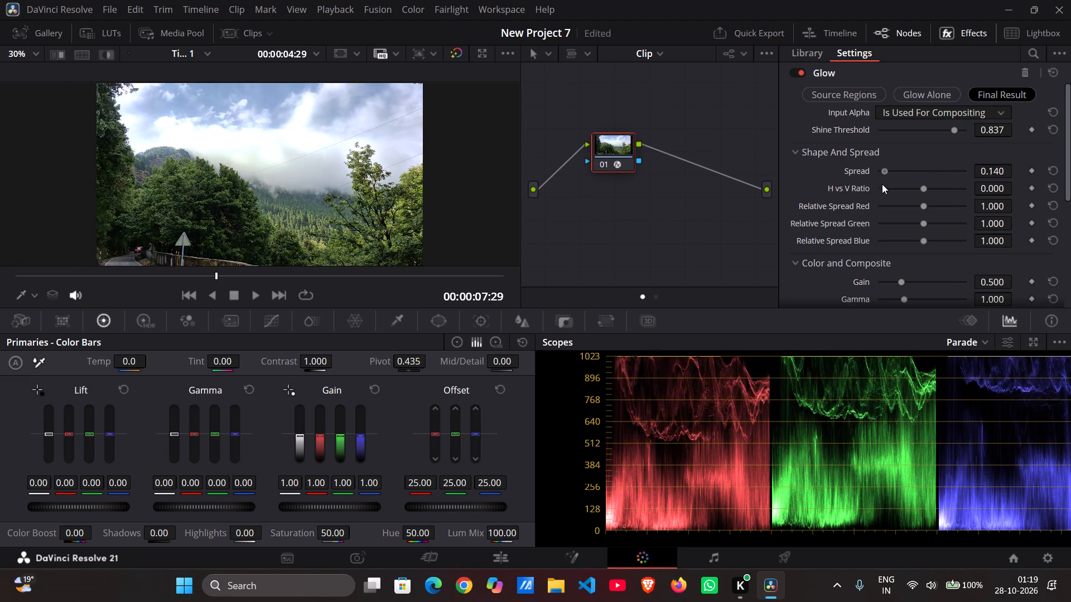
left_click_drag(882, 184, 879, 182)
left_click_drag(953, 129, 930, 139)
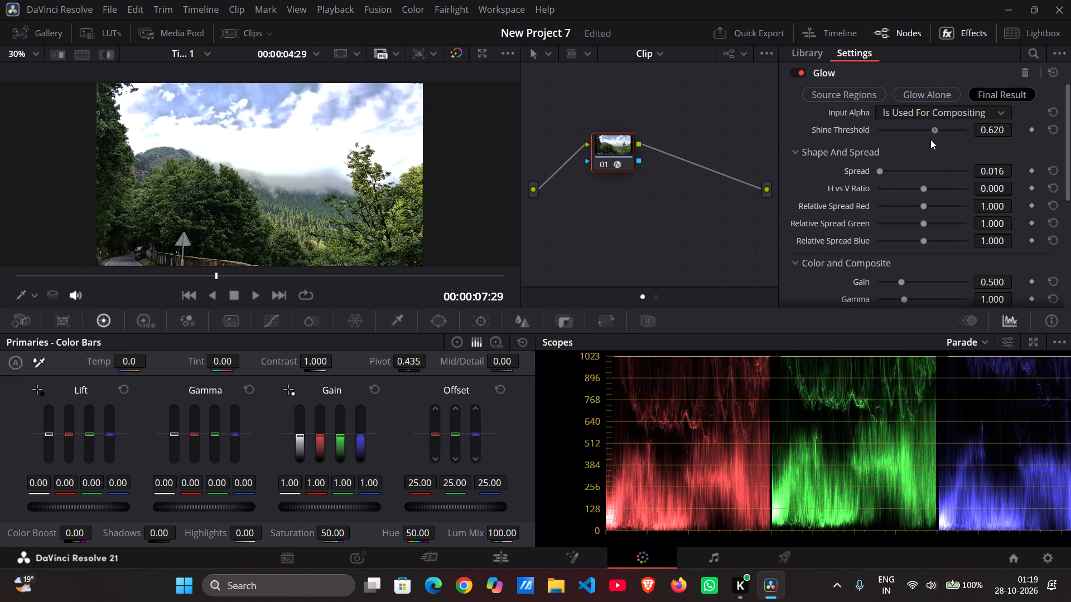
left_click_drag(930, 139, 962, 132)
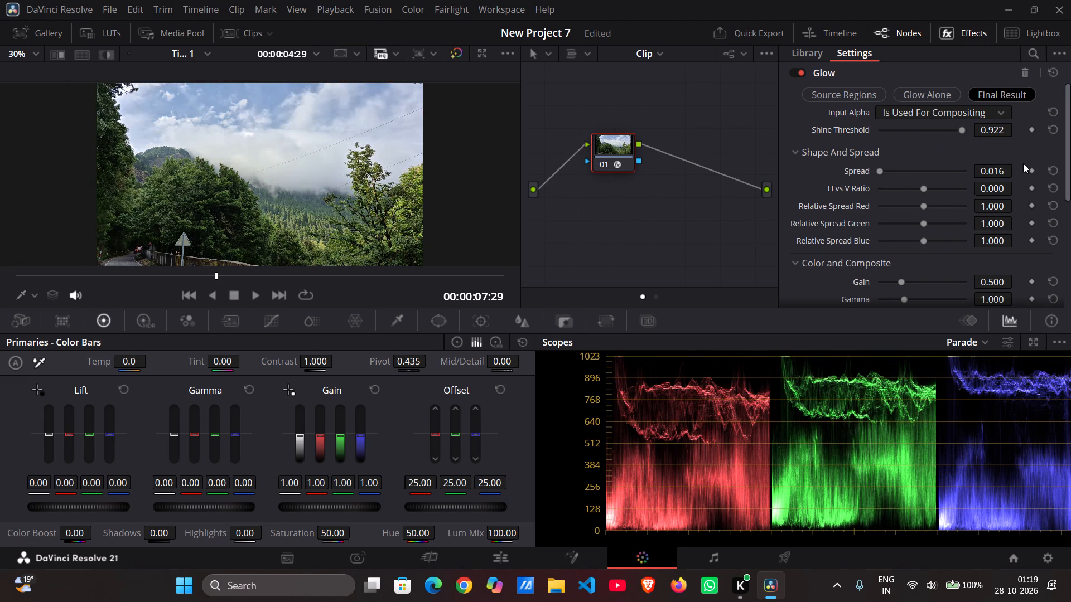
Reset the Glow's Spread and Shine Threshold to their defaults and set Shine Threshold to 0.837.
left_click(1048, 167)
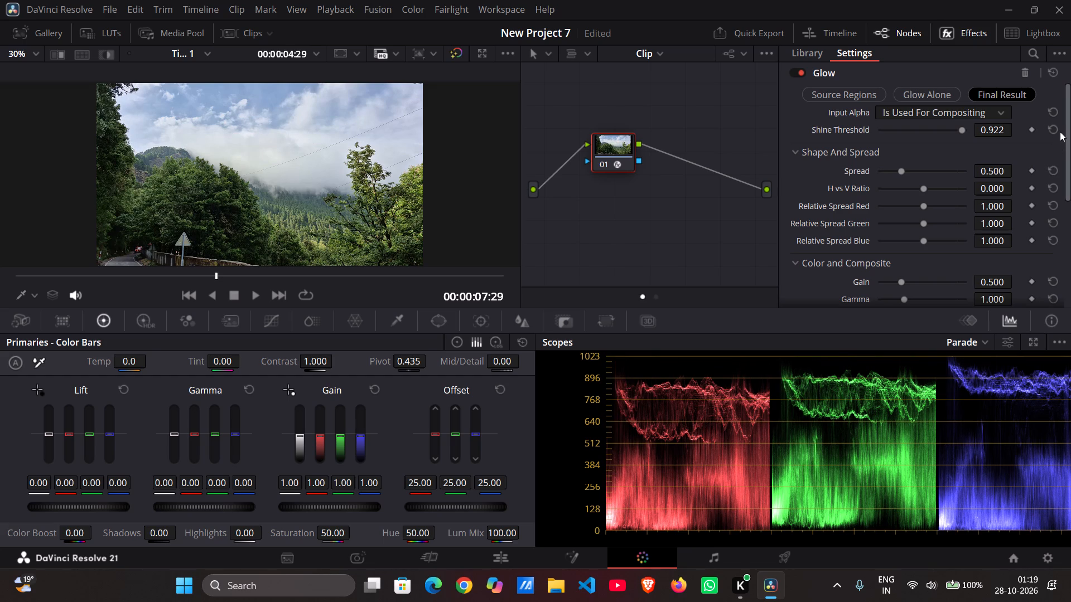
left_click(1060, 132)
left_click(1054, 129)
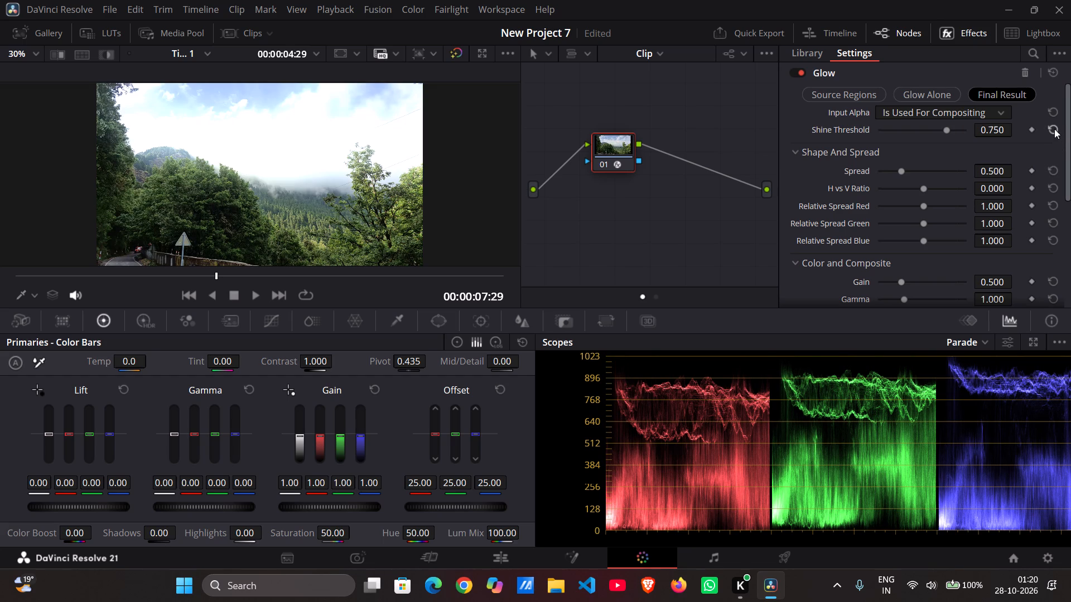
left_click_drag(948, 130, 962, 128)
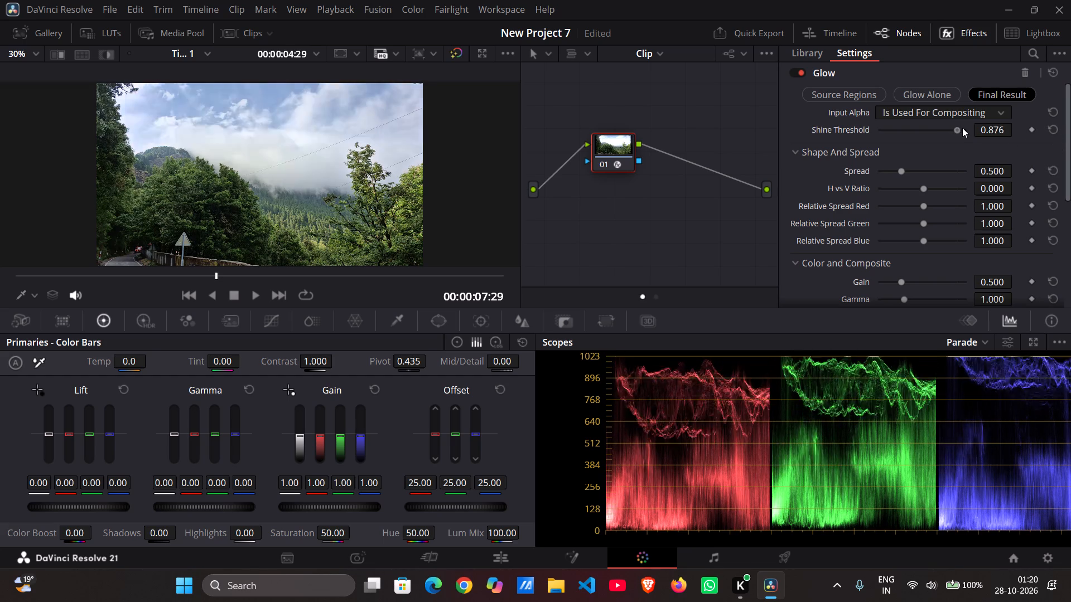
left_click_drag(962, 128, 955, 128)
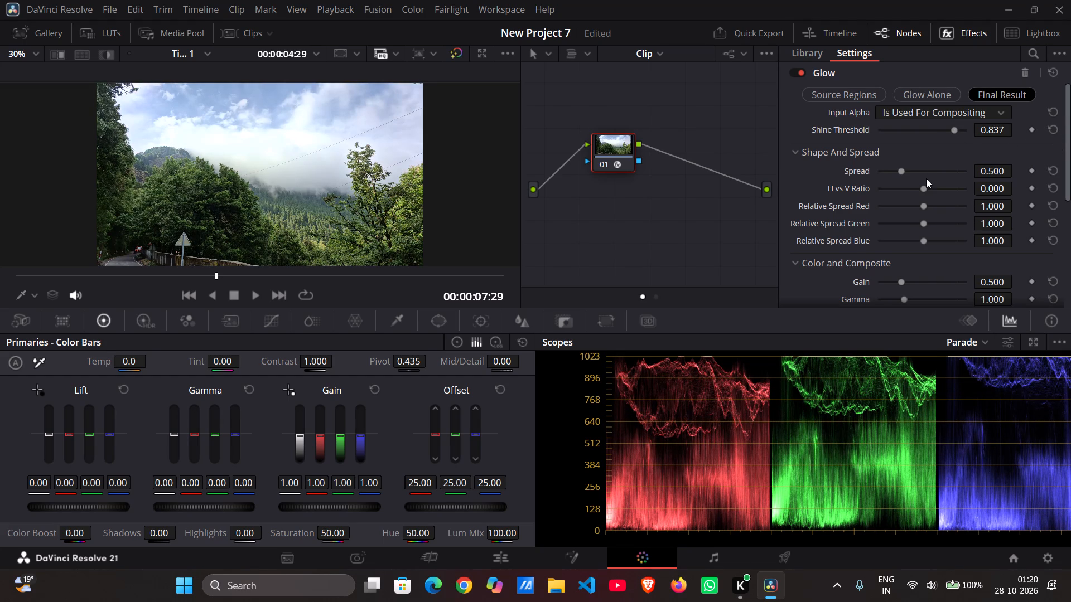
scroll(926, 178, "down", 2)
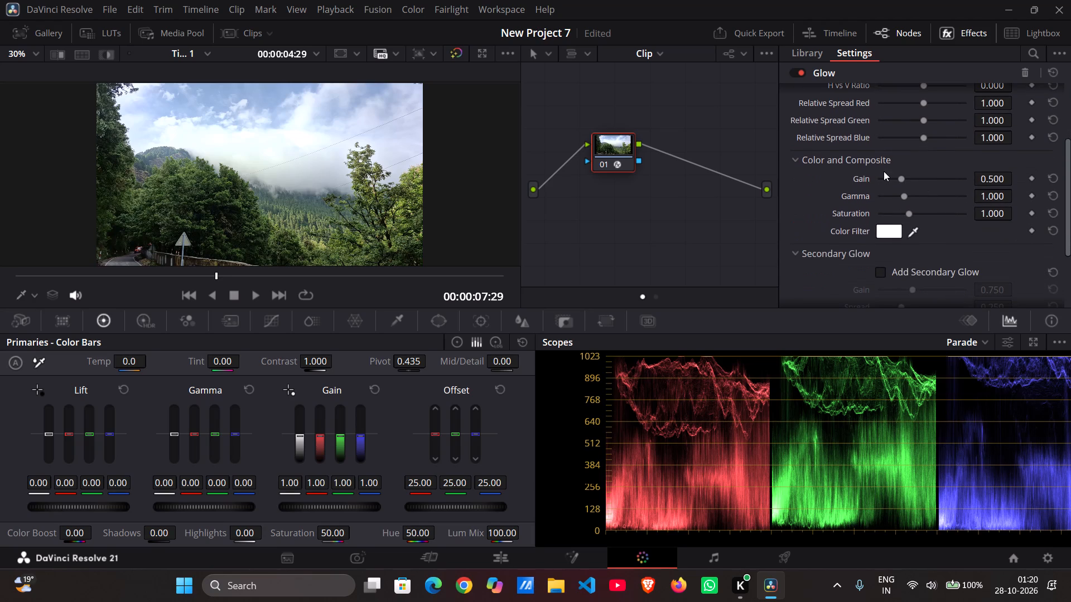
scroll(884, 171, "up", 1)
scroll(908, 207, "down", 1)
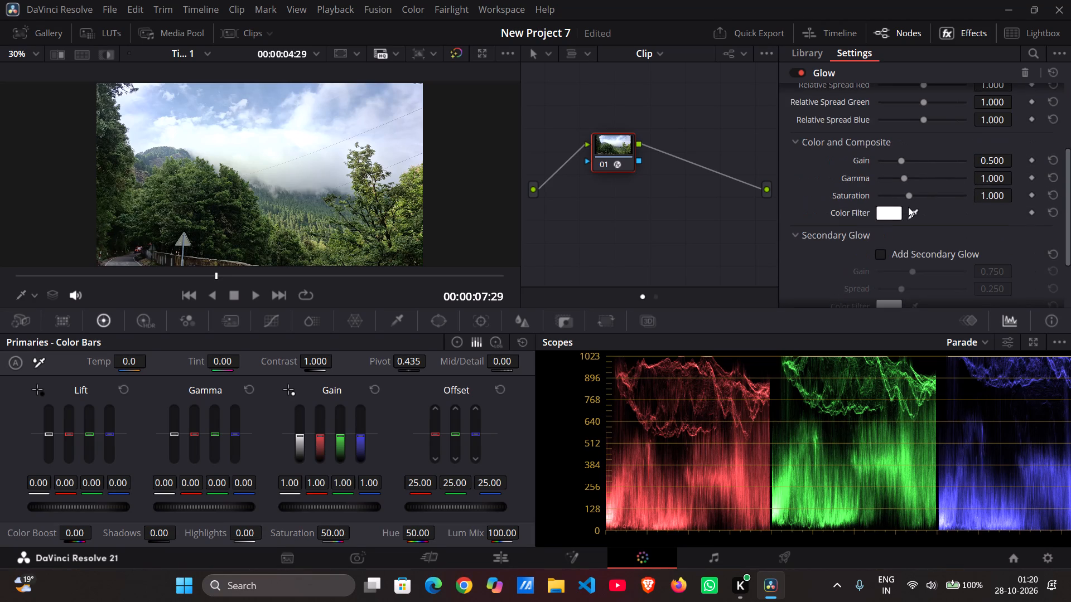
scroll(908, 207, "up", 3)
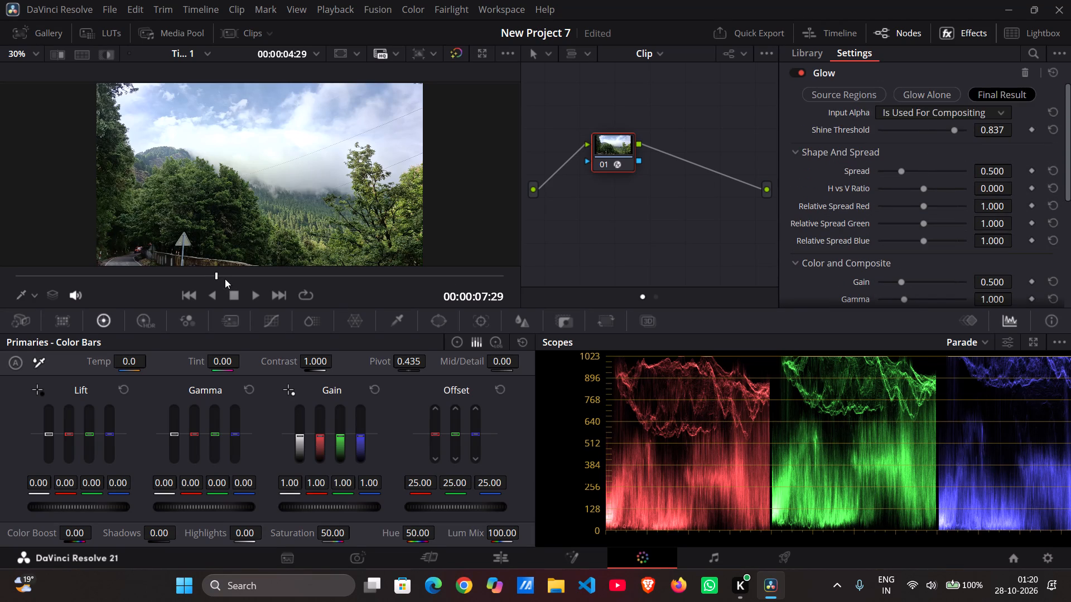
Check the Glow on several clips along the timeline and raise its Shine Threshold to 0.915.
left_click_drag(225, 278, 350, 270)
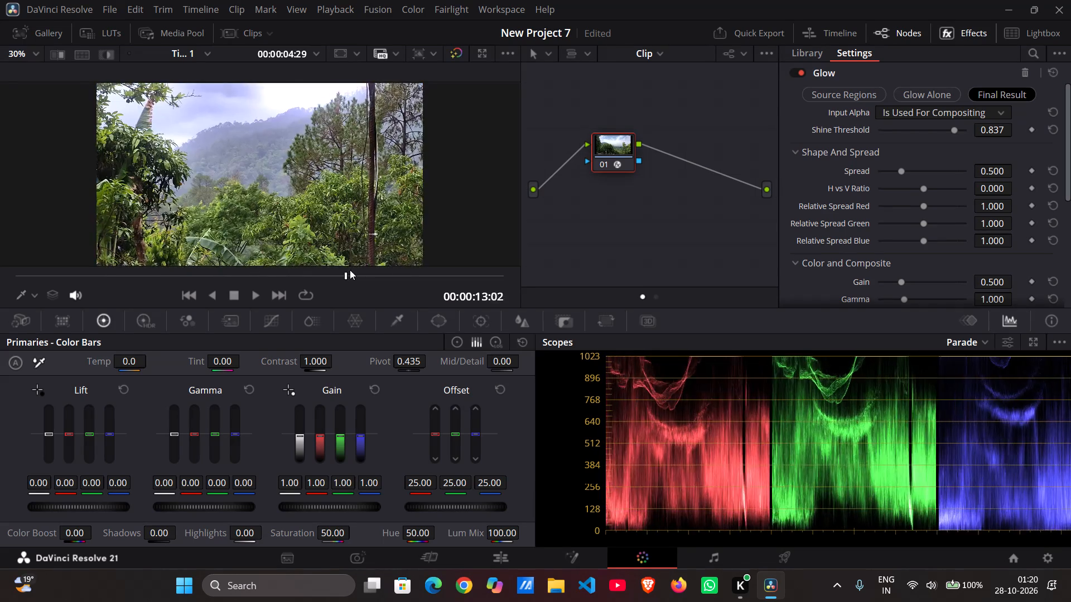
left_click_drag(350, 270, 352, 268)
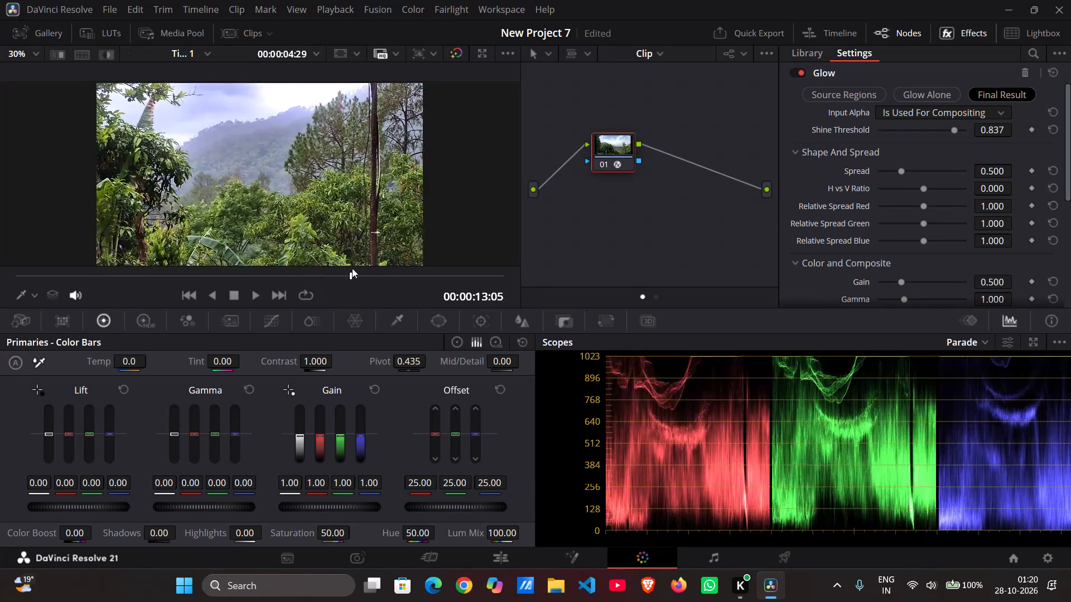
left_click_drag(352, 268, 353, 270)
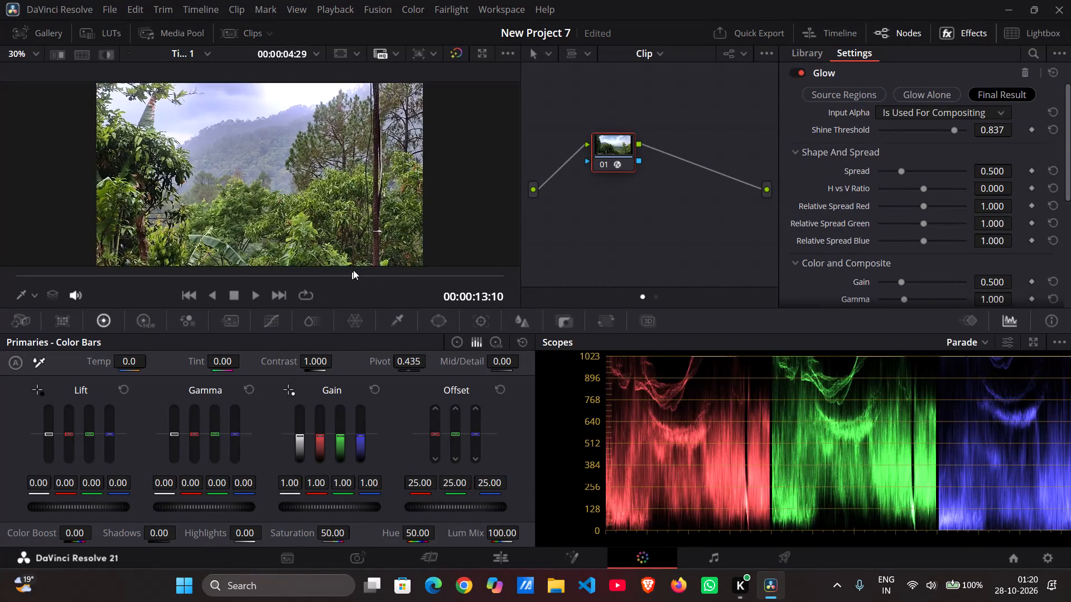
left_click_drag(353, 270, 162, 328)
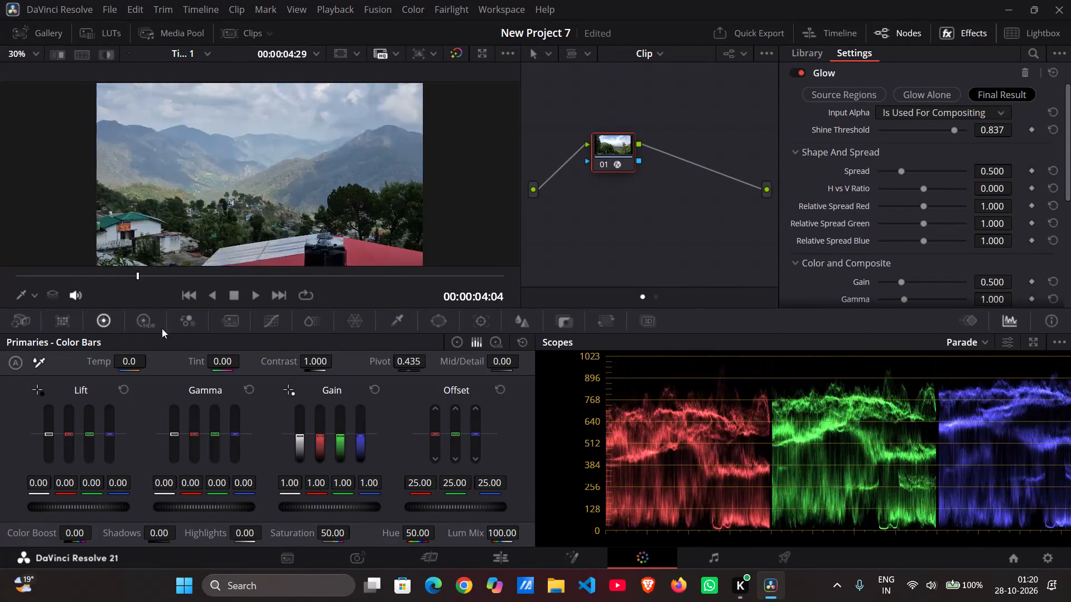
left_click_drag(162, 328, 395, 285)
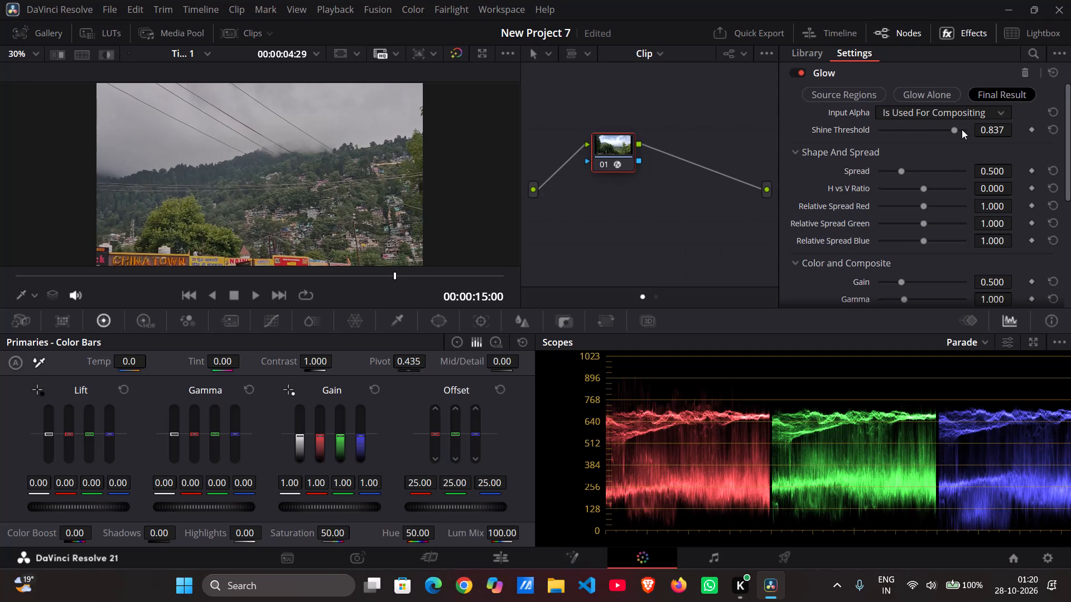
left_click(959, 129)
Return to the Edit page and review the graded timeline with the Glow by playing it back and scrubbing through the clips.
left_click(490, 555)
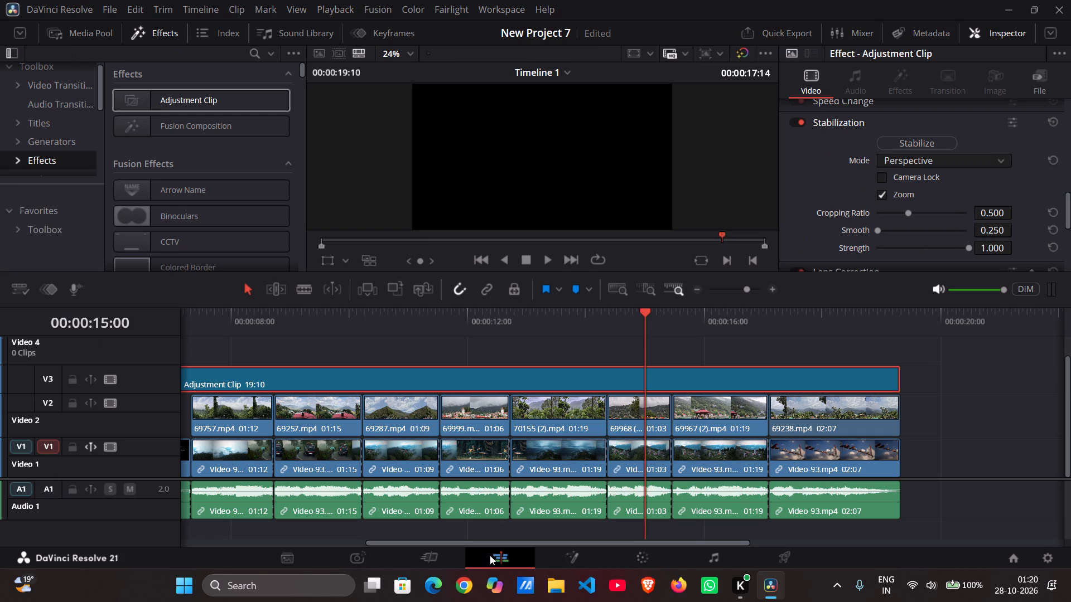
left_click(401, 348)
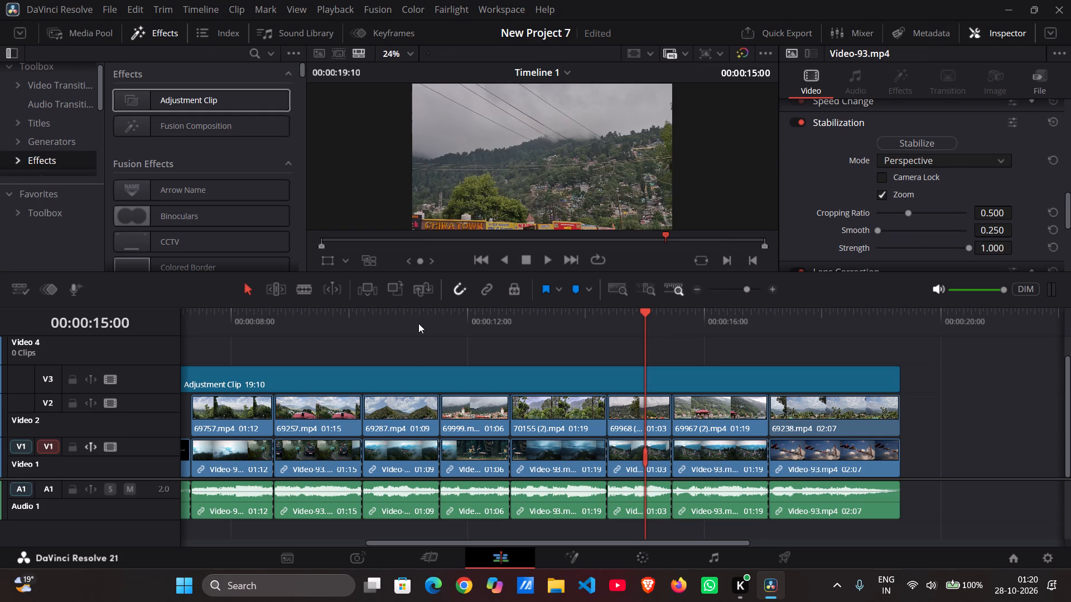
left_click(385, 314)
left_click(385, 314)
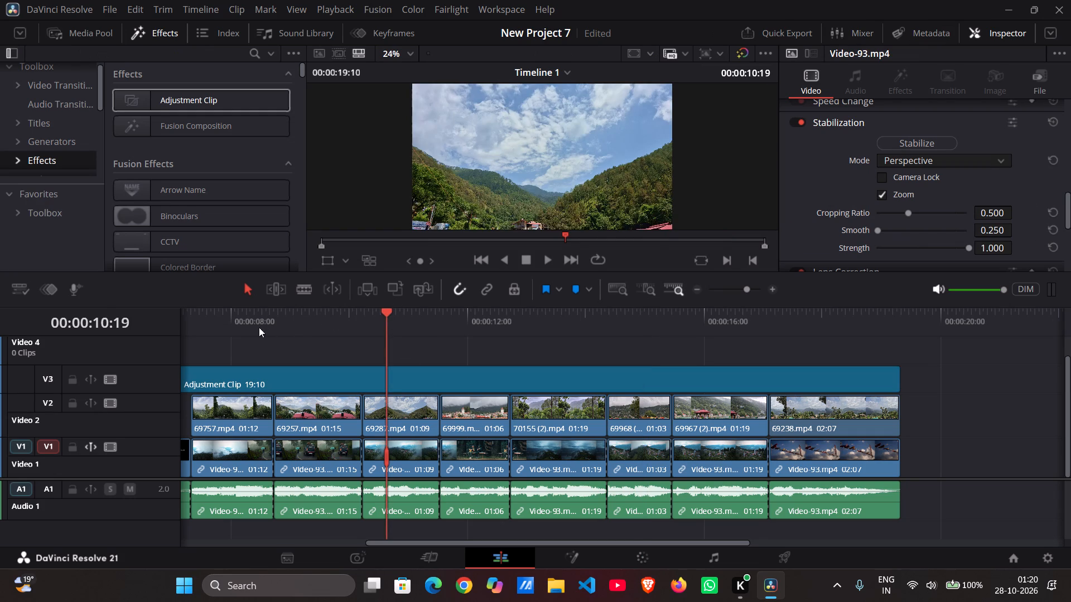
left_click_drag(384, 313, 315, 326)
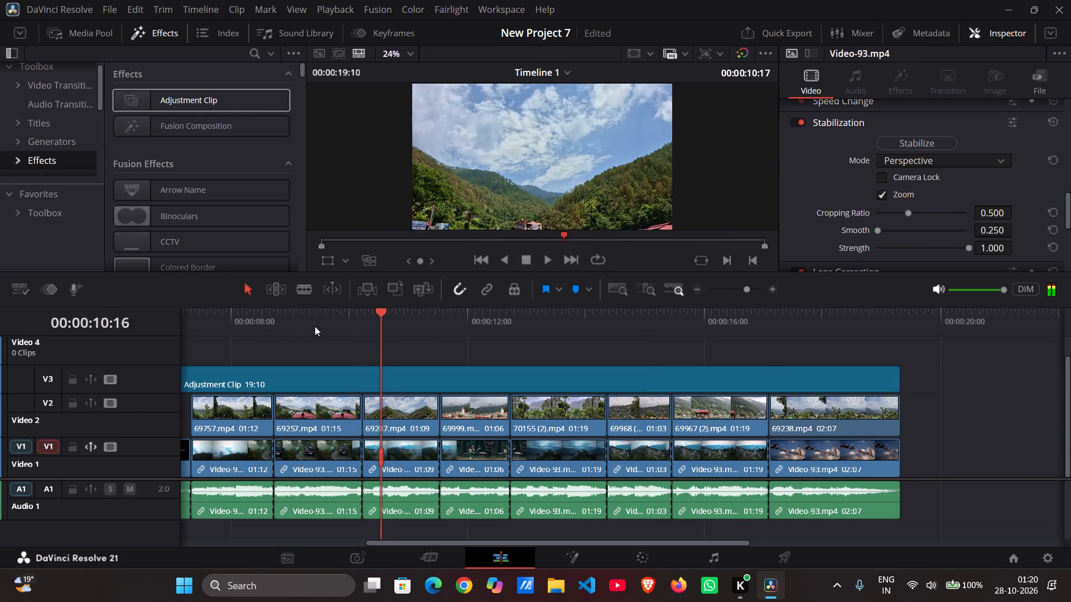
left_click_drag(315, 326, 118, 412)
key("space")
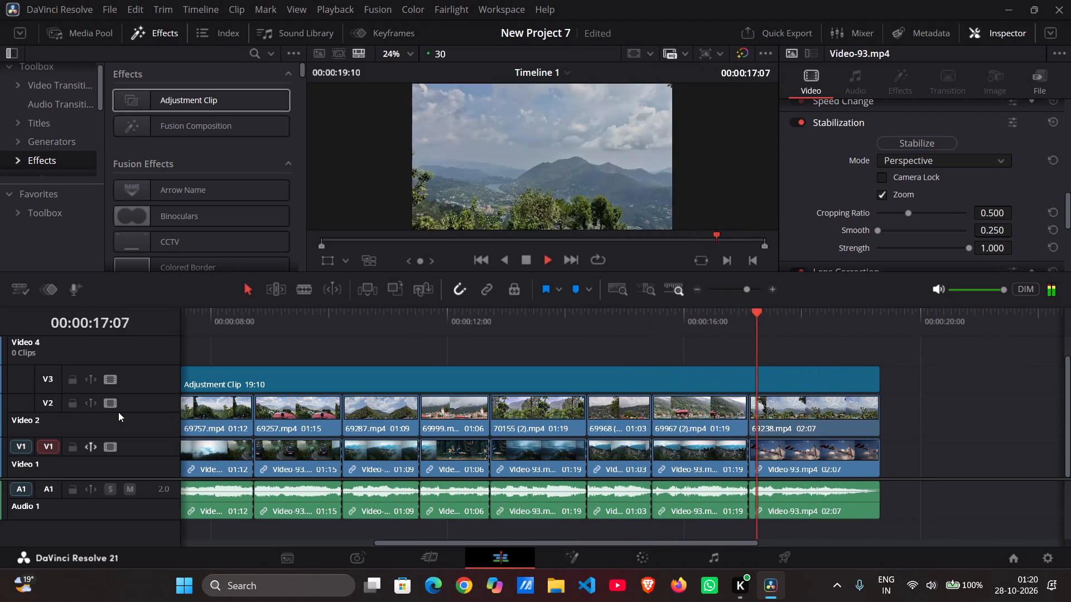
key("space")
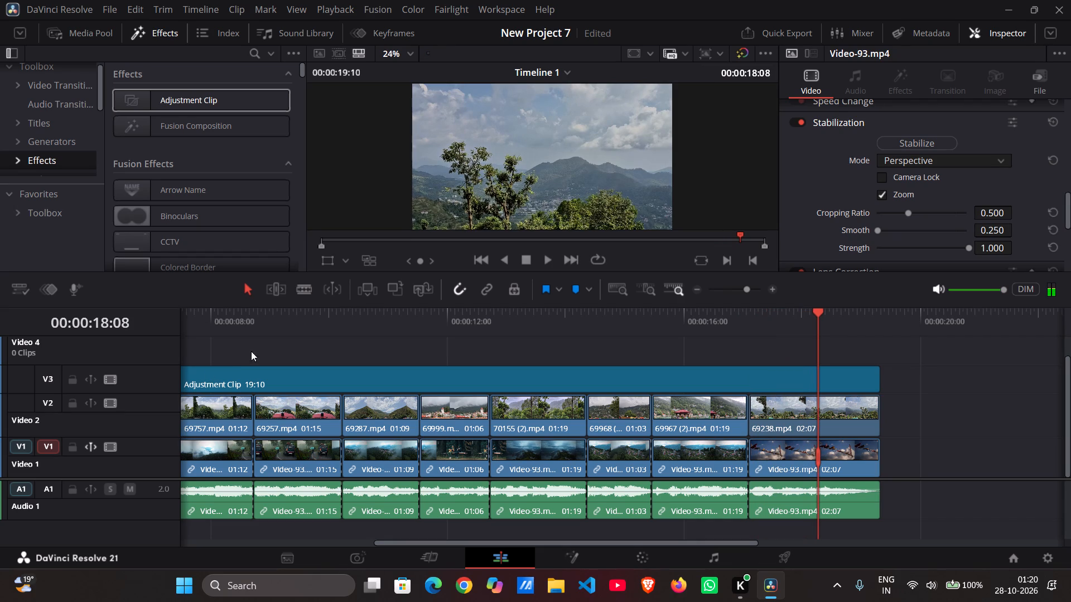
left_click(325, 310)
left_click_drag(322, 318, 303, 322)
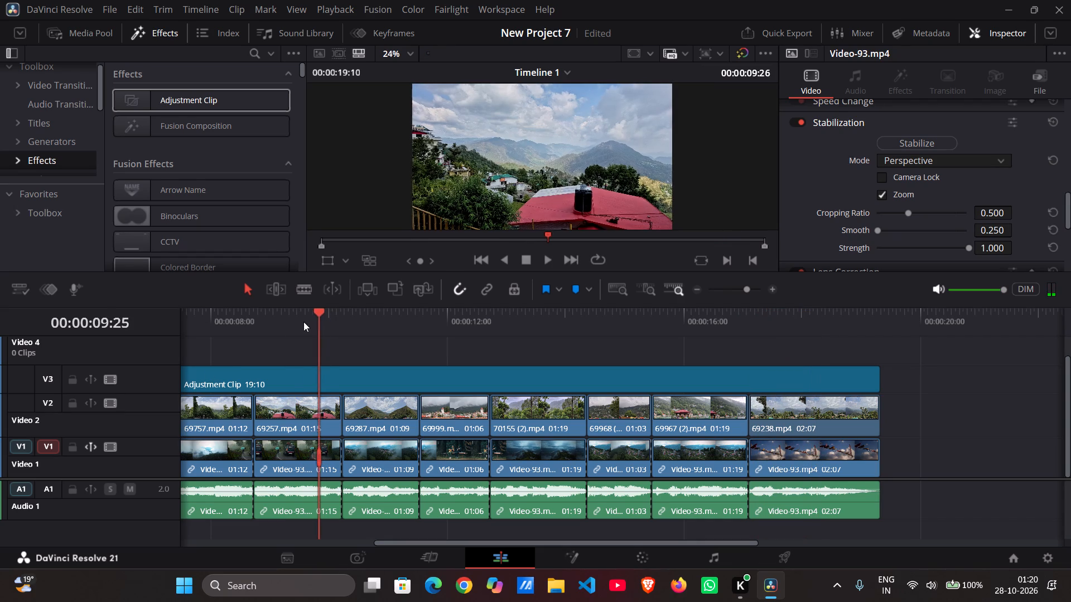
left_click_drag(303, 322, 284, 325)
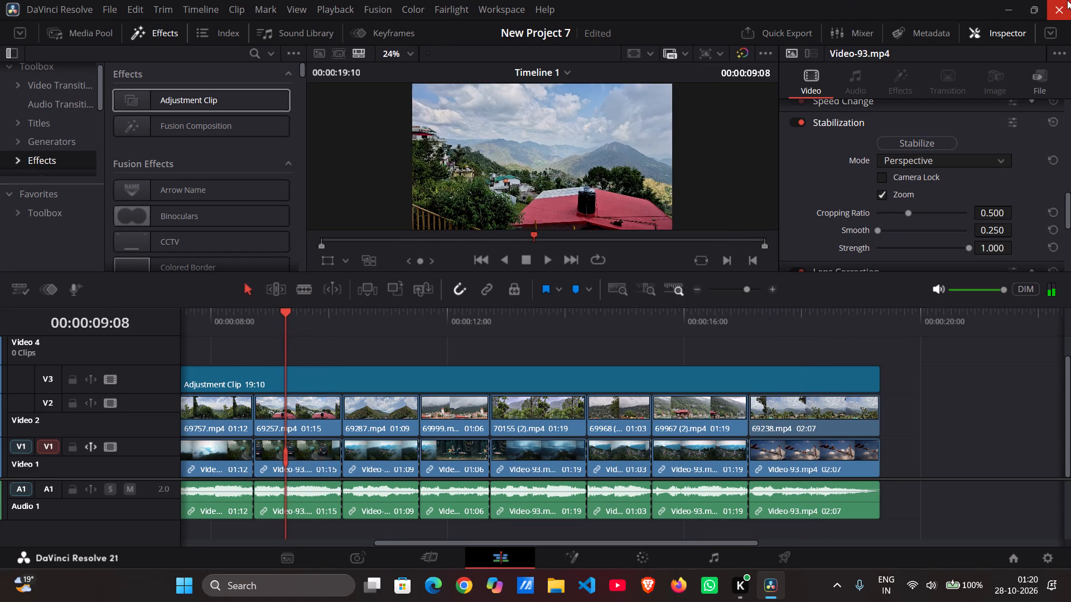
Close DaVinci Resolve.
left_click(1059, 1)
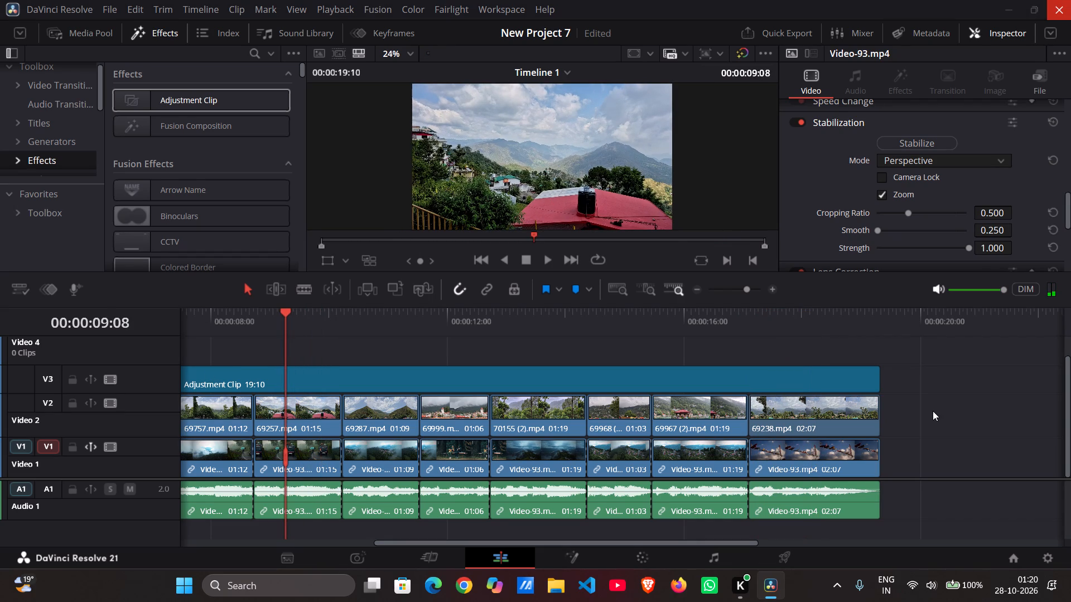